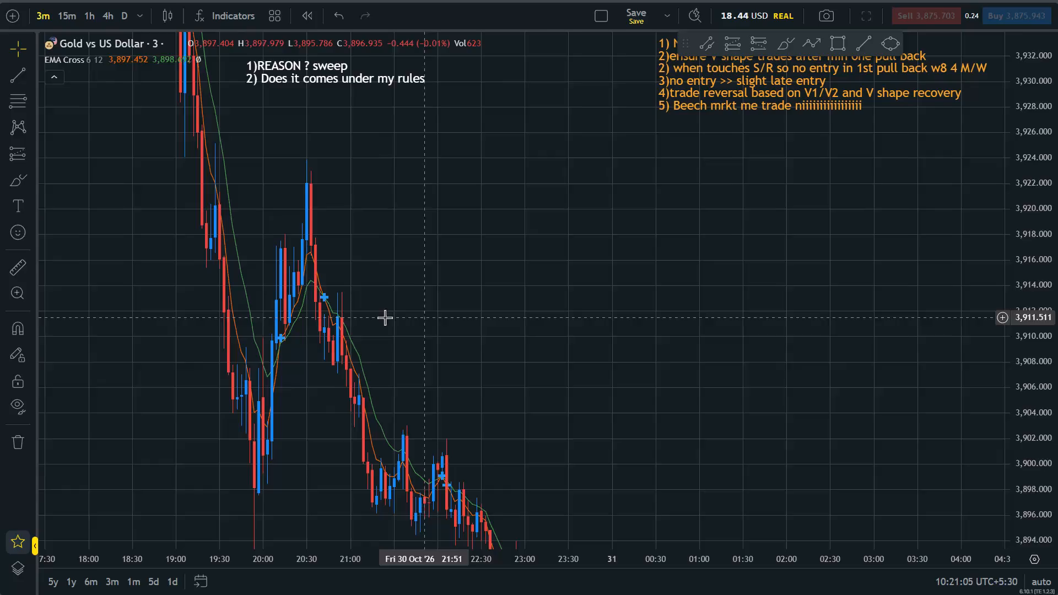
Delete the long position drawing near 14:30 and the large short position drawing between 11:15 and 12:15 from the gold chart.
drag(385, 317, 453, 218)
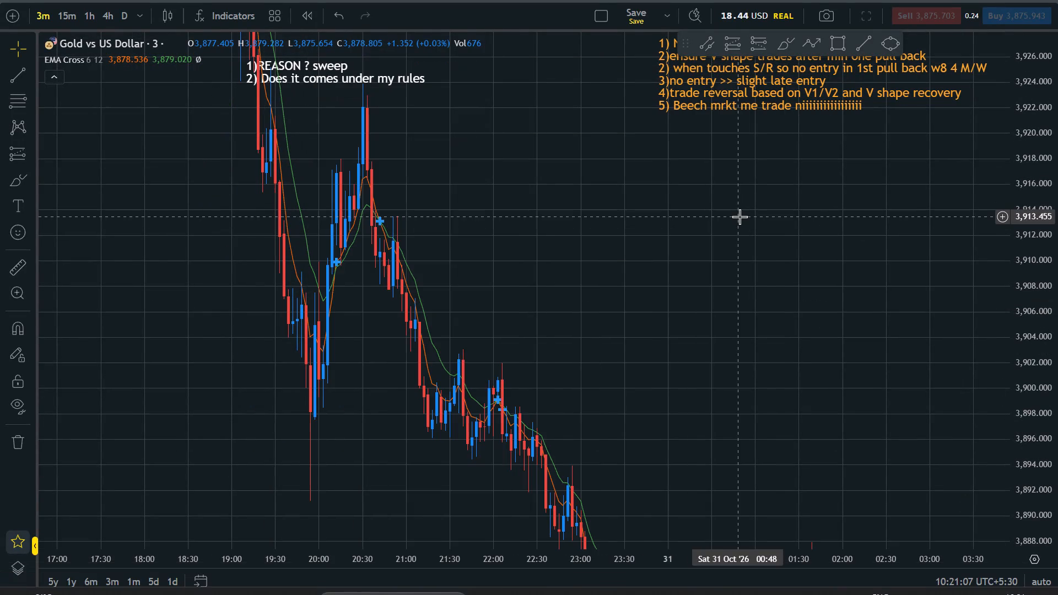
drag(716, 363, 843, 581)
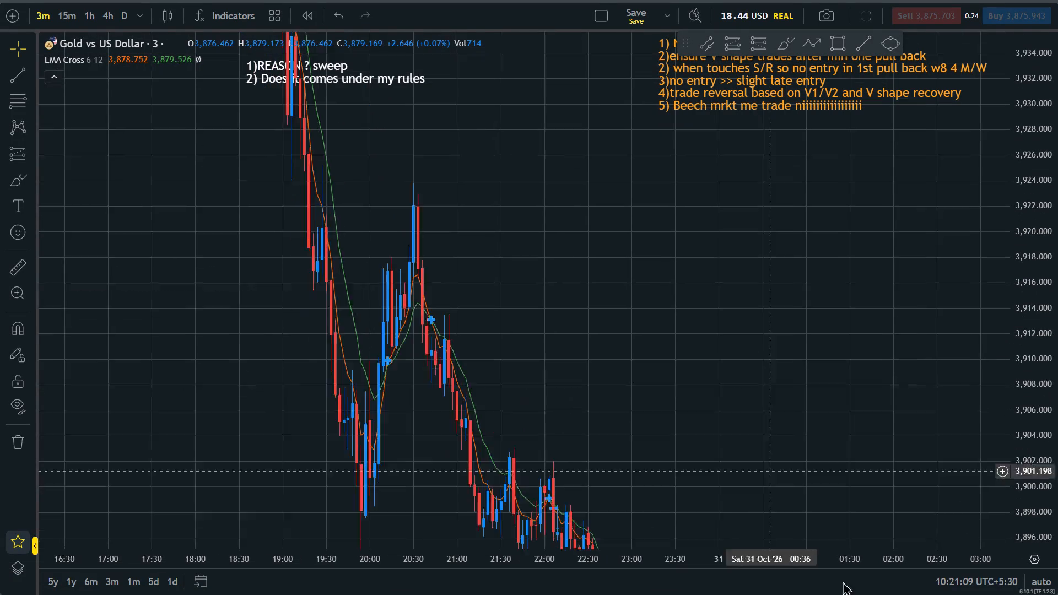
drag(843, 581, 850, 594)
drag(445, 143, 688, 473)
drag(1057, 124, 1057, 322)
drag(630, 190, 722, 351)
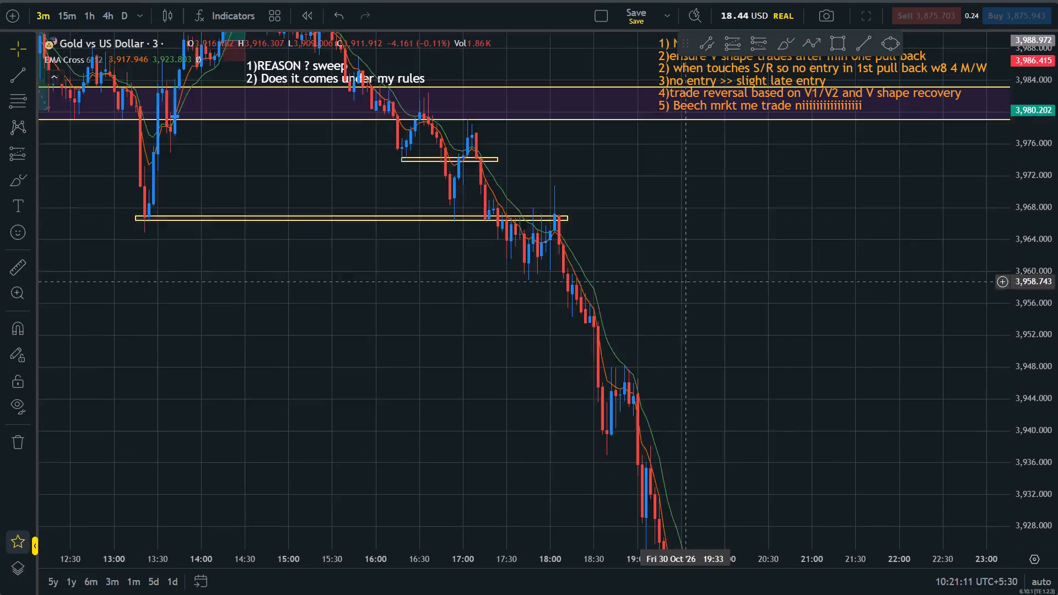
drag(722, 351, 775, 443)
scroll(743, 409, down, 5)
drag(1057, 422, 1038, 309)
scroll(786, 346, up, 5)
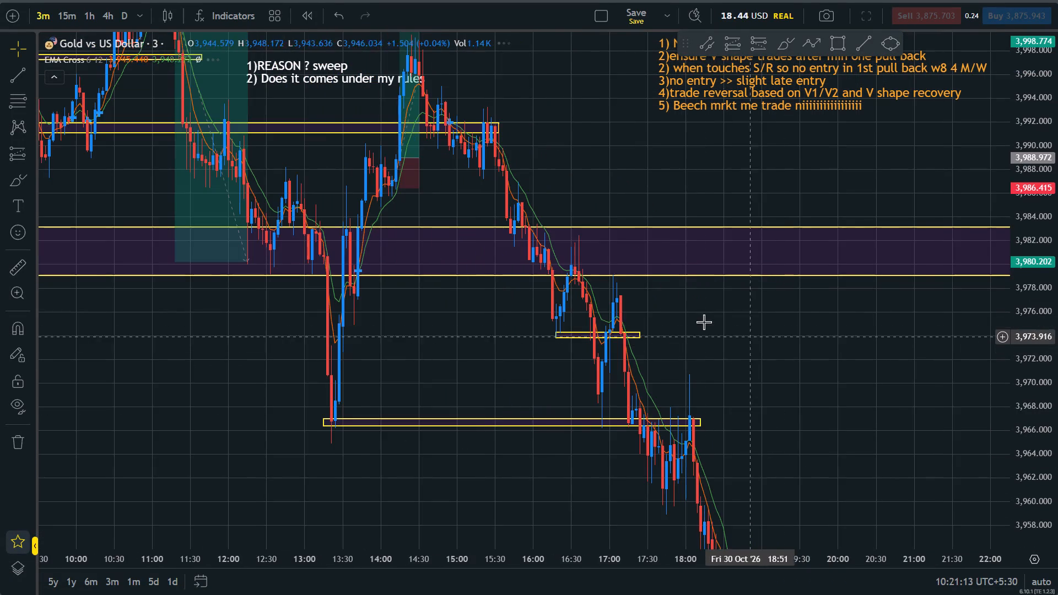
drag(703, 321, 727, 476)
drag(682, 279, 830, 288)
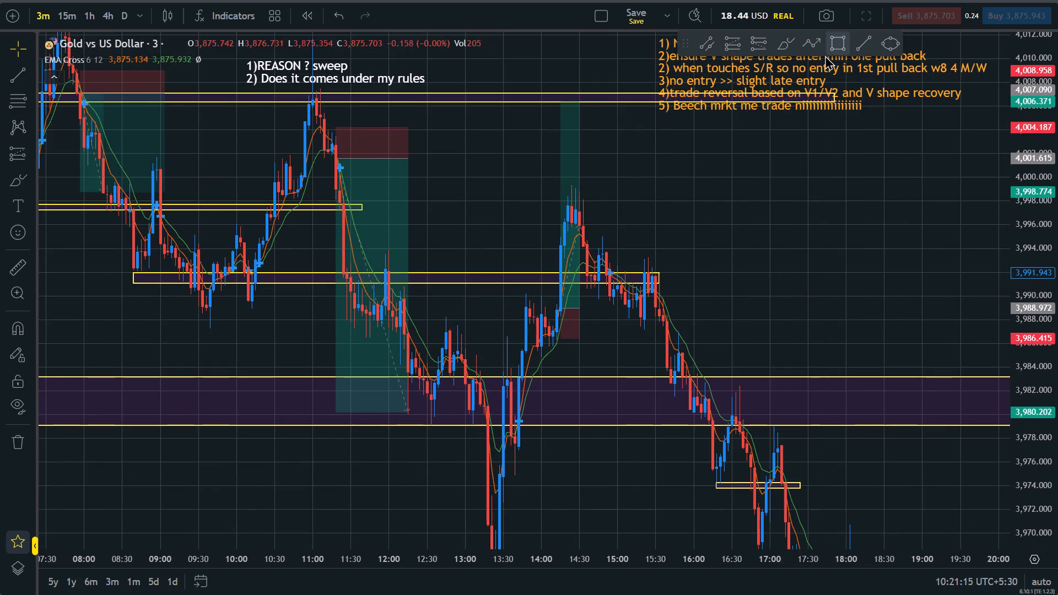
scroll(740, 399, up, 6)
scroll(675, 349, down, 5)
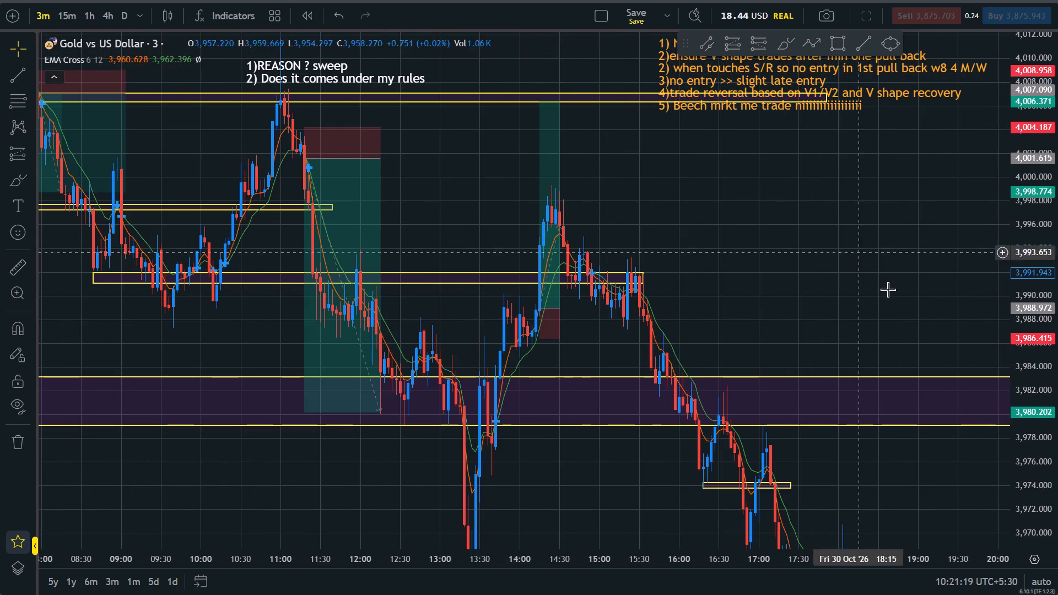
click(548, 252)
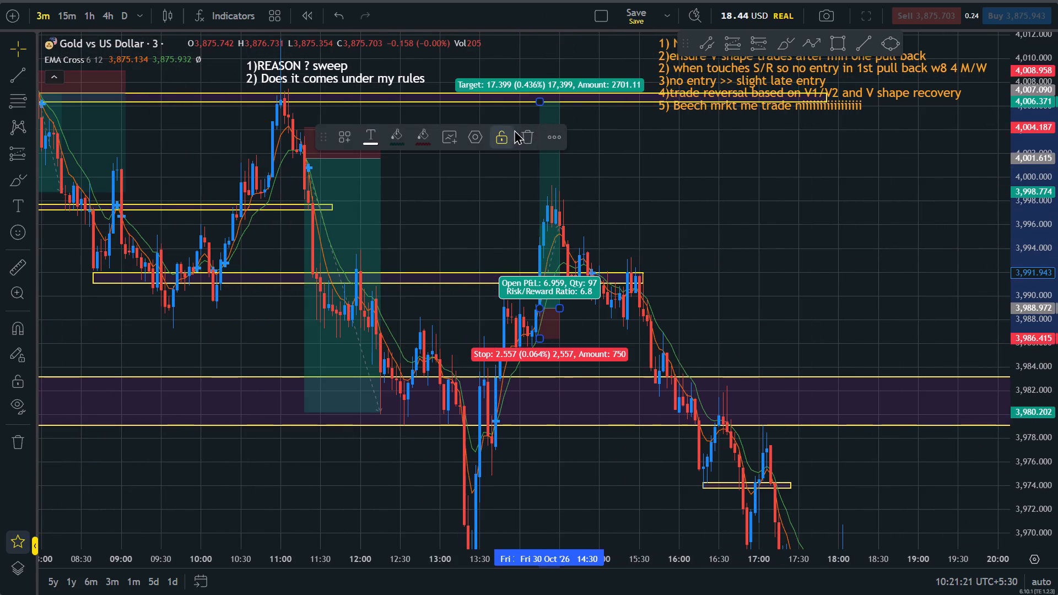
click(526, 131)
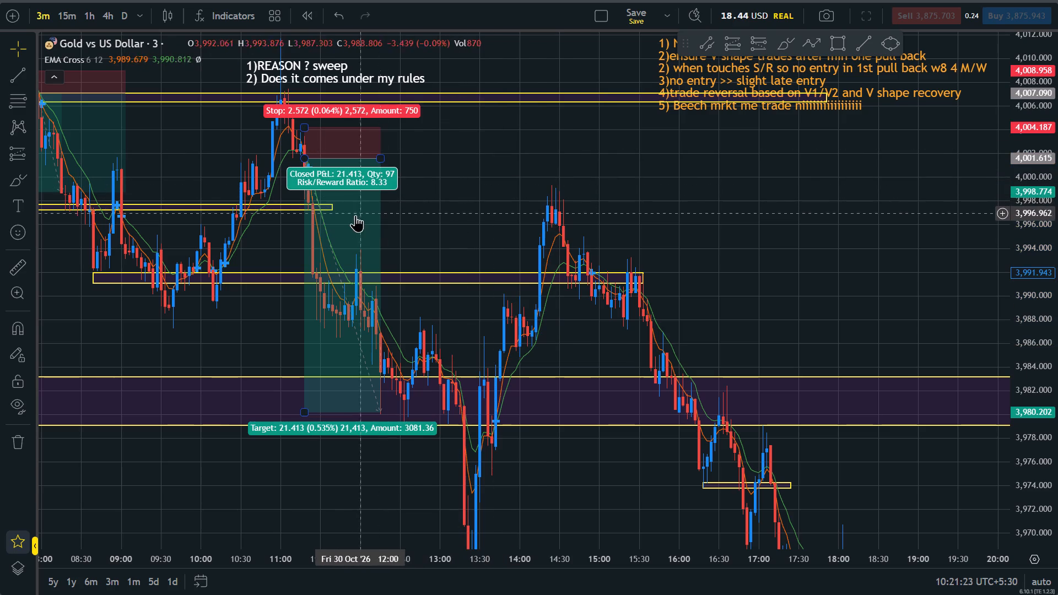
click(341, 218)
double_click(532, 140)
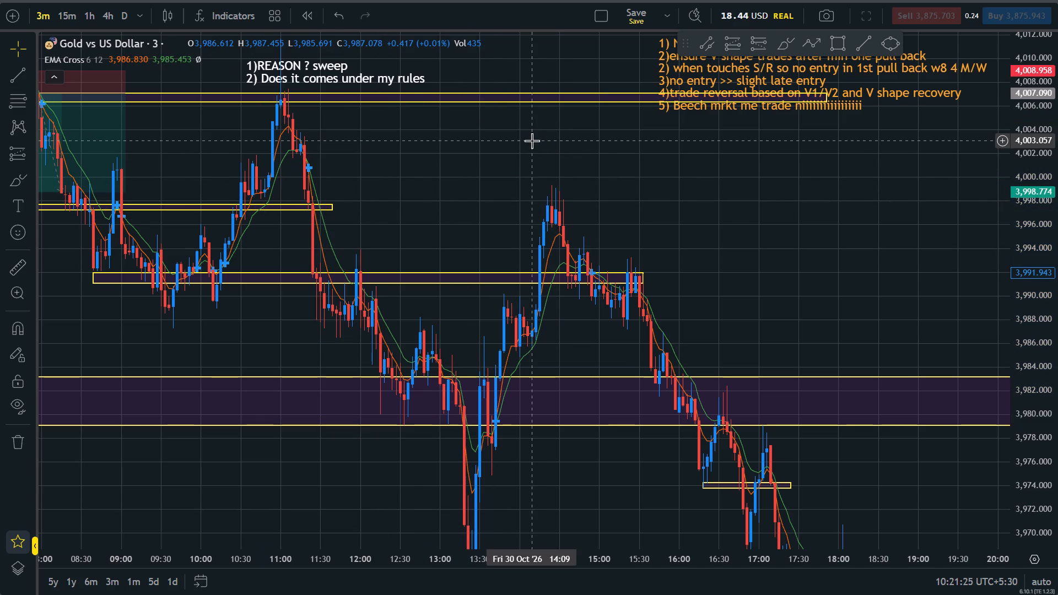
Leave the chart's full-screen view and switch to the USTEC chart.
key(F11)
key(F11)
key(F11)
key(F11)
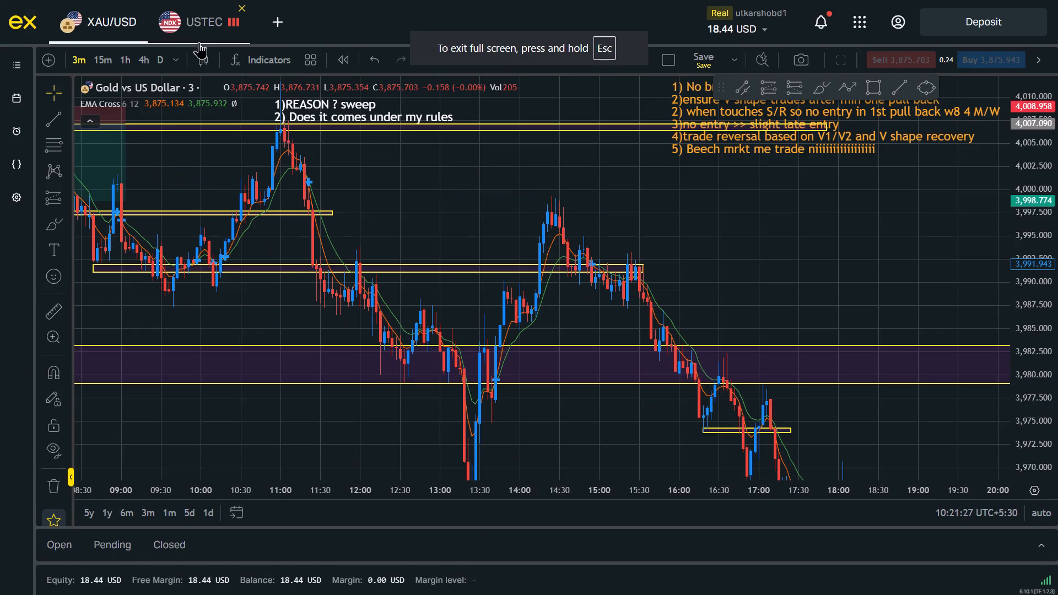
click(190, 24)
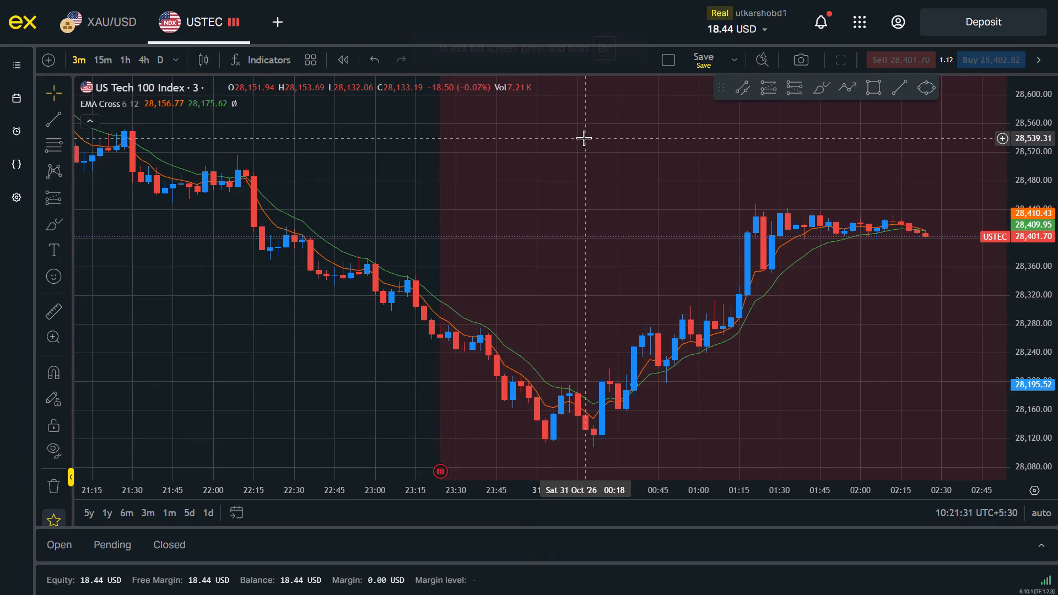
Check the Bluetooth device list in the Windows quick settings and return to the chart.
click(995, 594)
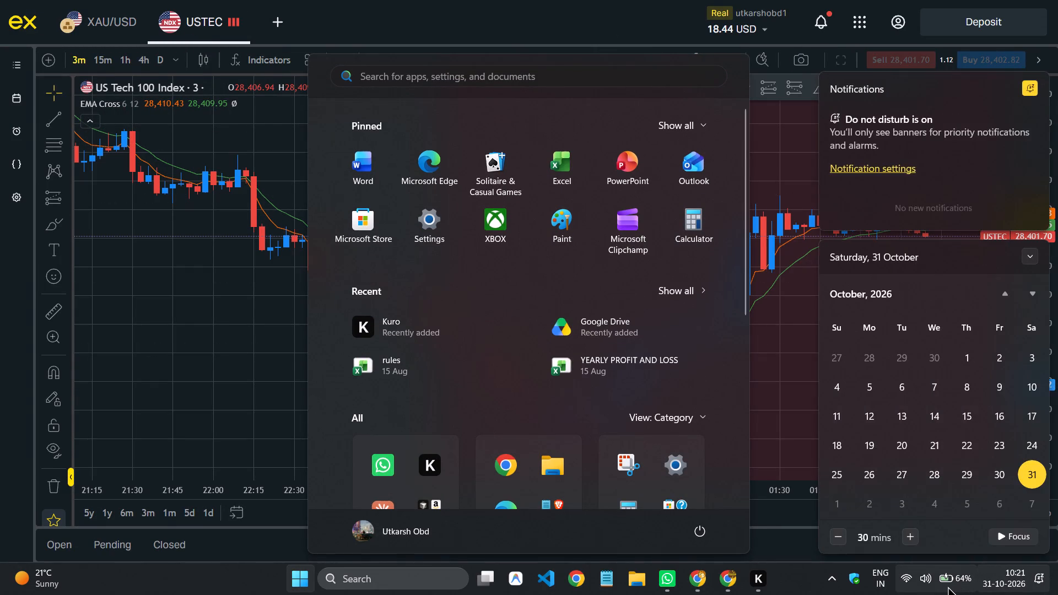
click(948, 586)
click(949, 330)
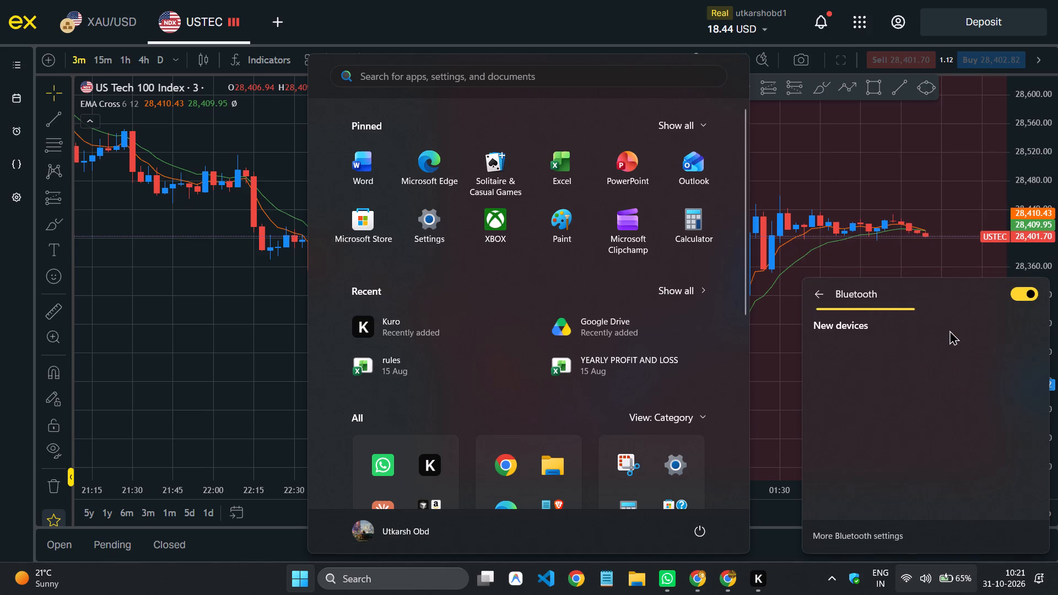
click(958, 357)
click(867, 152)
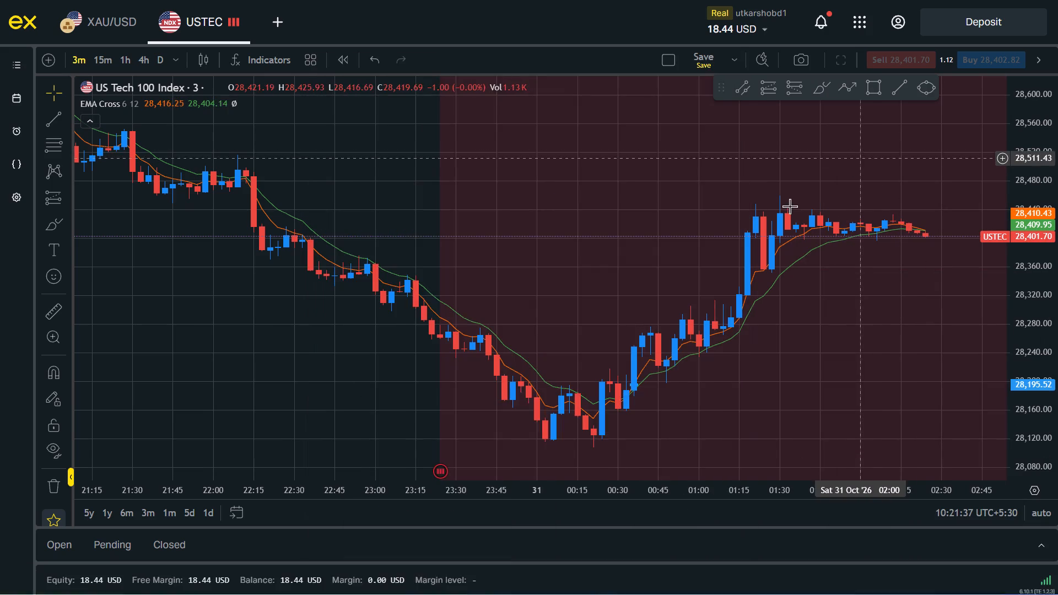
Examine the USTEC chart's price action and marked zones for 30 October.
drag(239, 237, 635, 396)
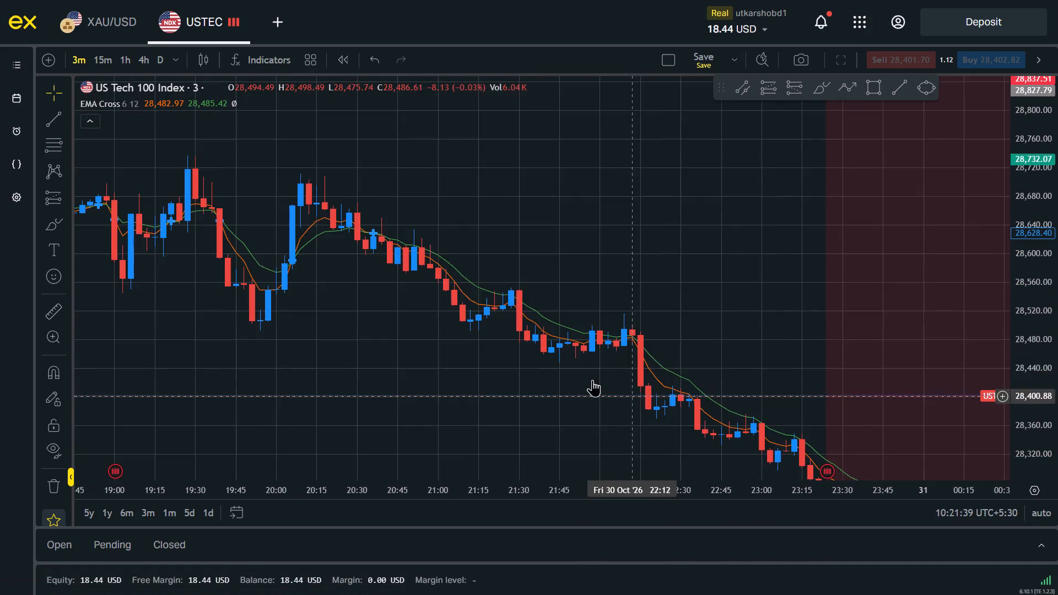
scroll(414, 295, down, 9)
scroll(463, 282, down, 5)
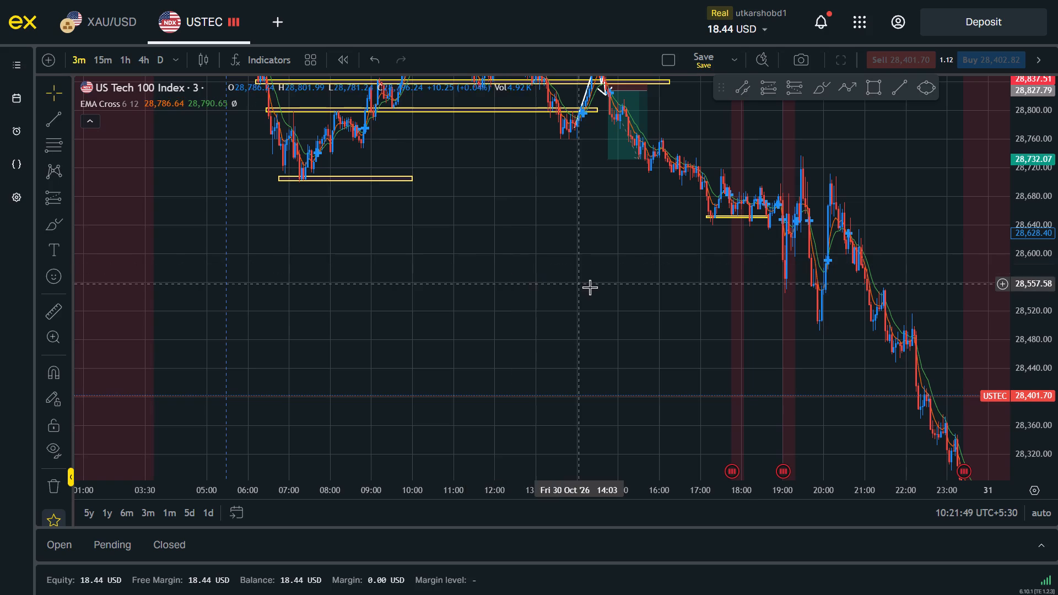
Check the paired Bluetooth devices again in the Windows quick settings.
click(955, 580)
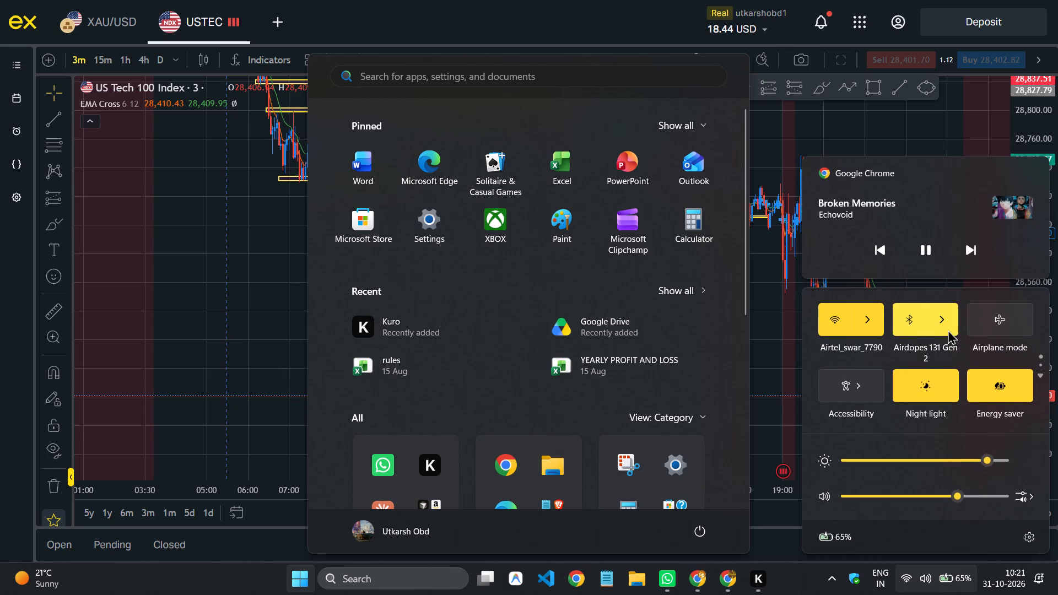
click(948, 329)
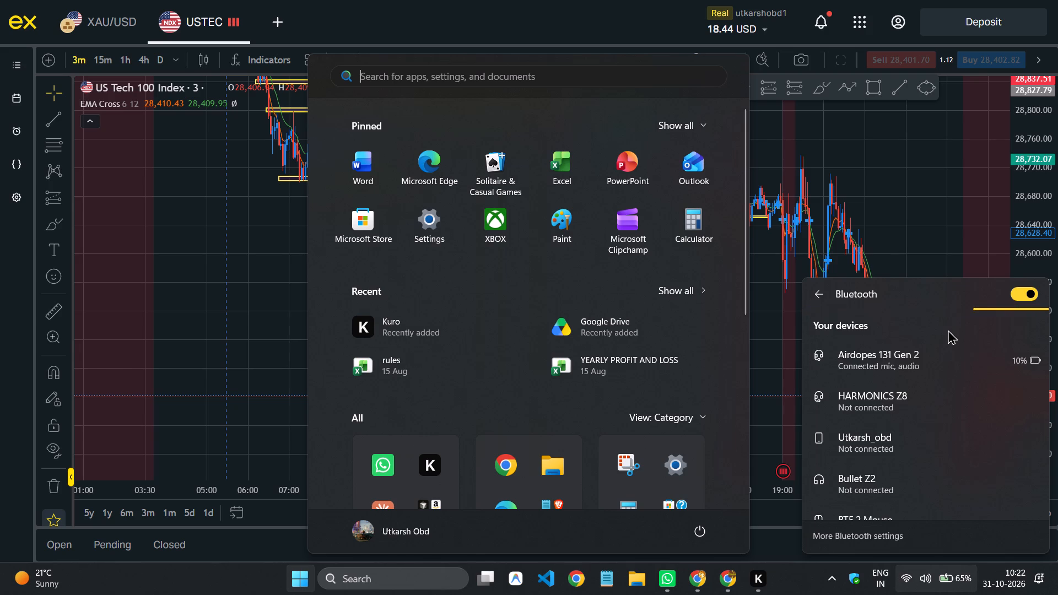
click(255, 339)
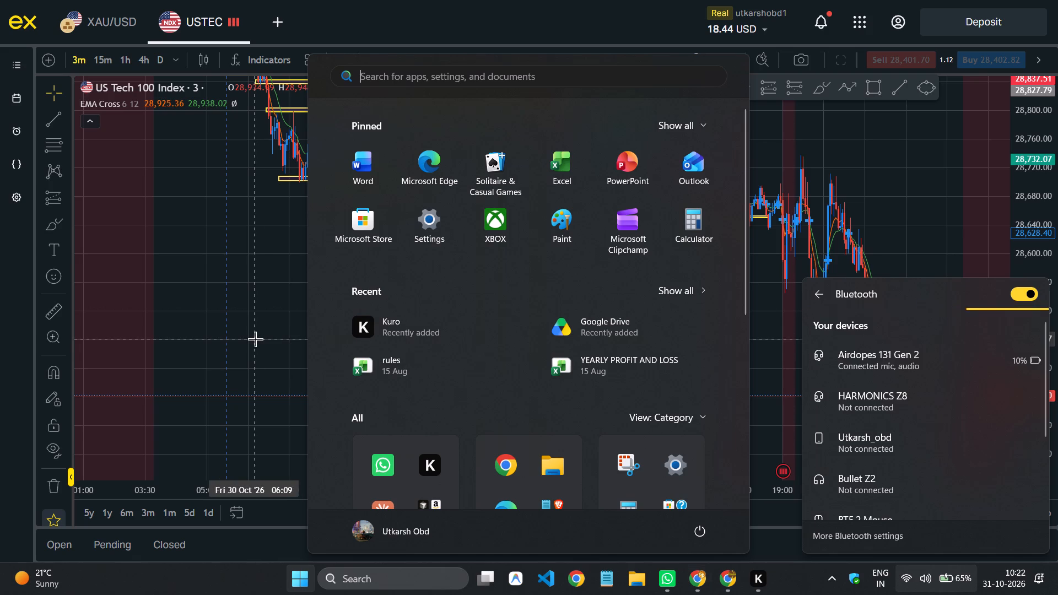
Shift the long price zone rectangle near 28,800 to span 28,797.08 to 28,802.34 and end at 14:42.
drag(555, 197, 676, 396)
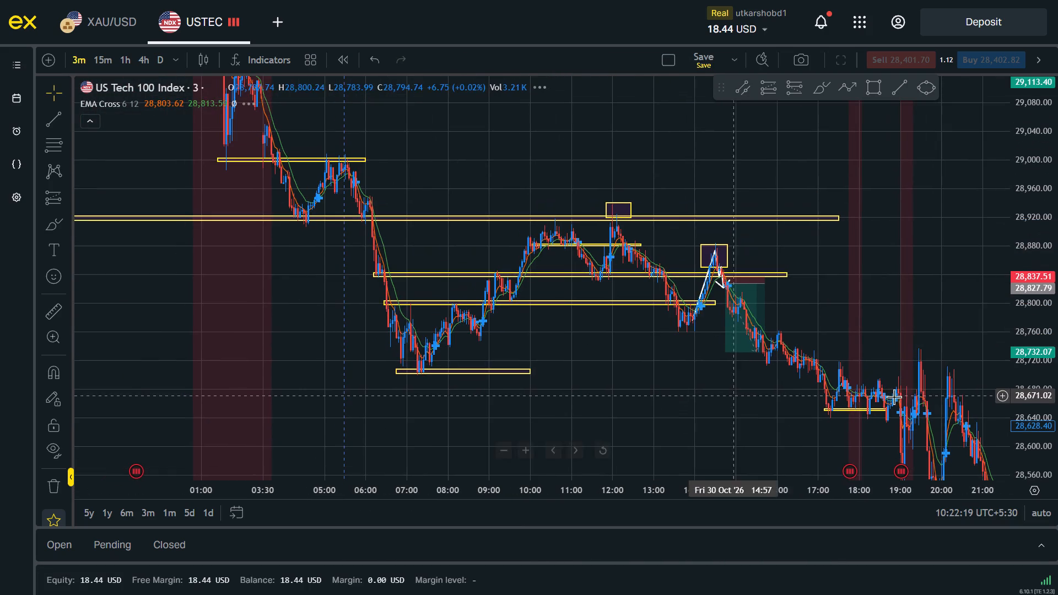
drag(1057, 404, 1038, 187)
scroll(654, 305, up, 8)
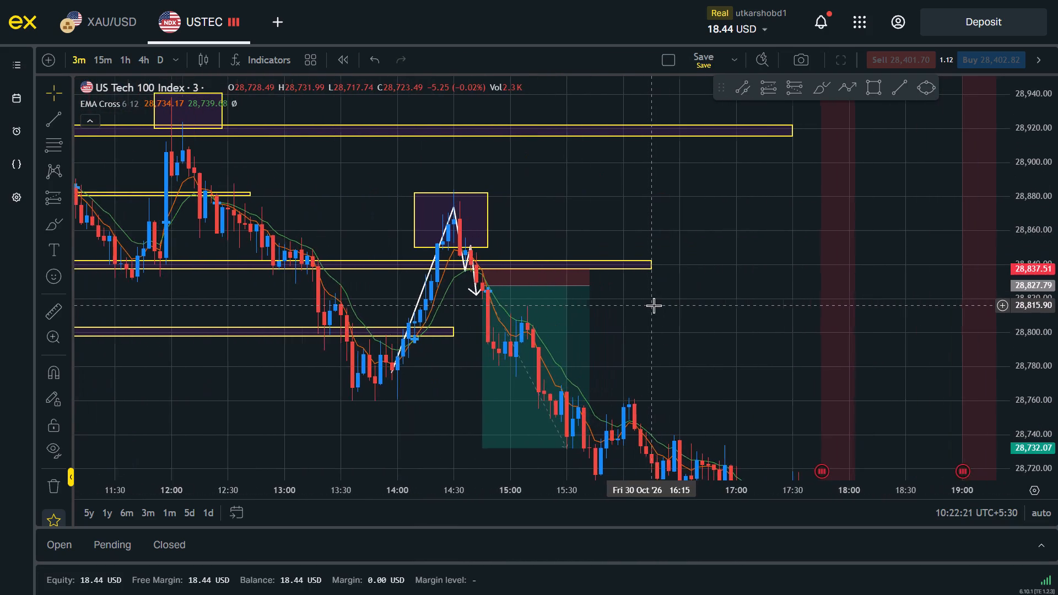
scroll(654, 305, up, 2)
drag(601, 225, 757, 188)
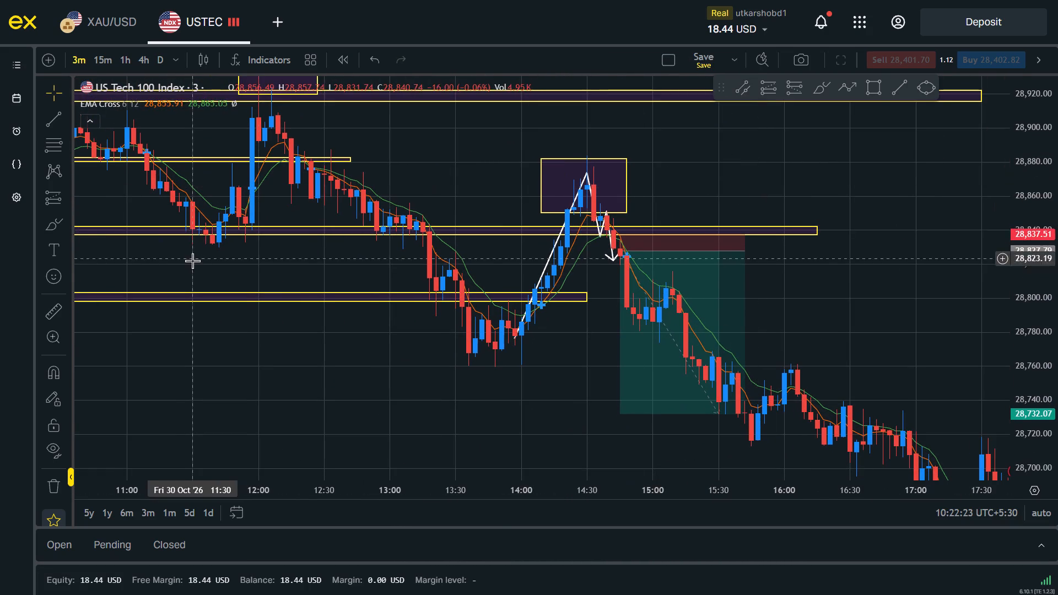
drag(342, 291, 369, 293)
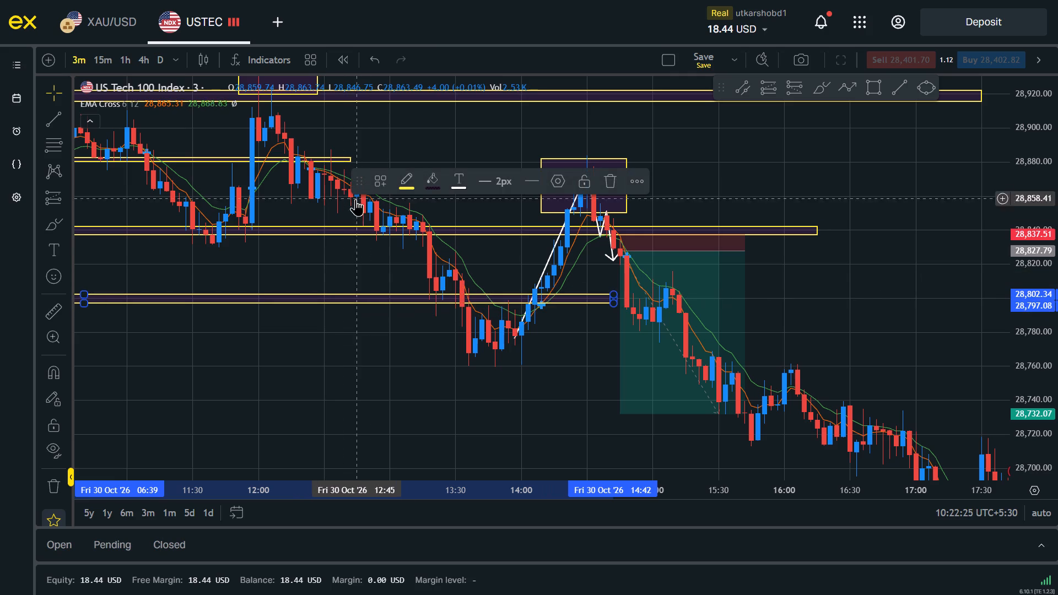
Remove all drawings from the USTEC chart.
drag(533, 371, 375, 416)
scroll(375, 416, down, 13)
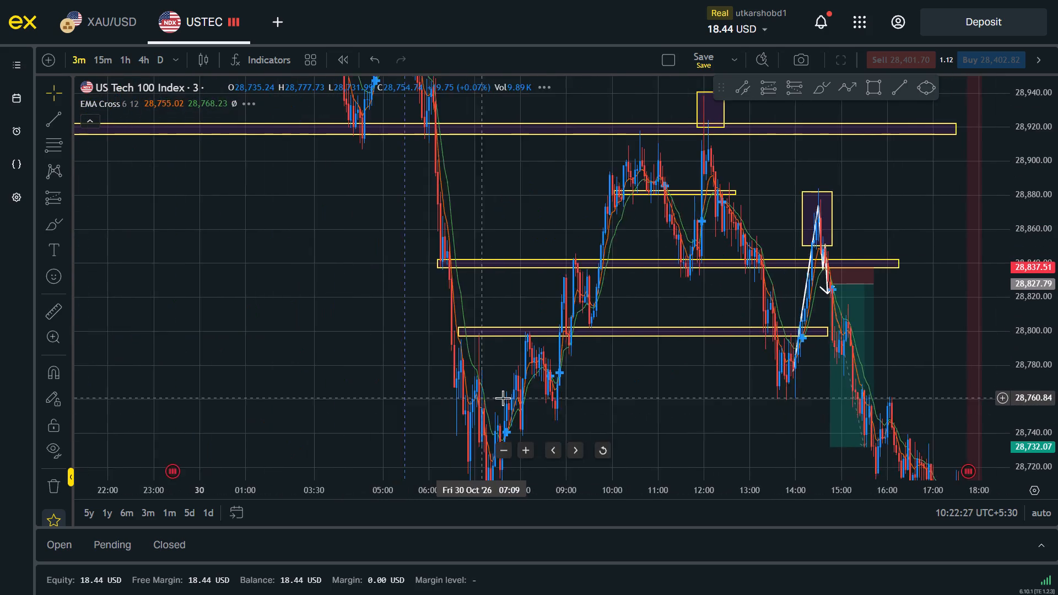
scroll(503, 398, down, 3)
drag(1057, 136, 1057, 396)
drag(471, 309, 490, 324)
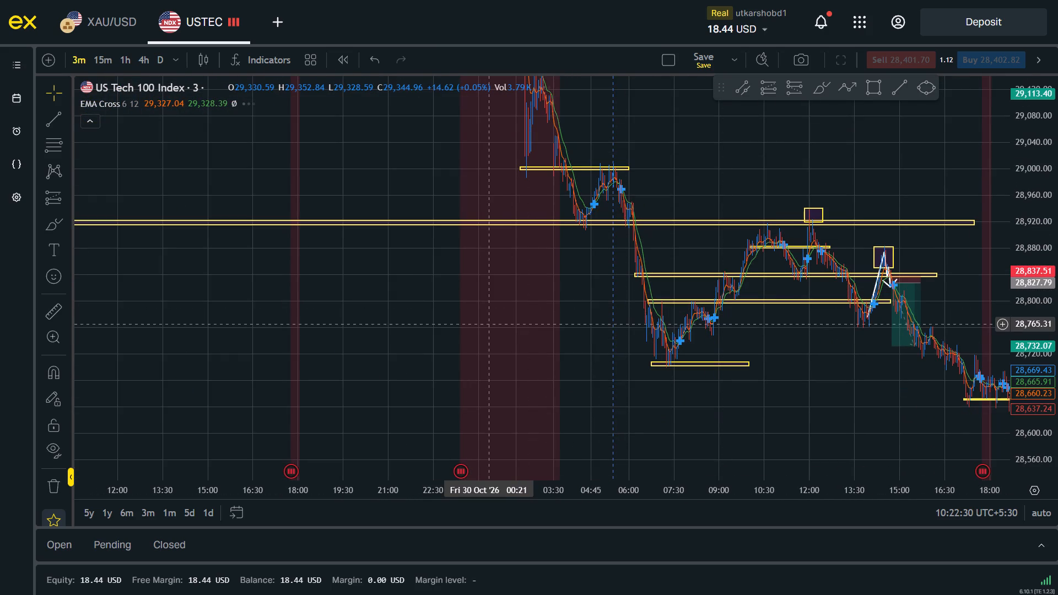
drag(490, 324, 549, 514)
drag(373, 276, 429, 315)
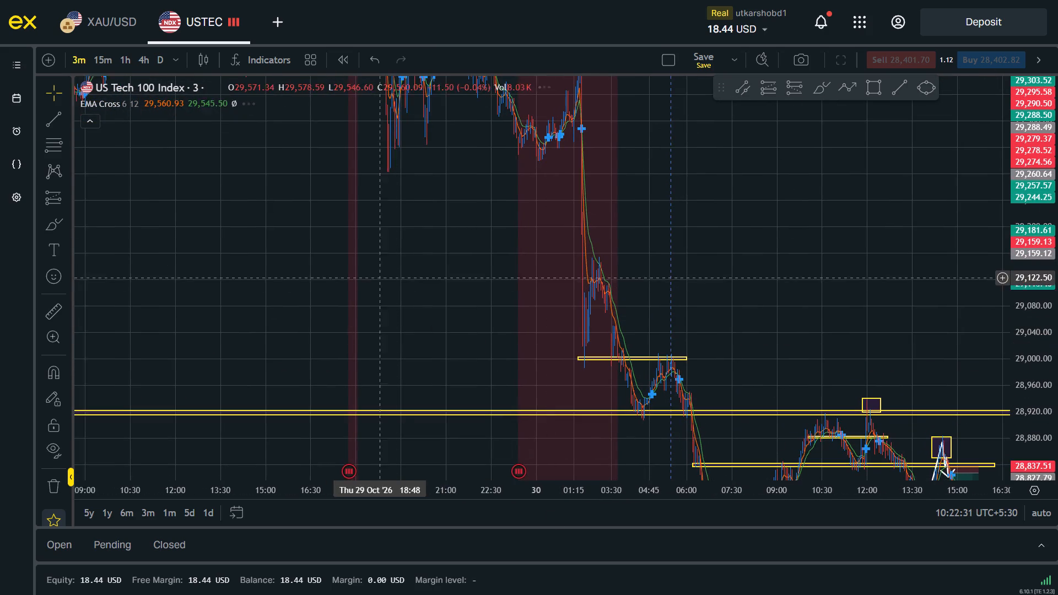
drag(429, 315, 558, 421)
click(48, 494)
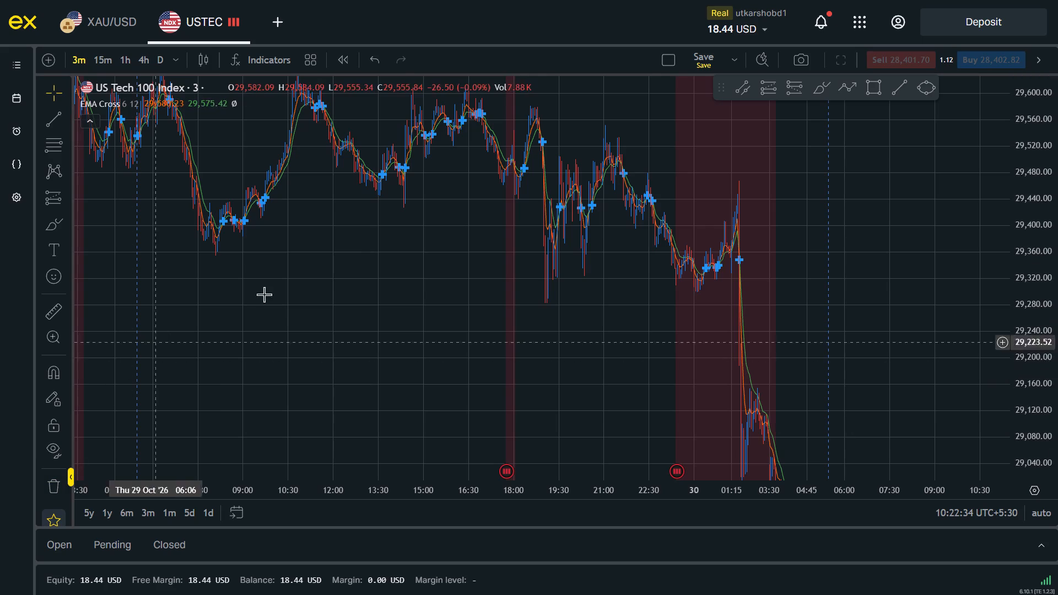
Examine the 29 October price action on the USTEC chart.
drag(354, 266, 559, 421)
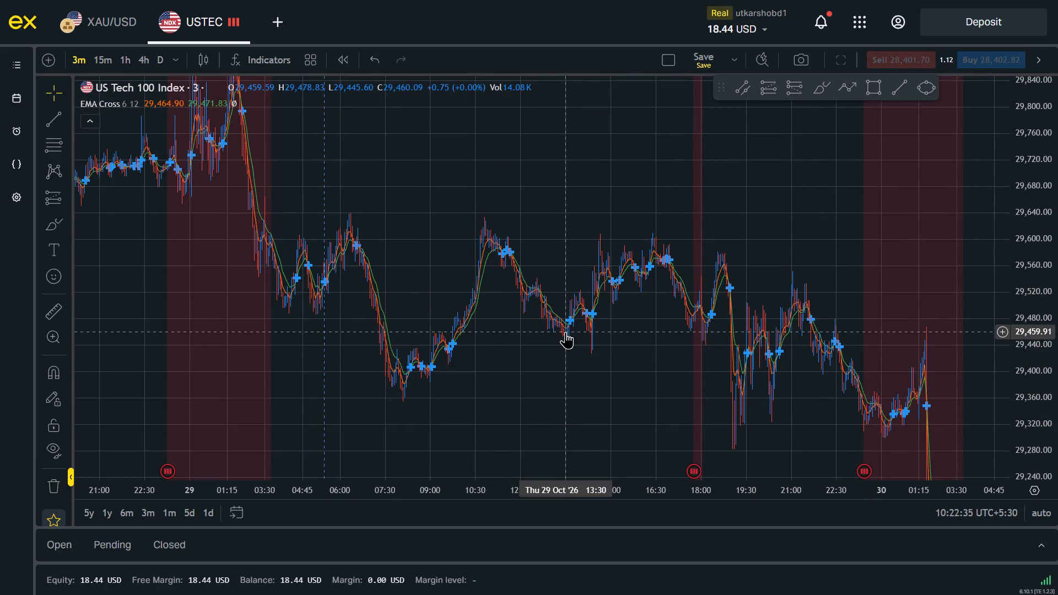
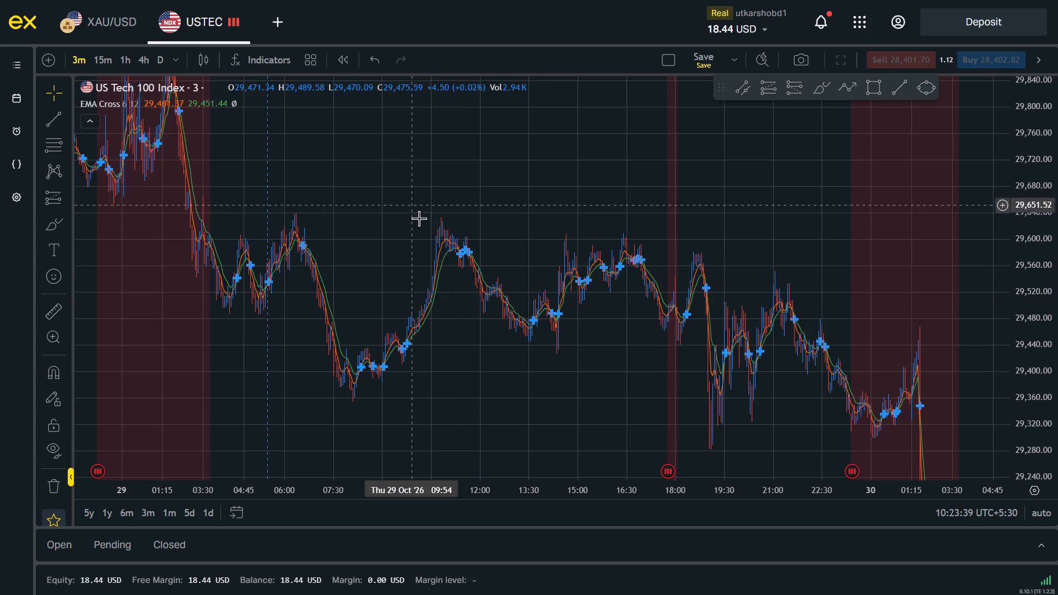
Examine the USTEC price action from the afternoon of 29 October into the early hours of 30 October.
scroll(590, 234, up, 5)
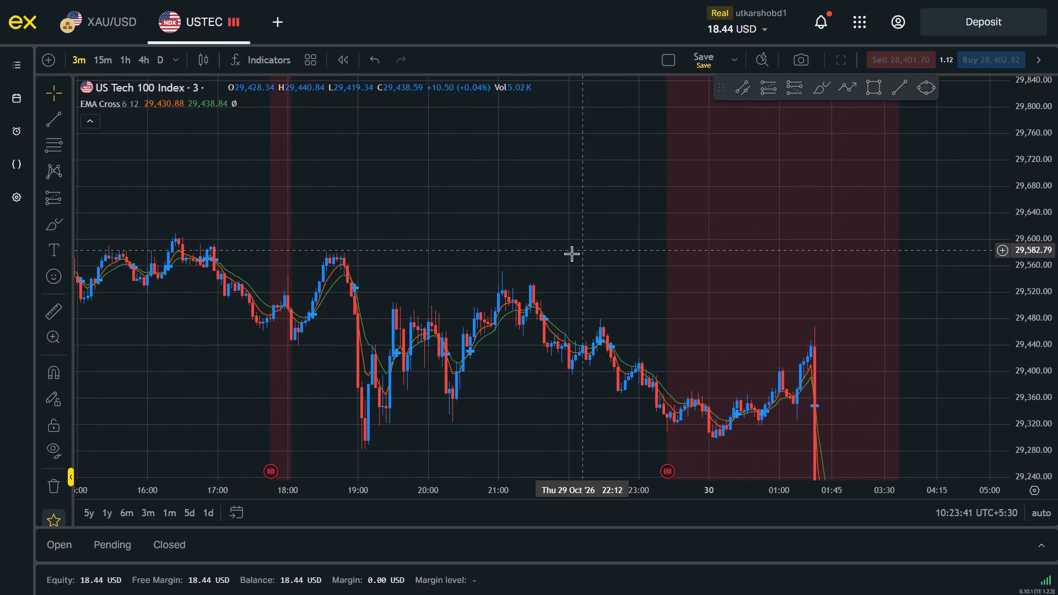
drag(571, 253, 674, 260)
drag(1057, 329, 1044, 192)
drag(1040, 182, 1035, 173)
drag(758, 311, 709, 200)
click(709, 200)
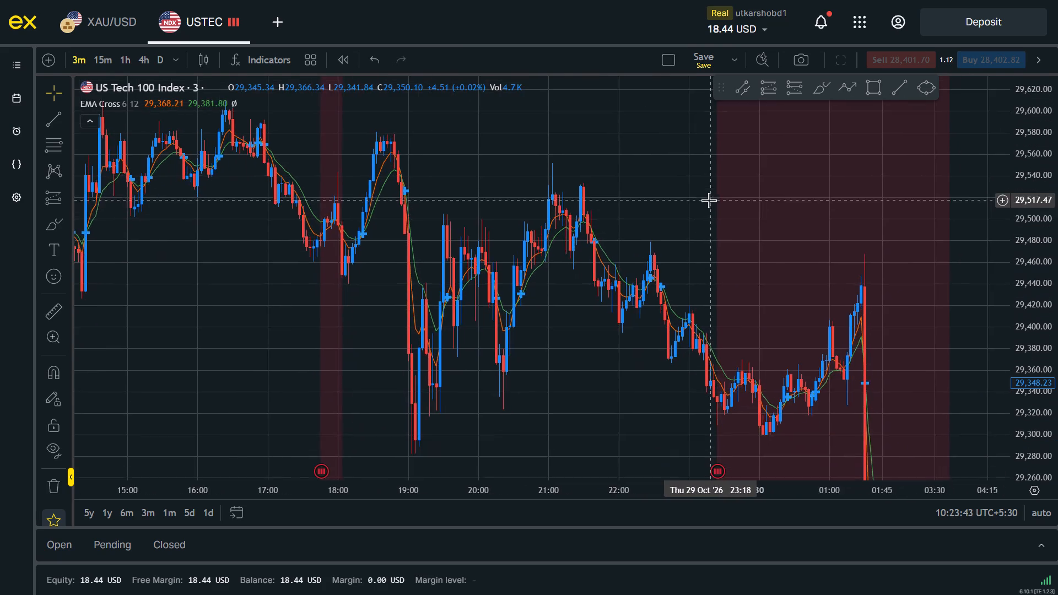
scroll(725, 230, down, 2)
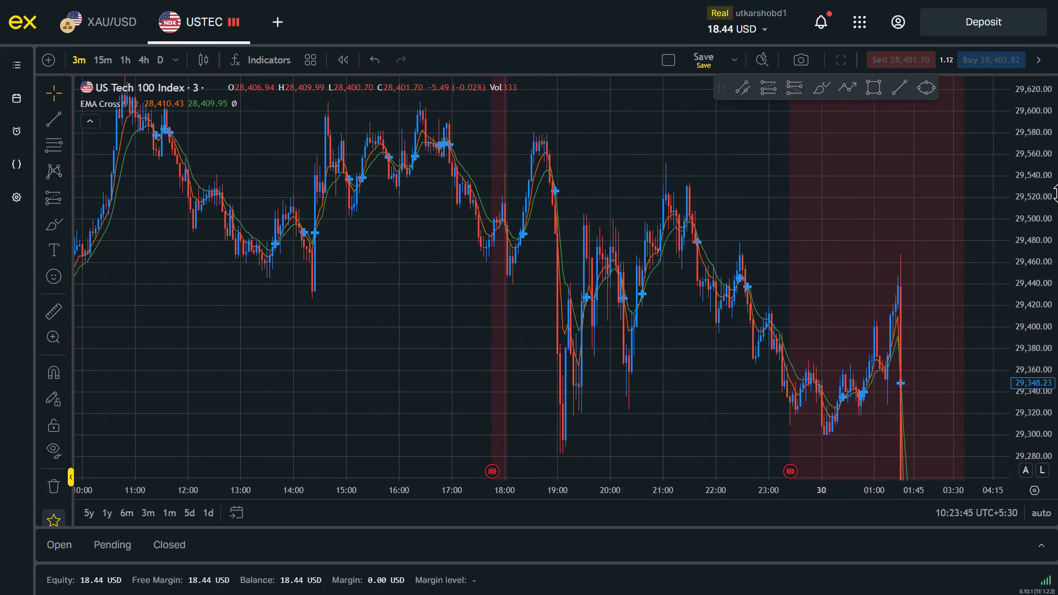
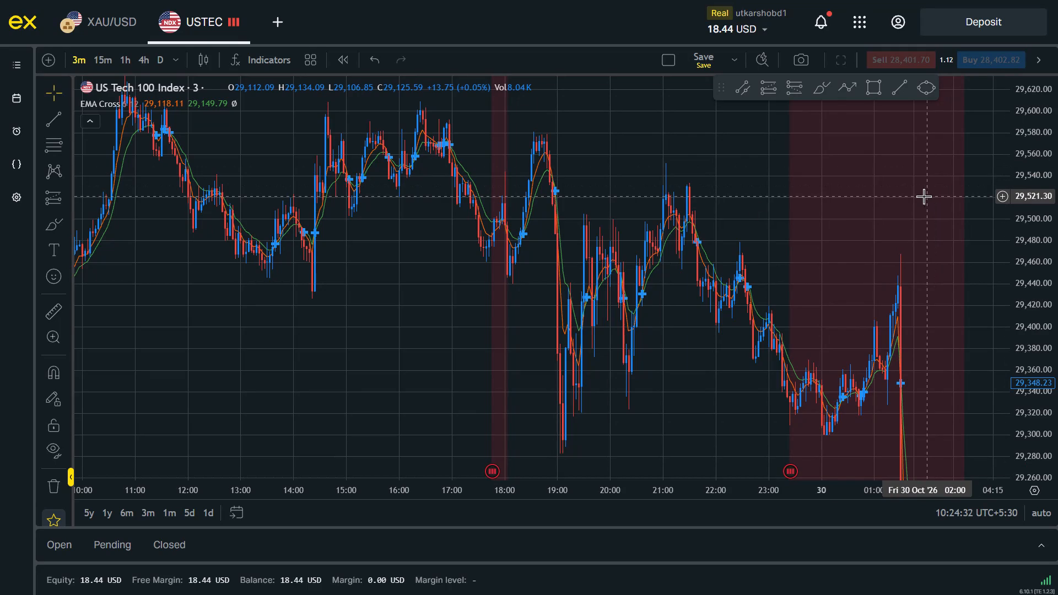
Examine the USTEC price action on 29 October and back through 28 October.
drag(429, 147, 667, 264)
scroll(678, 262, up, 2)
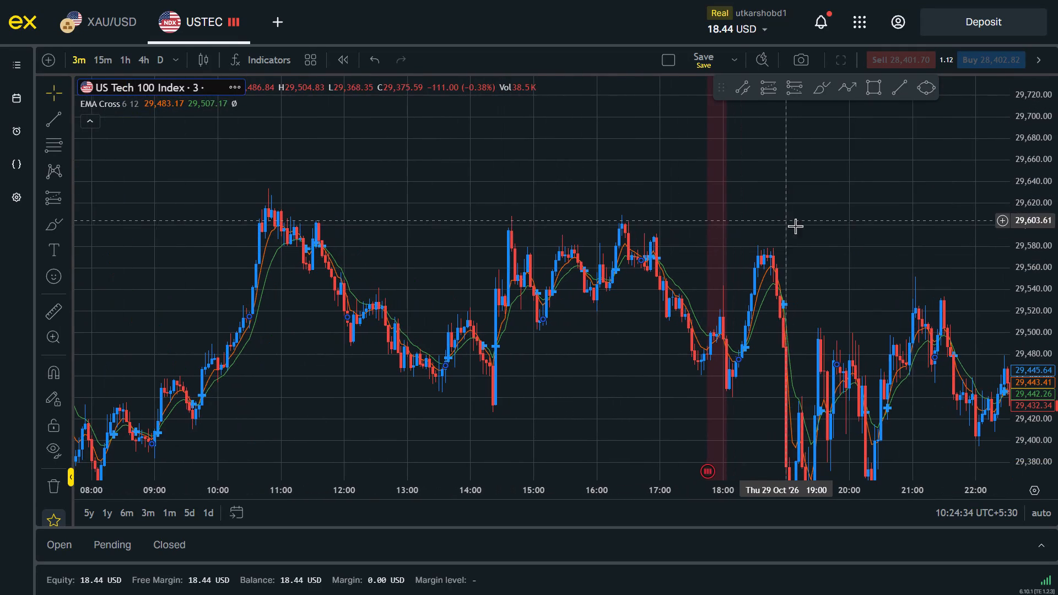
scroll(800, 231, down, 5)
drag(1057, 140, 1057, 211)
drag(878, 222, 689, 217)
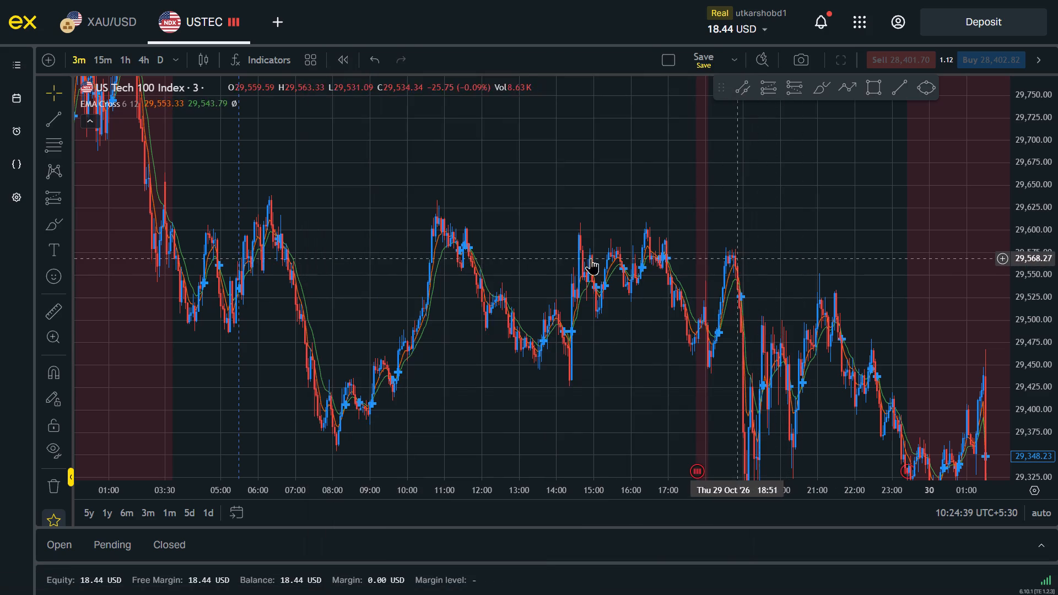
scroll(568, 258, down, 6)
drag(307, 217, 673, 418)
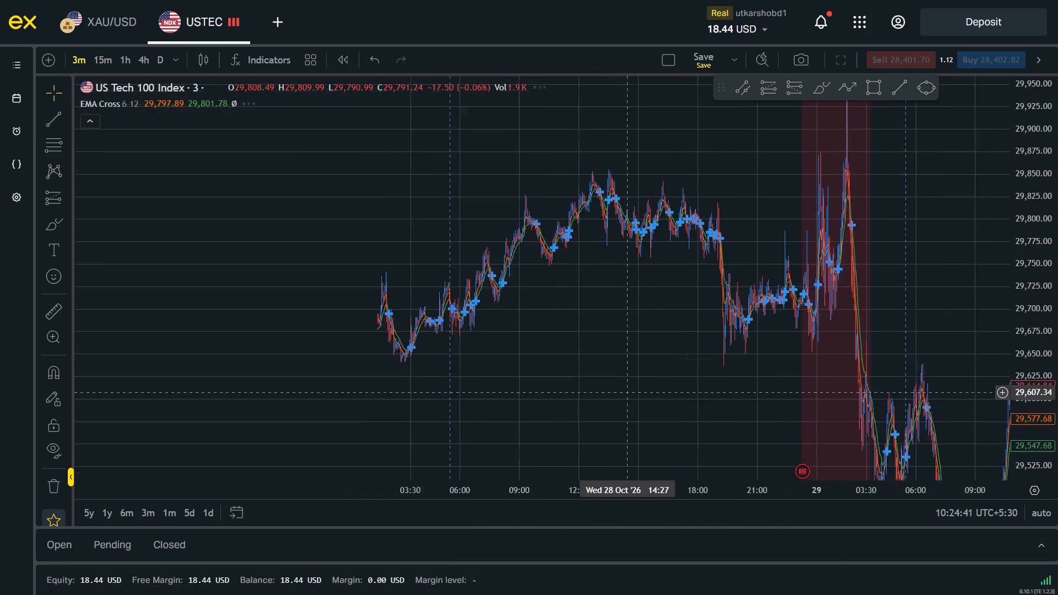
drag(673, 418, 691, 432)
scroll(411, 388, down, 3)
Examine earlier USTEC price action from 27 October back to 23 October, focusing on the open of 26 October.
drag(318, 403, 531, 112)
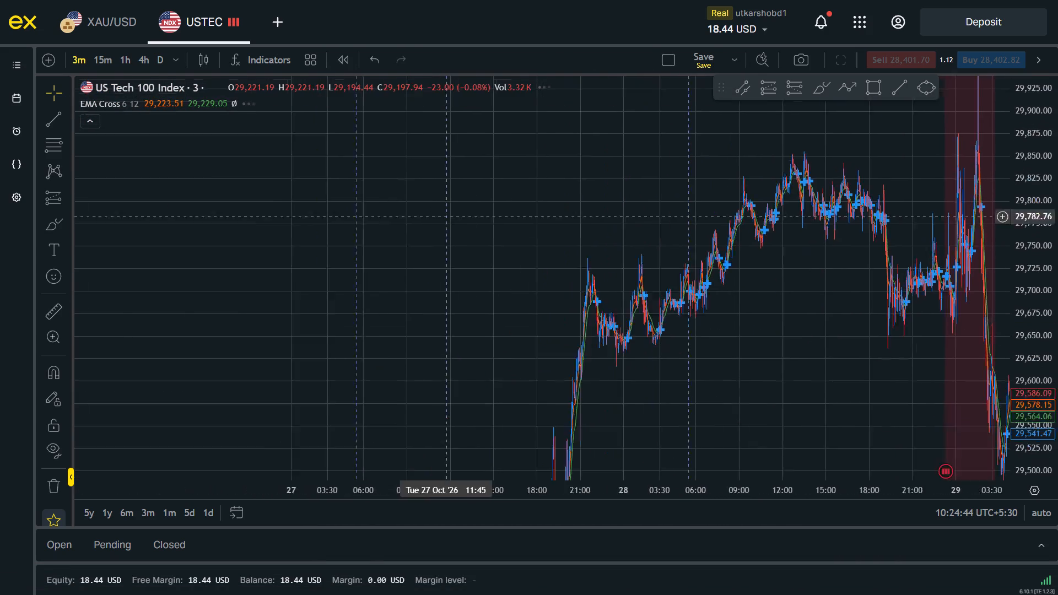
drag(531, 112, 564, 77)
drag(488, 383, 660, 122)
drag(391, 325, 640, 84)
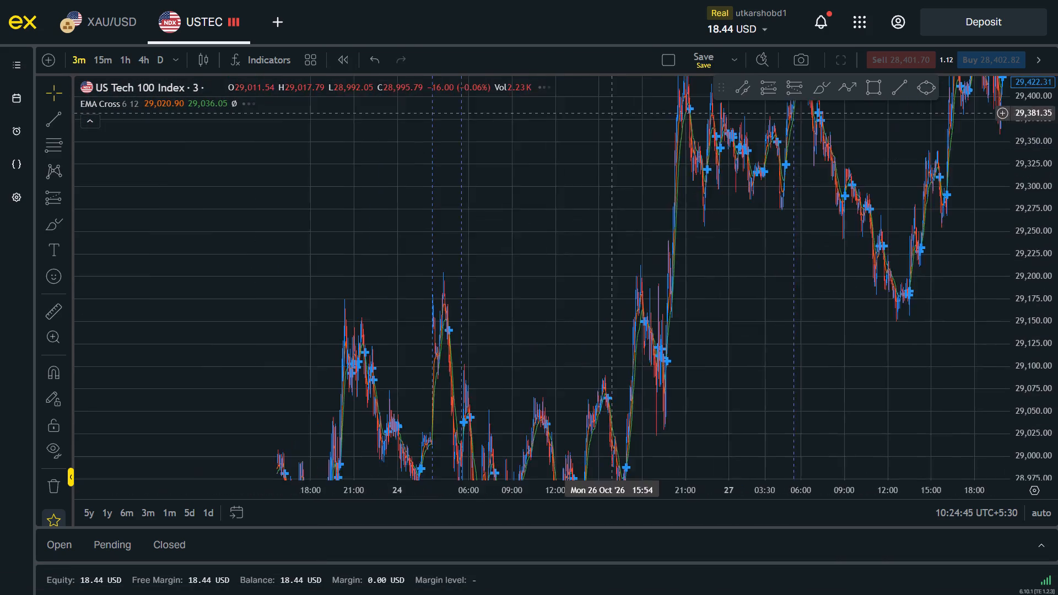
drag(640, 84, 643, 82)
drag(436, 315, 666, 134)
drag(1057, 174, 1057, 254)
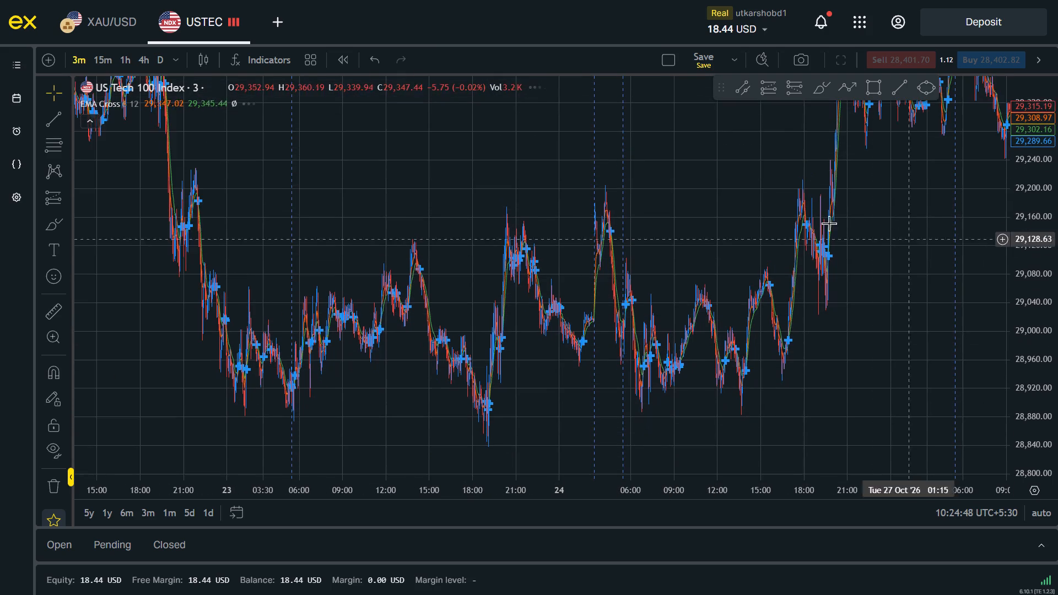
scroll(782, 212, up, 6)
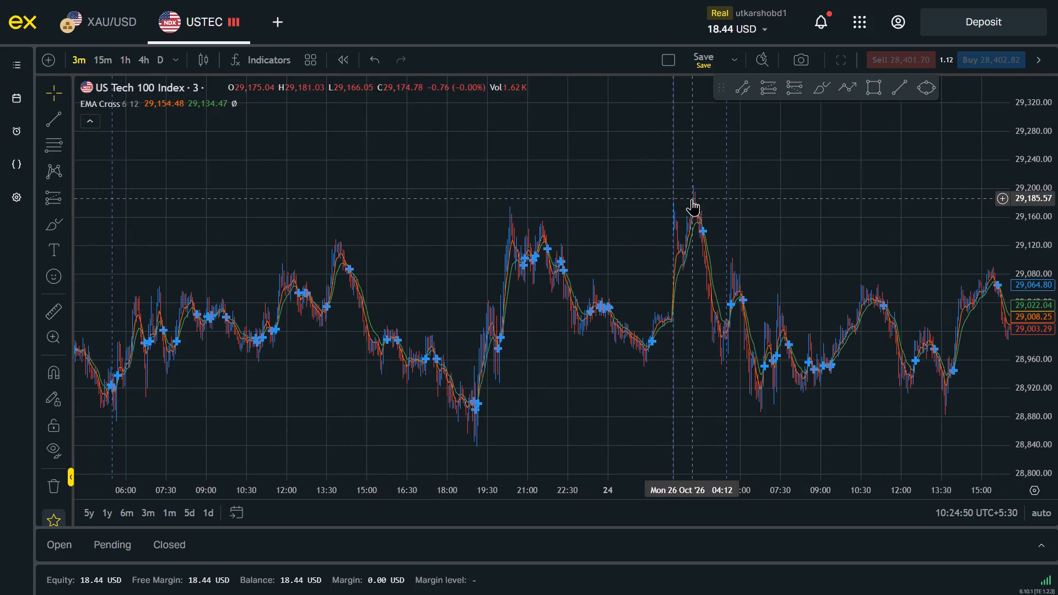
scroll(692, 199, up, 4)
drag(779, 208, 689, 236)
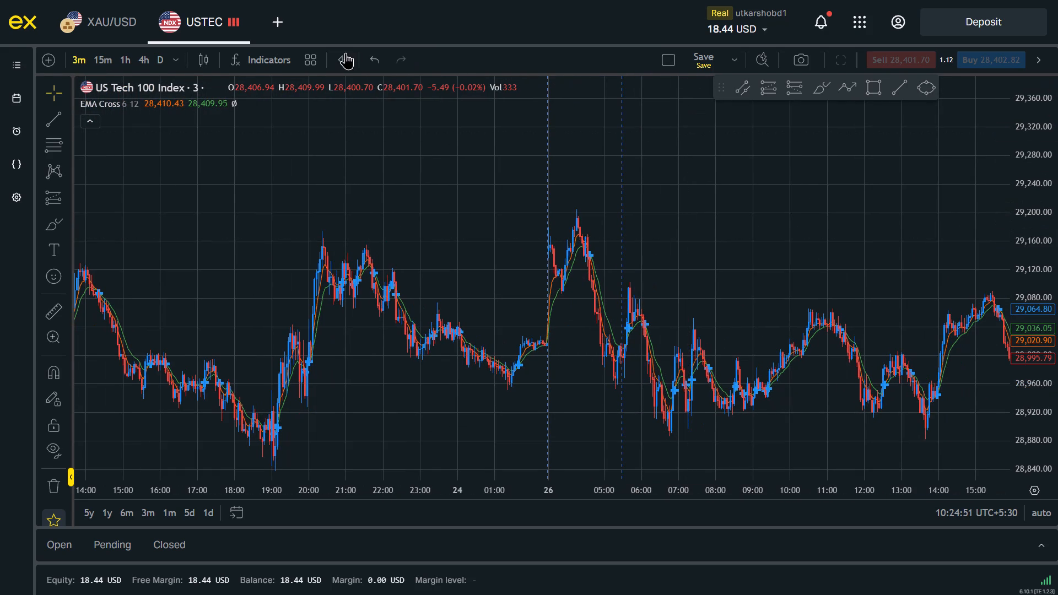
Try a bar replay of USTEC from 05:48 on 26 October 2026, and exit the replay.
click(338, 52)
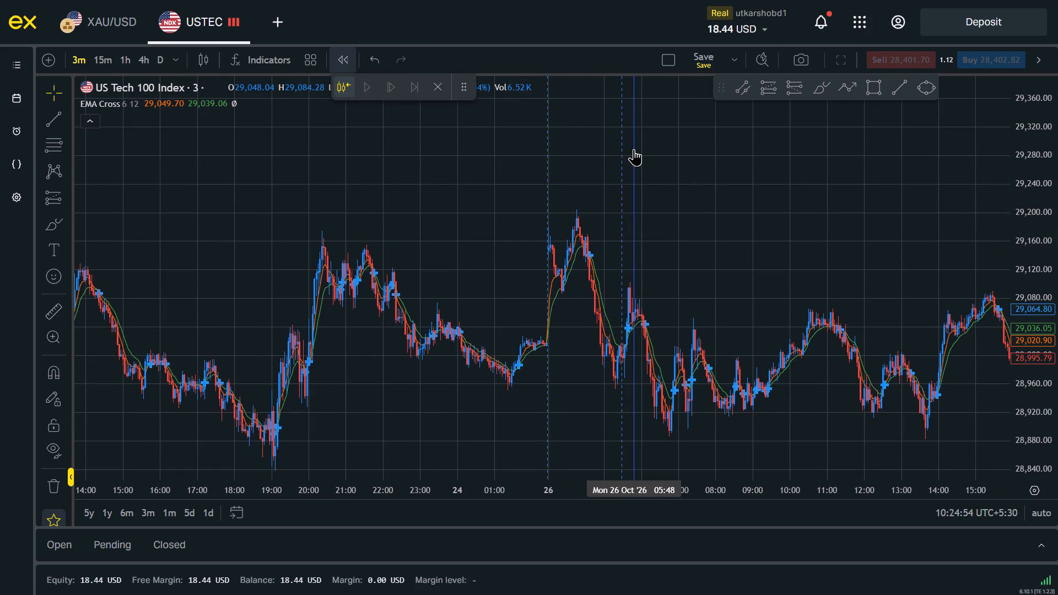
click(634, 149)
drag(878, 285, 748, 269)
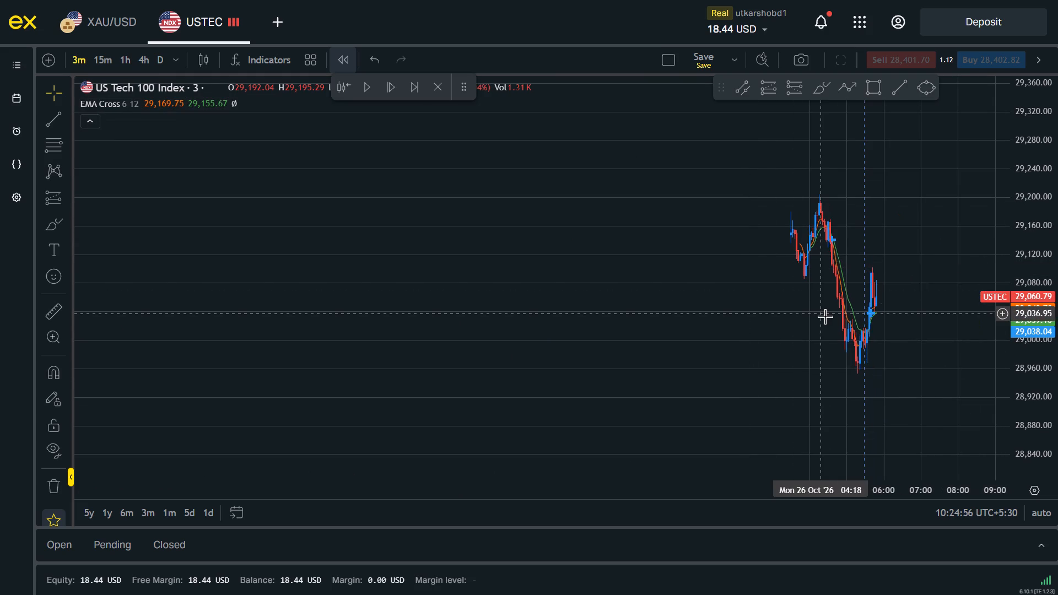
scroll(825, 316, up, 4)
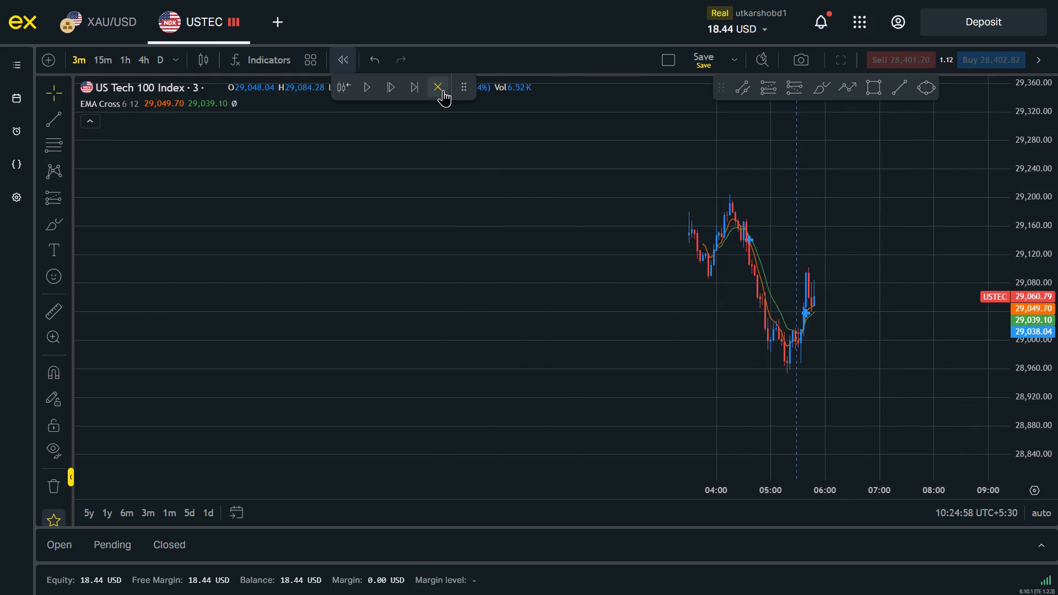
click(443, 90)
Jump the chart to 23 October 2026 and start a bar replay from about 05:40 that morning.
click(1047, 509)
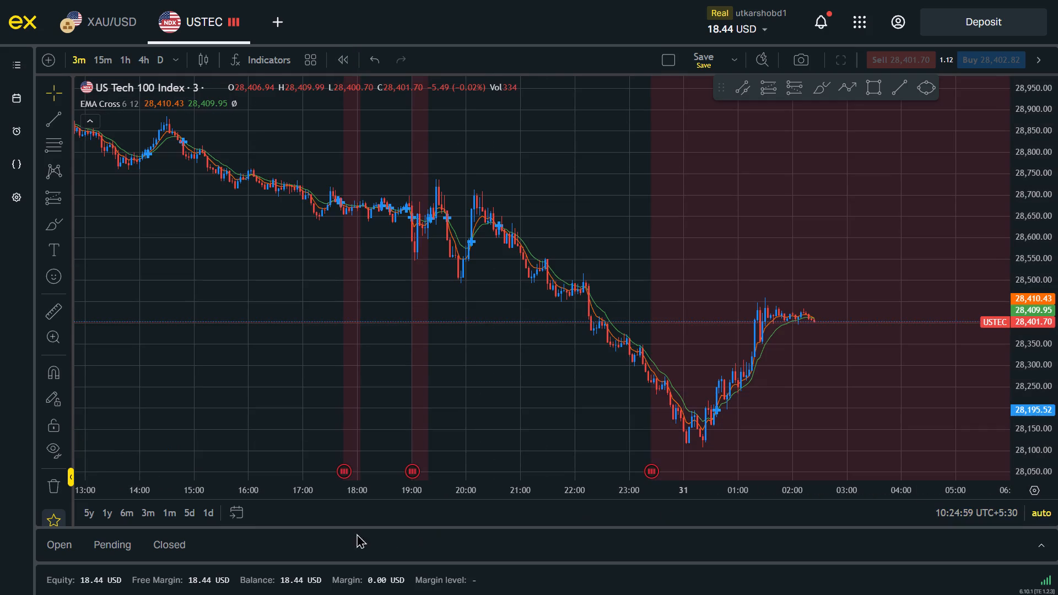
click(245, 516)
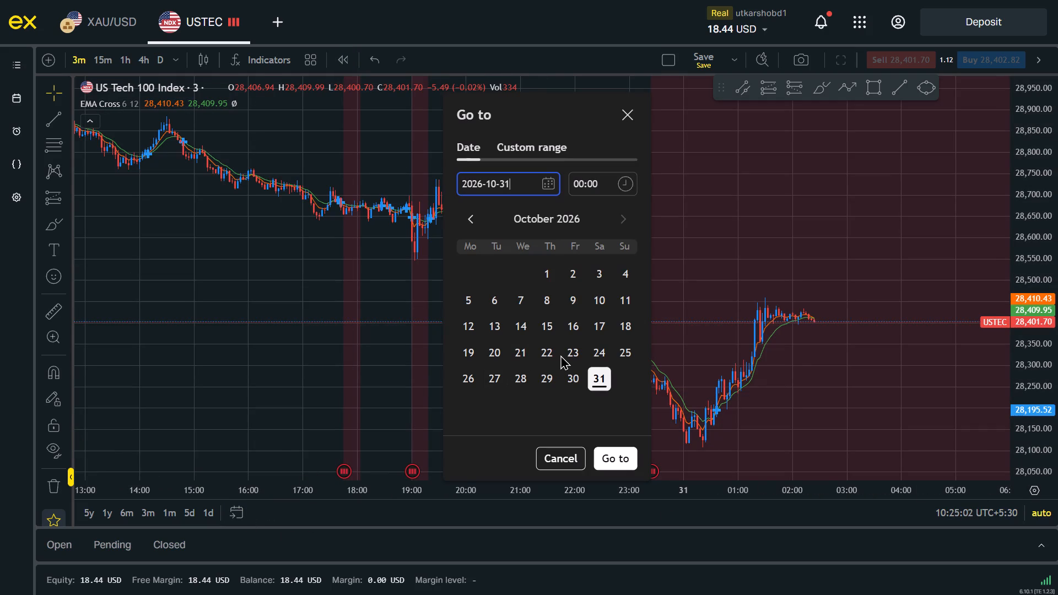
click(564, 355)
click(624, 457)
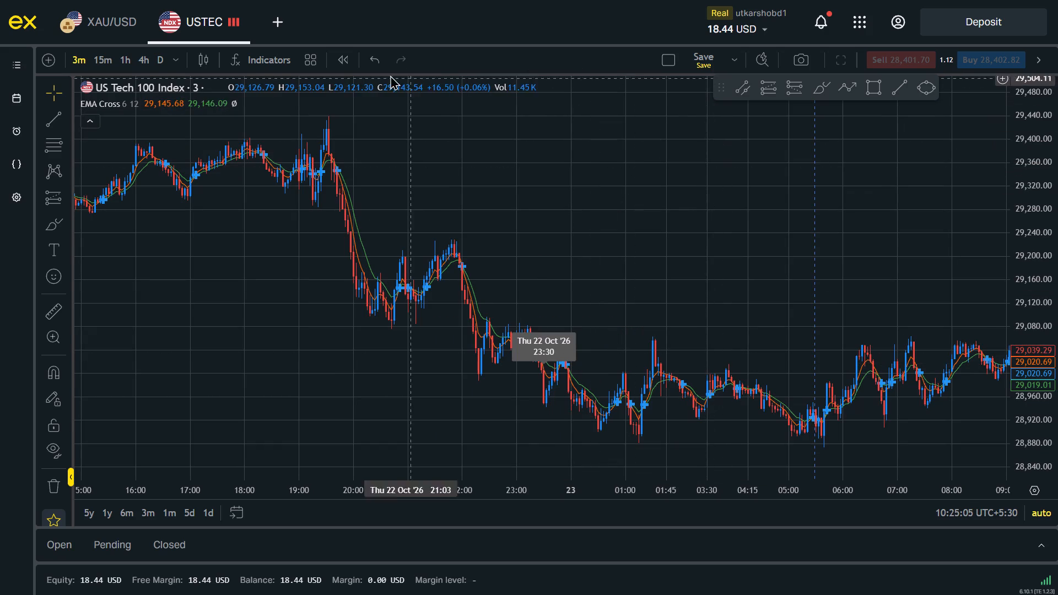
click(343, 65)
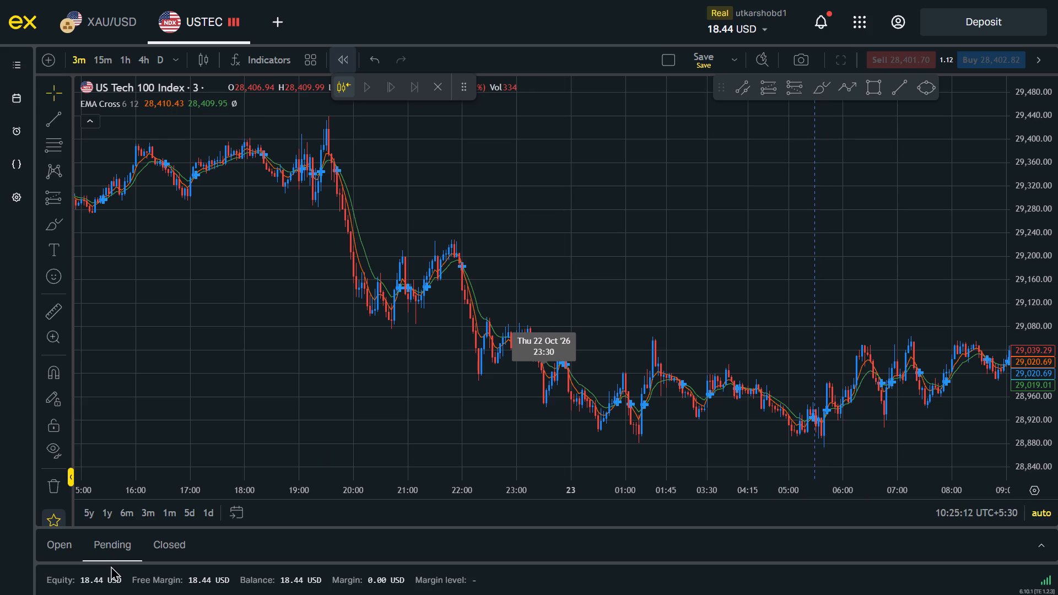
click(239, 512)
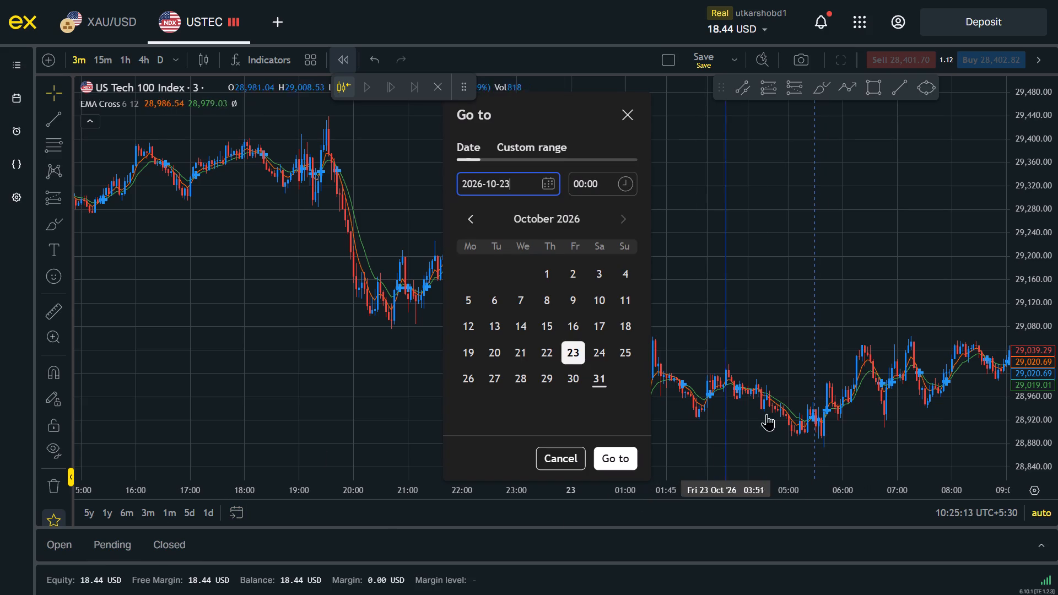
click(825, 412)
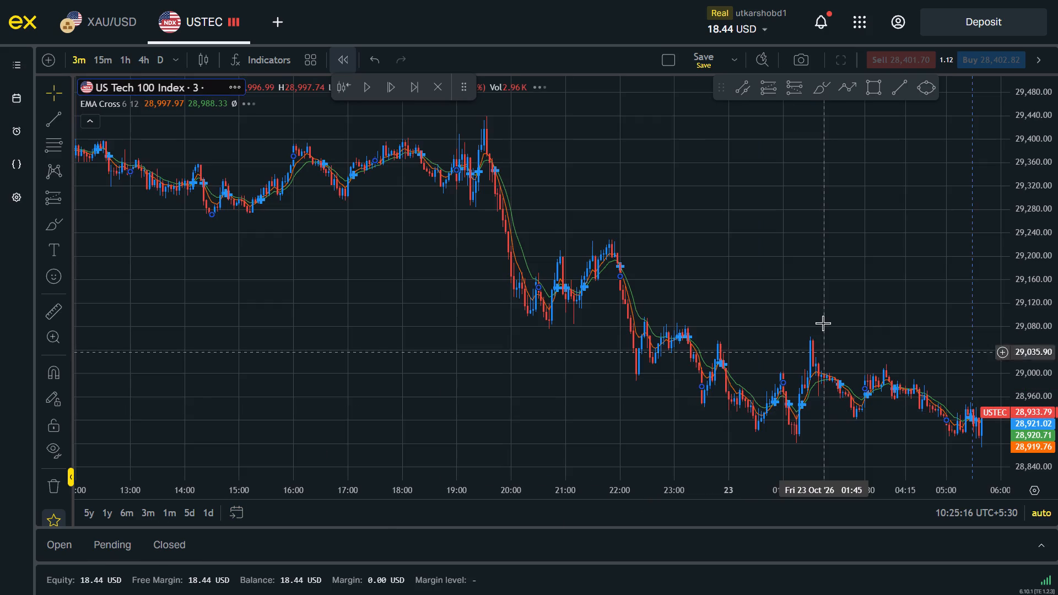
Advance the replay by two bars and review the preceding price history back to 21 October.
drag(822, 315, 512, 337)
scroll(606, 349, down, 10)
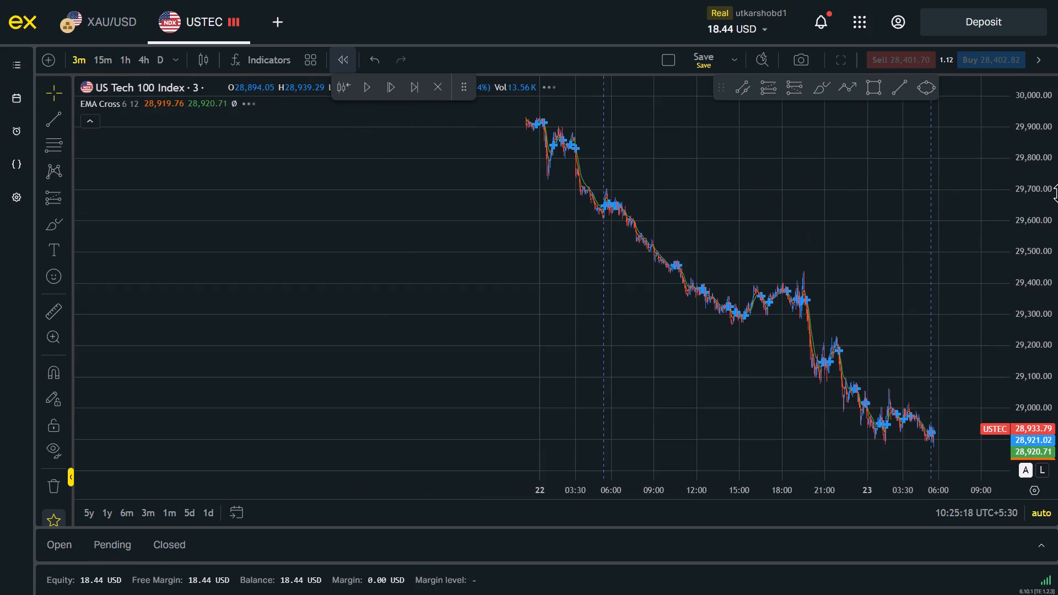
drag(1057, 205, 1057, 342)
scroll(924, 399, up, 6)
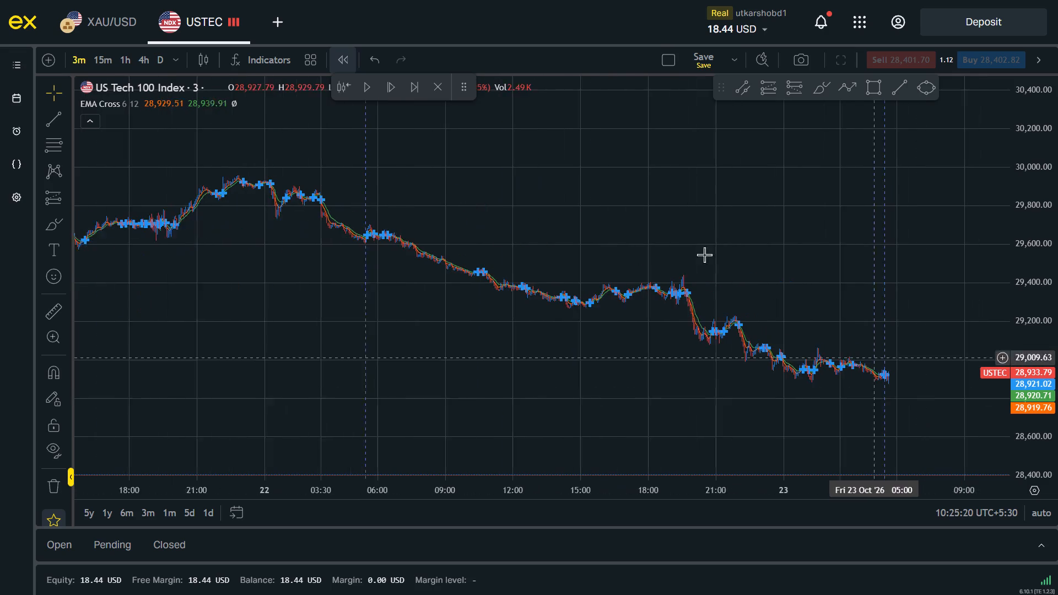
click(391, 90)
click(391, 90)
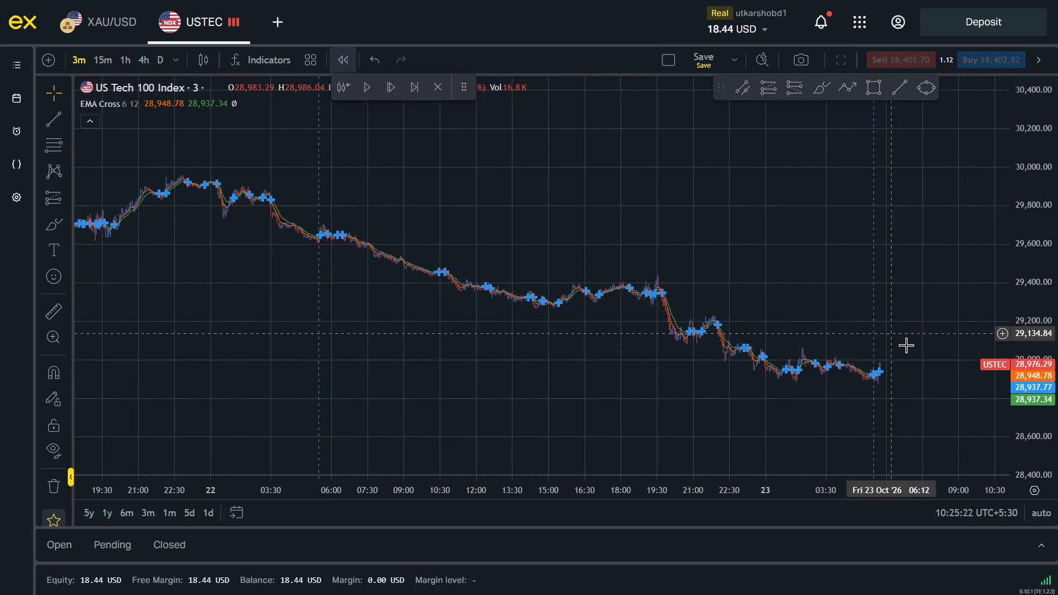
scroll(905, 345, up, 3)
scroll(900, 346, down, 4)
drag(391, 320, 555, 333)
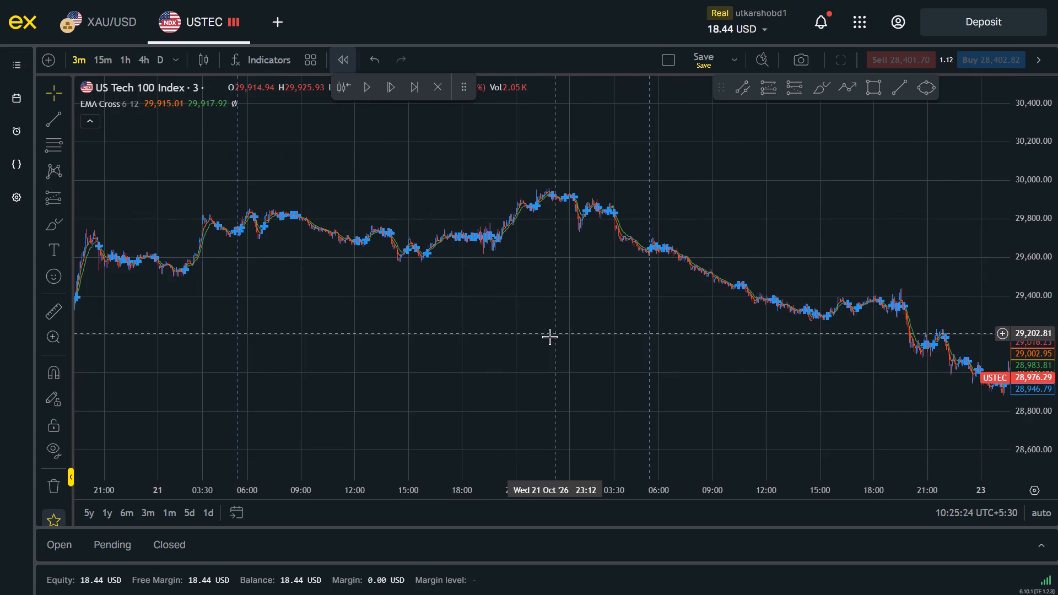
Jump the chart to 21 October 2026 and restart the bar replay from 05:00 that morning.
click(230, 504)
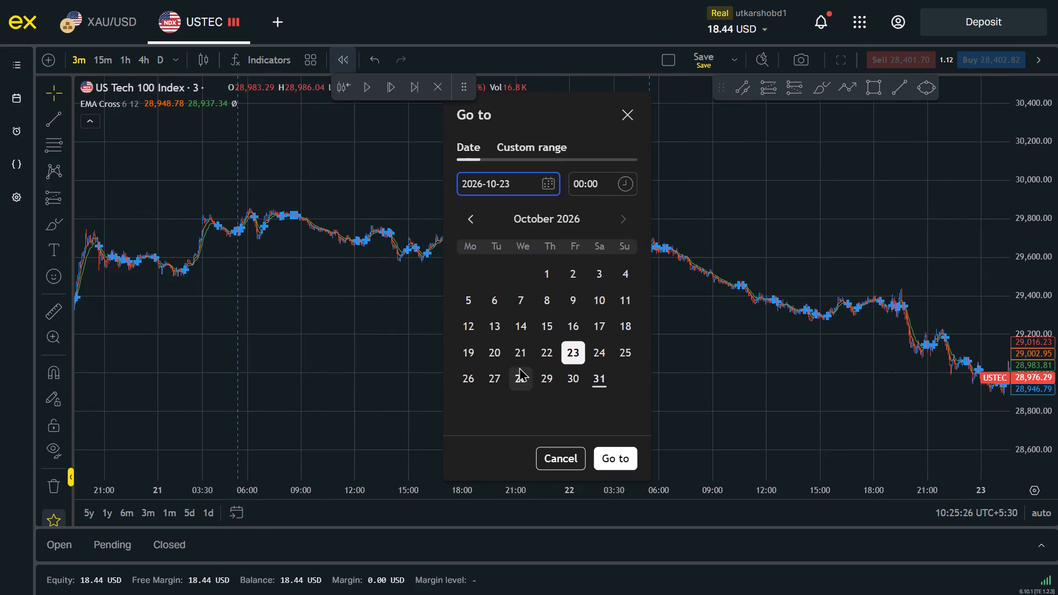
click(523, 357)
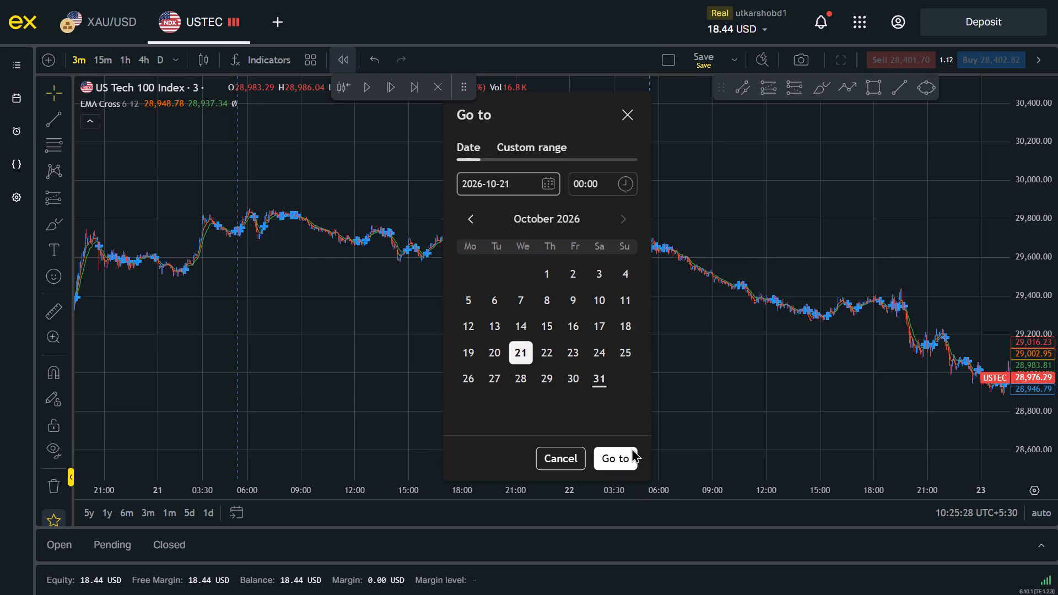
click(631, 448)
drag(580, 387, 593, 392)
scroll(593, 392, up, 1)
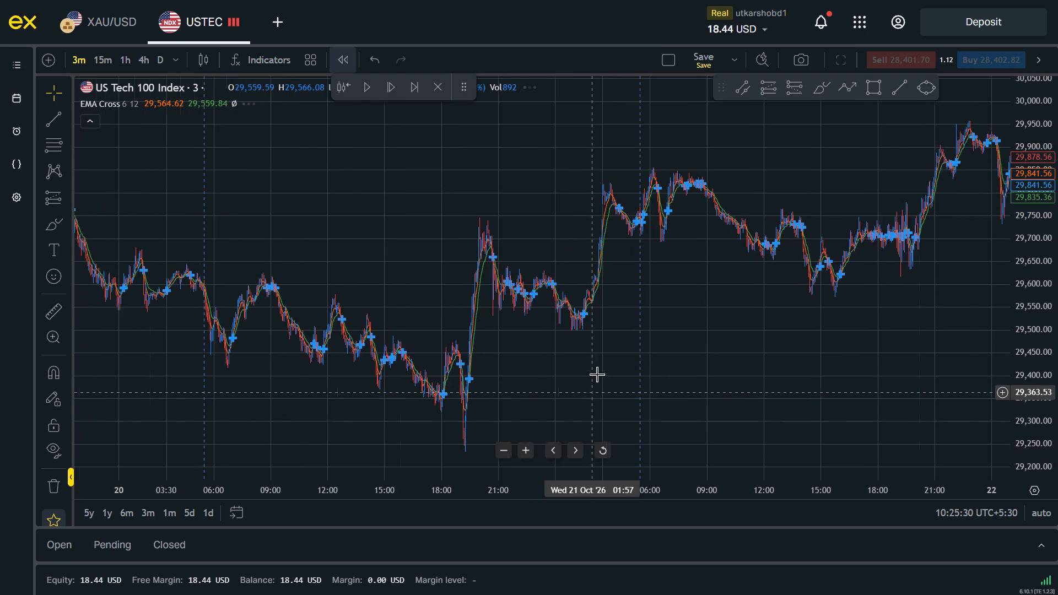
scroll(597, 374, up, 1)
click(337, 88)
click(613, 228)
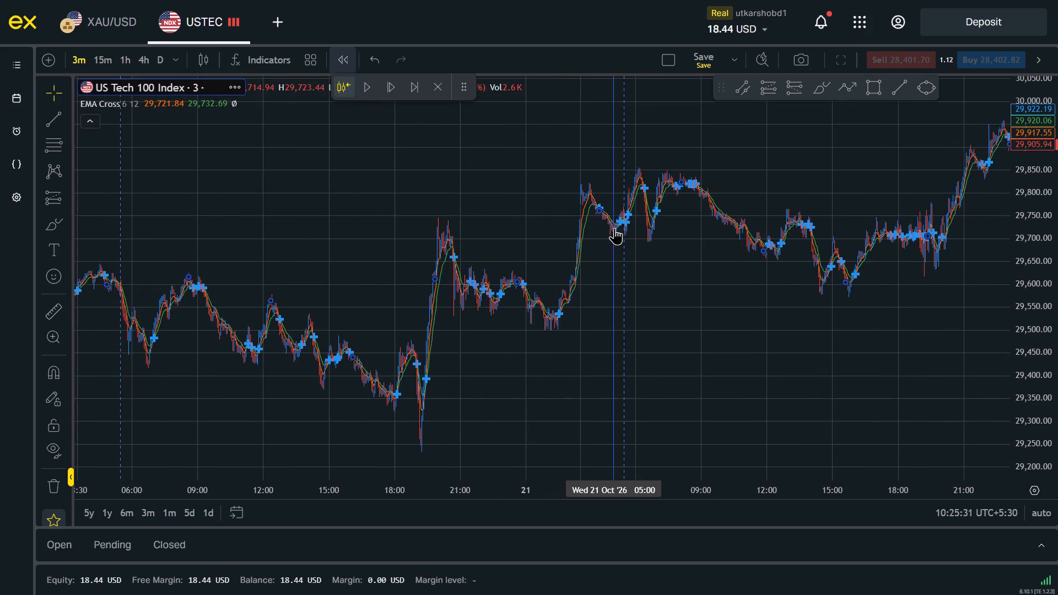
Move the floating replay controls clear of the chart's price readout and deselect the price series.
drag(465, 93, 477, 102)
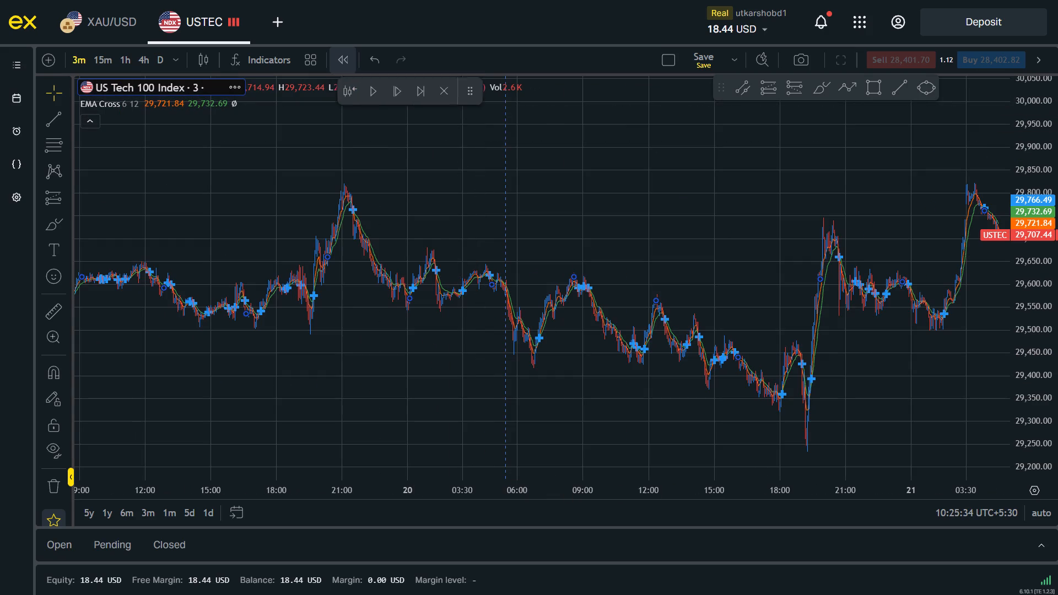
drag(477, 102, 543, 143)
click(864, 318)
Advance the replay from 05:00 on 21 October by two bars.
drag(964, 352, 801, 443)
scroll(917, 392, down, 4)
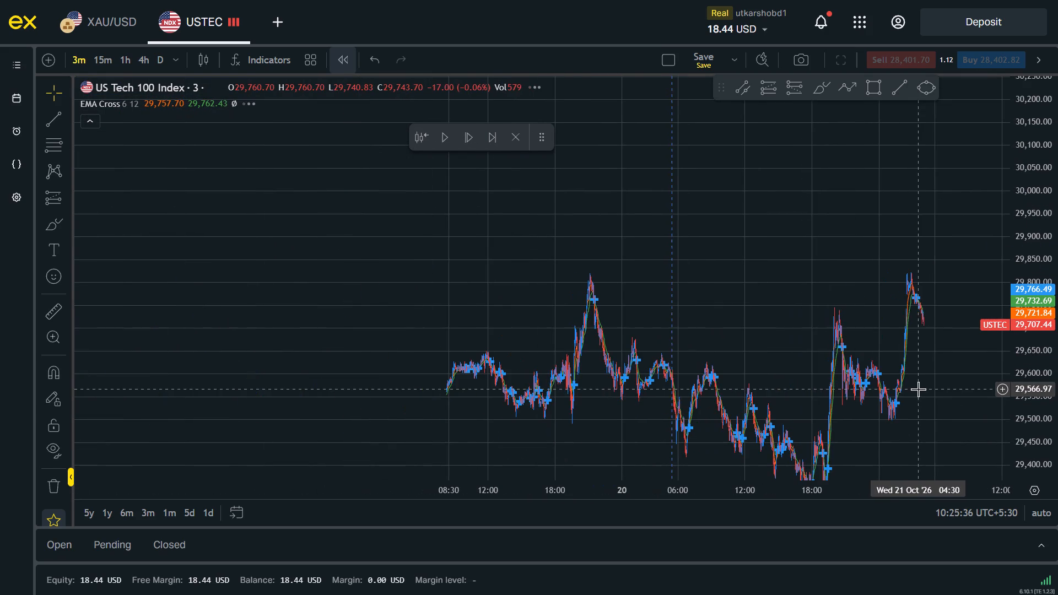
scroll(933, 318, up, 1)
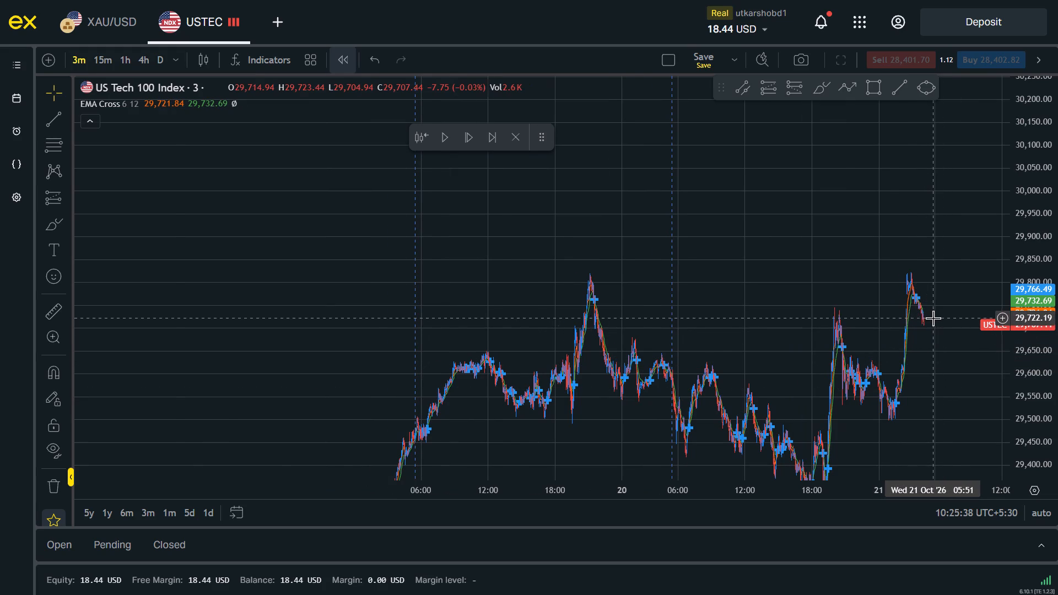
scroll(933, 318, up, 5)
click(471, 135)
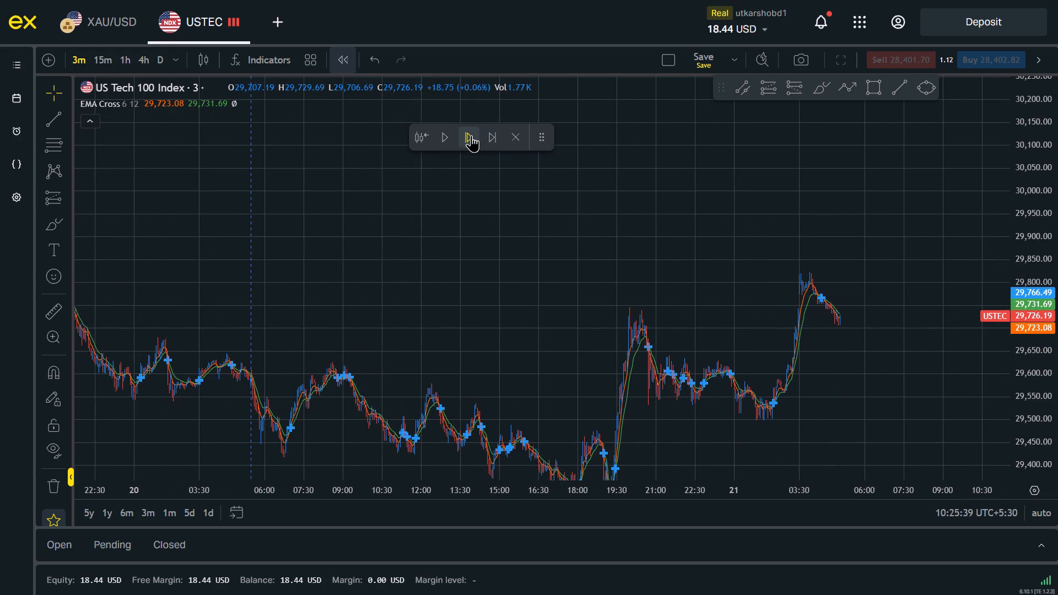
click(471, 135)
Examine the US Tech 100 price action from 19 to 21 October around the current replay price.
drag(1057, 358, 1050, 127)
scroll(930, 203, up, 7)
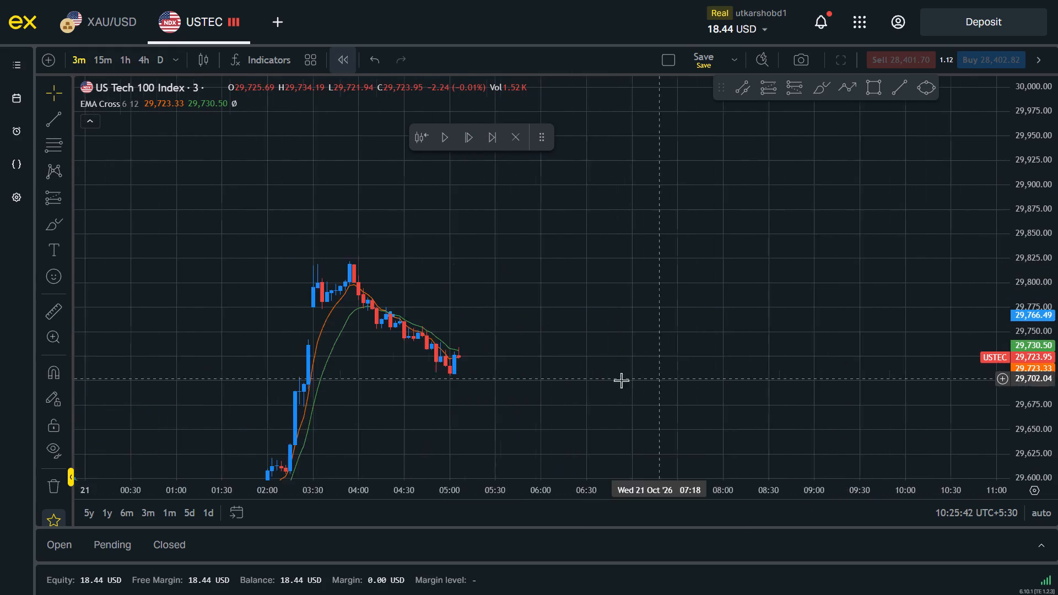
scroll(621, 380, up, 3)
drag(604, 382, 861, 287)
scroll(861, 287, down, 16)
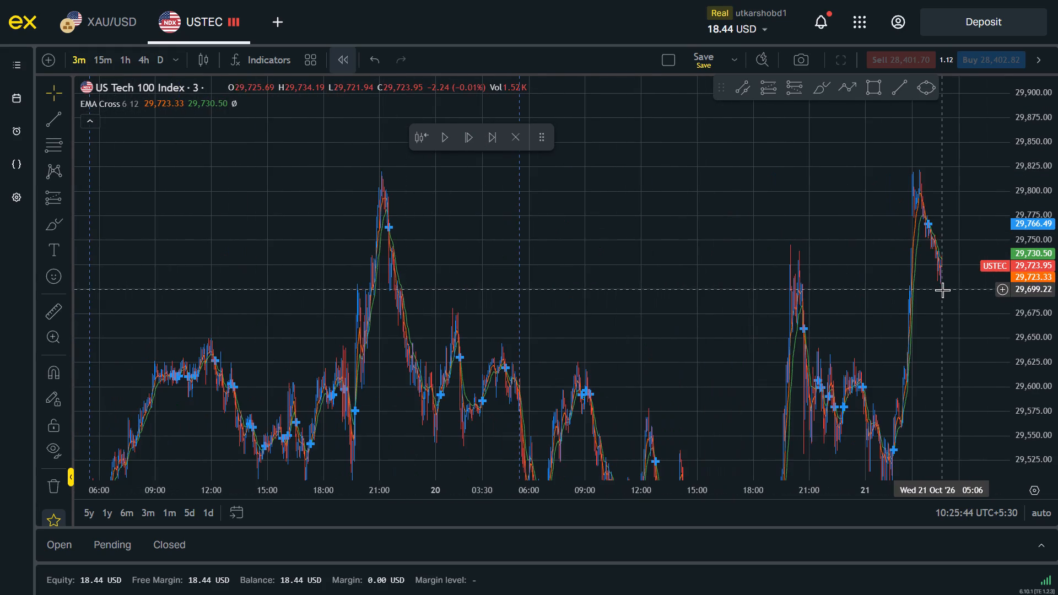
scroll(943, 284, down, 4)
scroll(932, 288, up, 10)
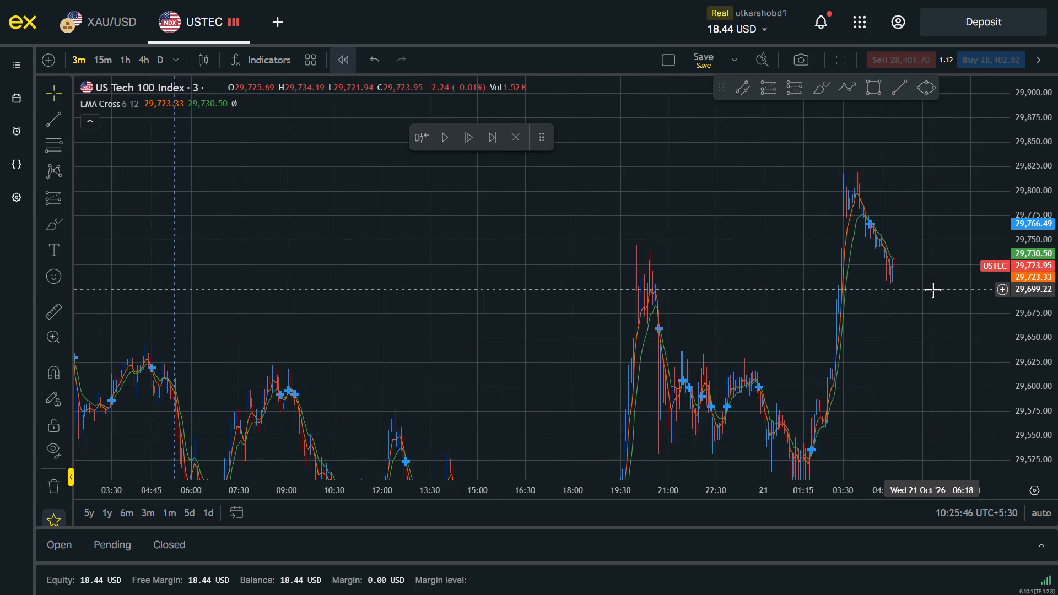
Draw a rectangle zone from 19:45 on 20 October to about 05:57 on 21 October, between about 29,716 and 29,708.
scroll(932, 290, up, 10)
drag(816, 289, 952, 302)
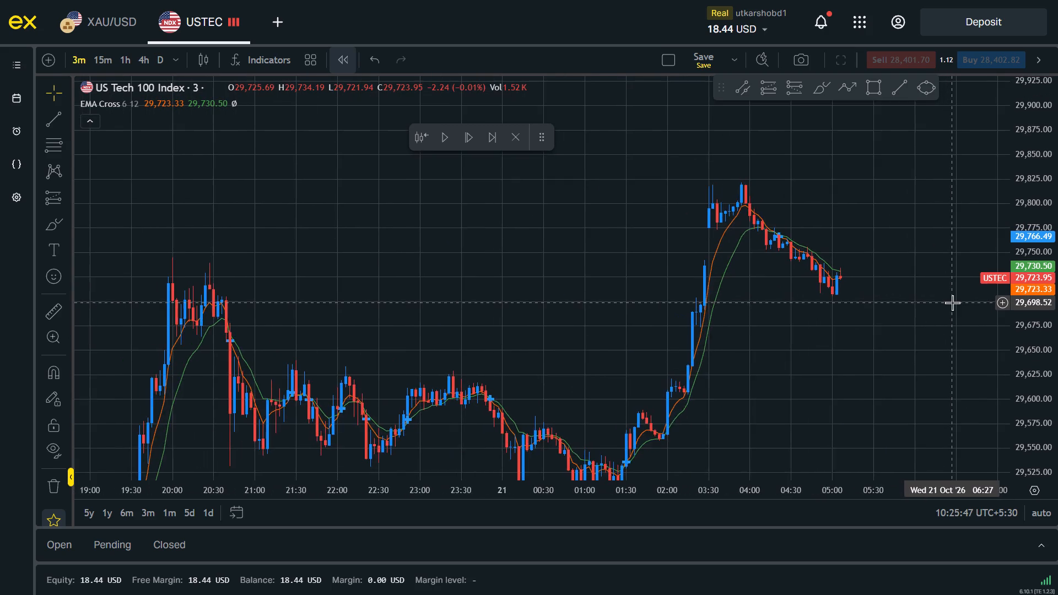
scroll(952, 302, down, 1)
click(877, 79)
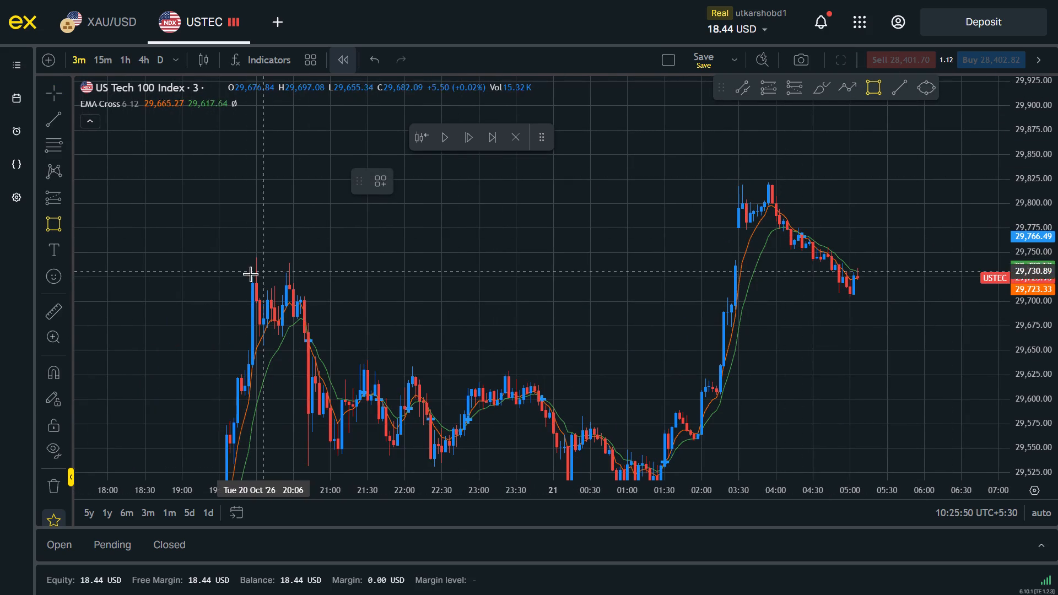
click(239, 285)
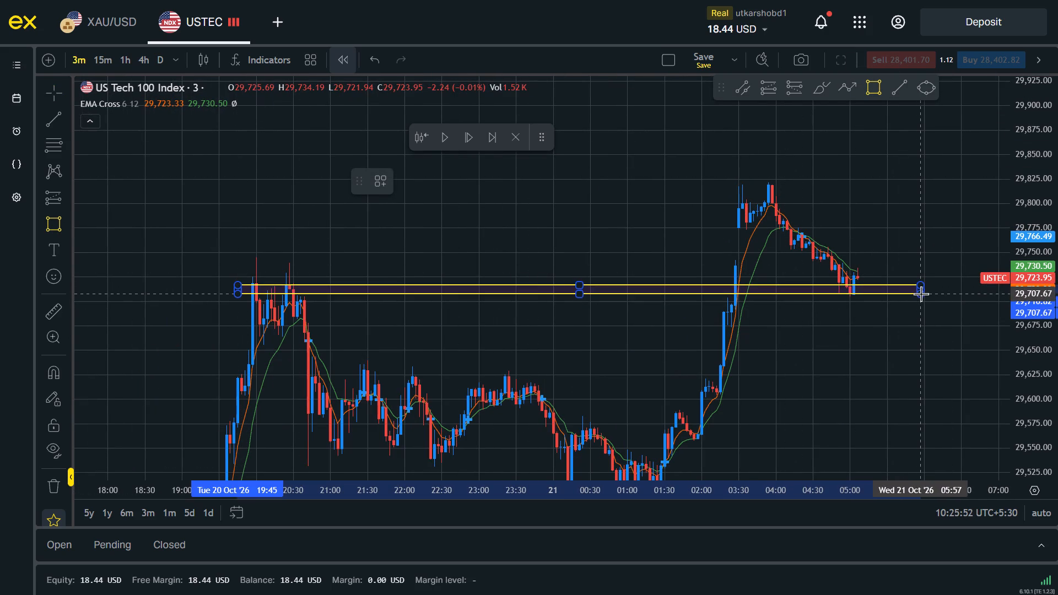
click(921, 294)
click(929, 359)
Extend the rectangle zone back to about 18:00 on 19 October, with its price range between about 29,708 and 29,700.
scroll(930, 360, down, 12)
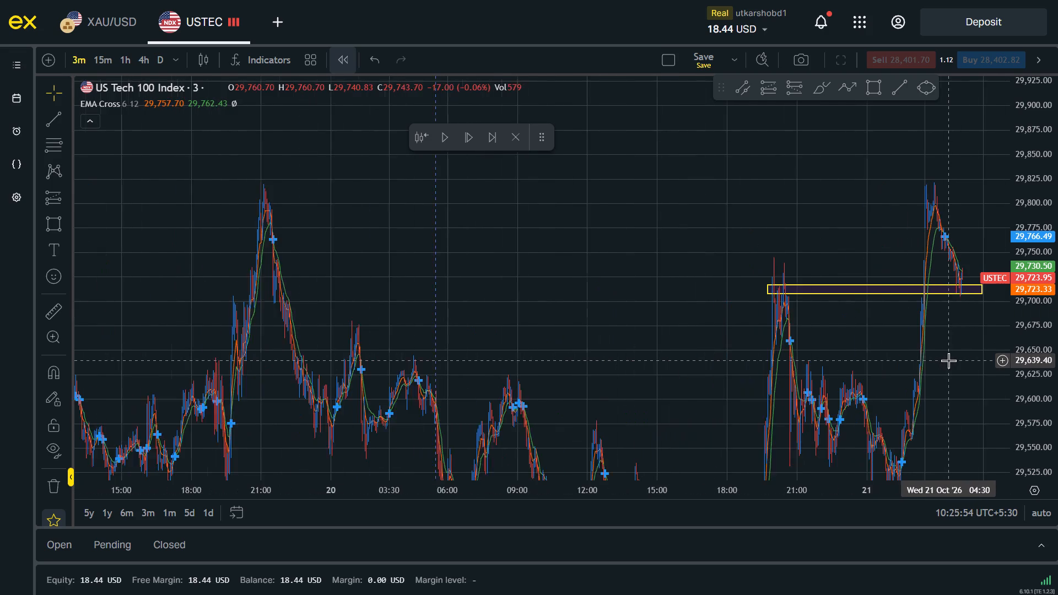
drag(790, 285, 279, 302)
click(828, 344)
Examine how the rectangle zone lines up with the earlier peaks and with the latest bars around 05:00 on 21 October.
scroll(829, 344, down, 5)
click(762, 337)
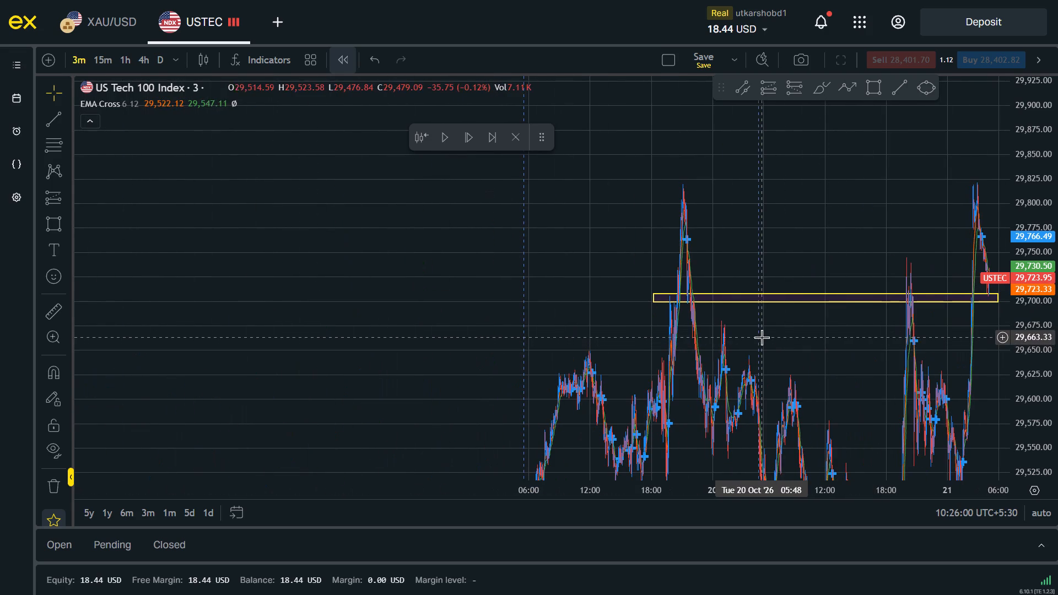
drag(892, 352, 878, 187)
drag(1057, 204, 1057, 368)
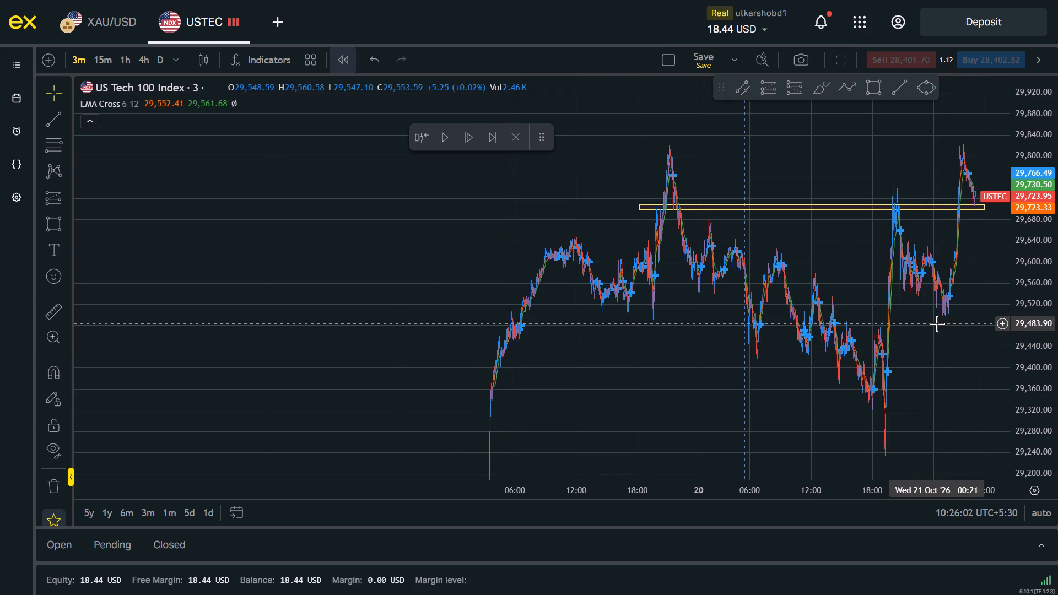
scroll(937, 323, up, 15)
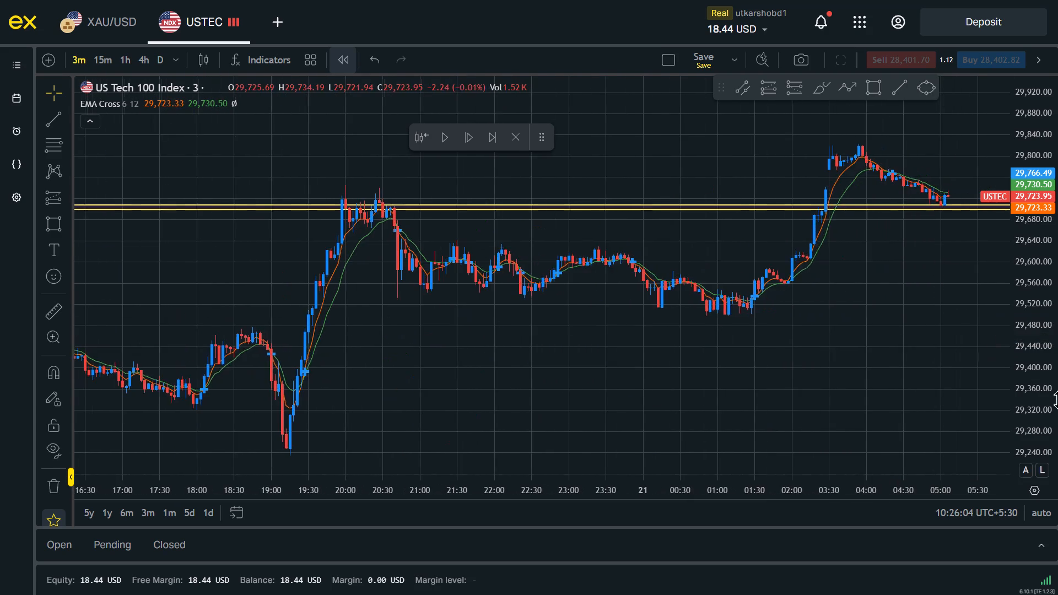
drag(1057, 343, 1057, 37)
drag(946, 248, 847, 455)
scroll(919, 300, up, 3)
drag(963, 167, 870, 282)
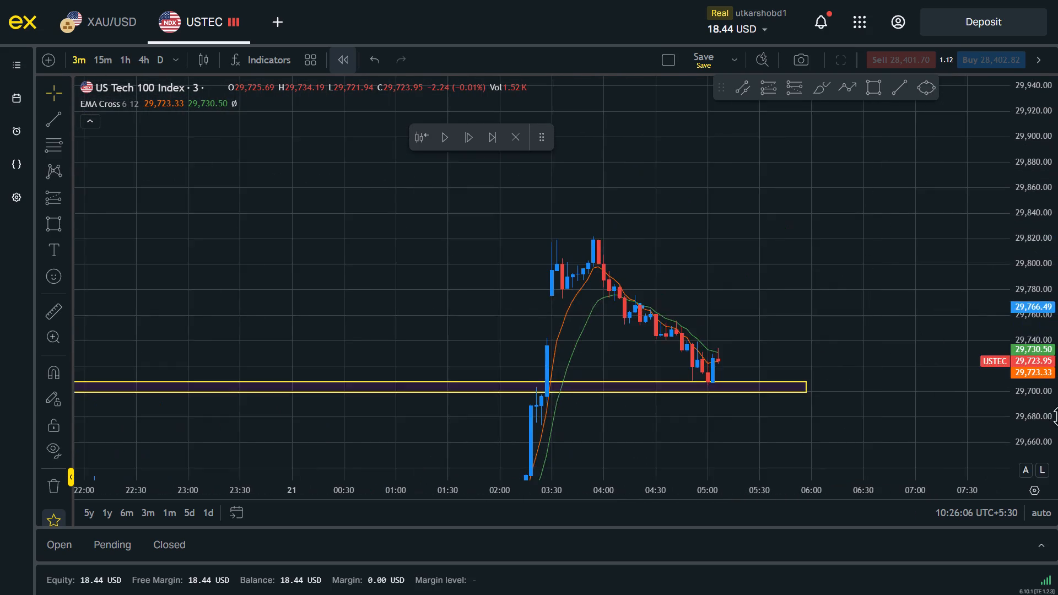
drag(1057, 421, 1037, 205)
drag(873, 286, 855, 199)
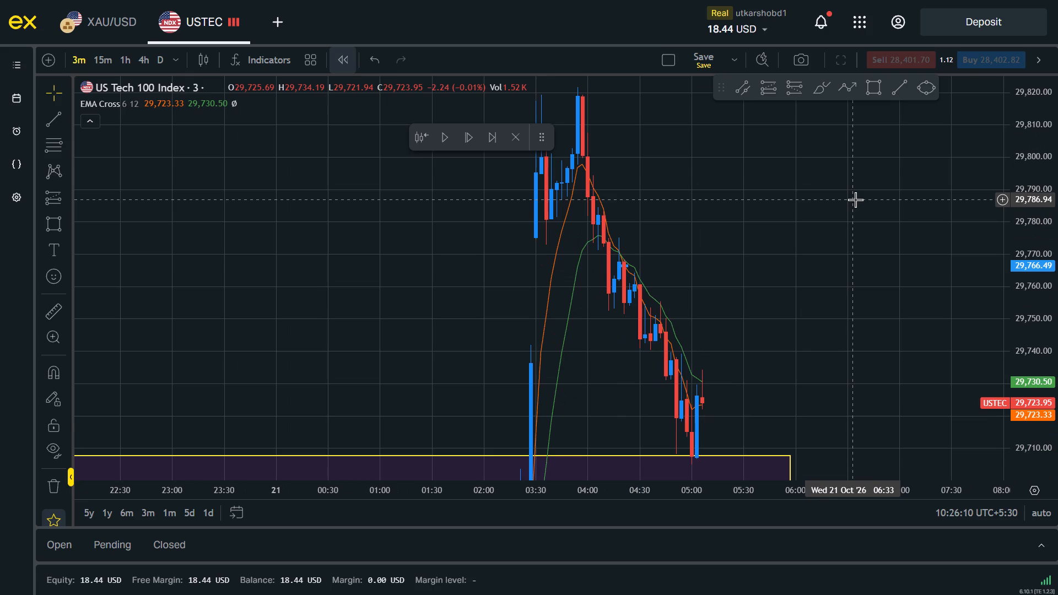
scroll(855, 199, left, 1)
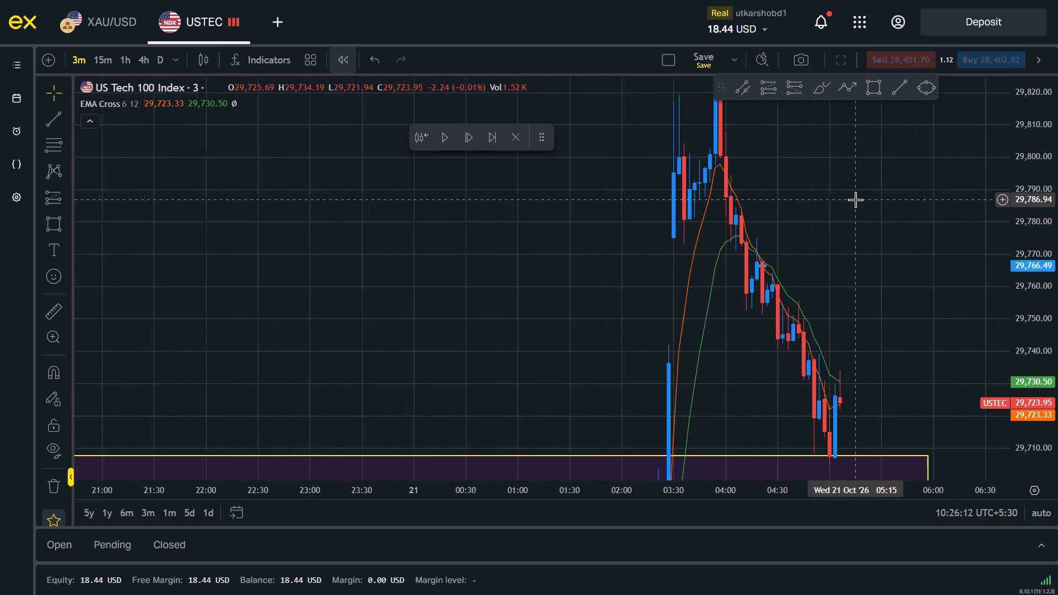
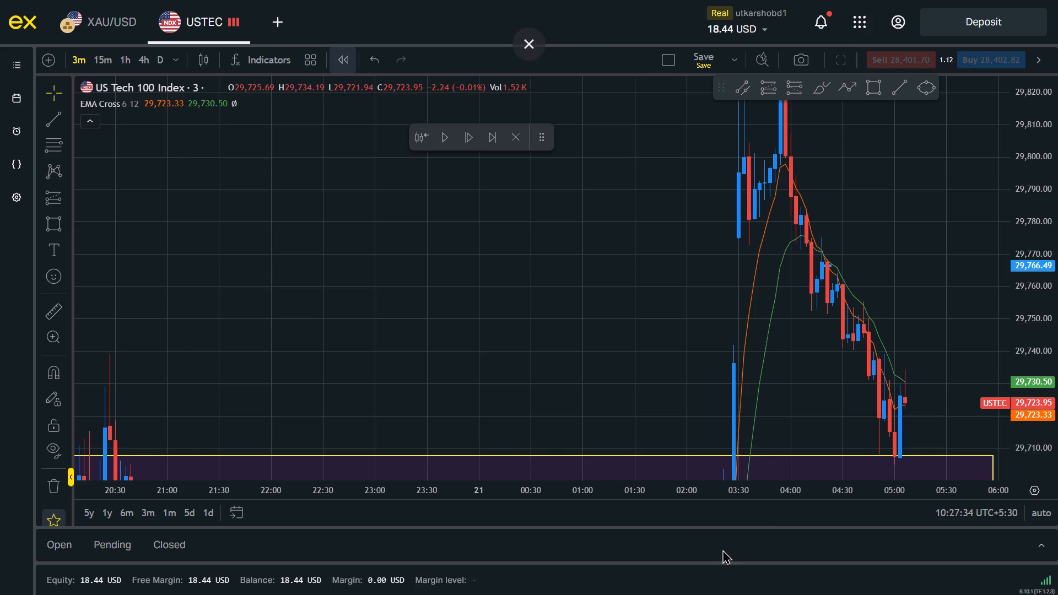
Examine the price action from 19 to 21 October around the existing rectangle zone and the earlier peaks.
scroll(711, 372, down, 6)
scroll(789, 322, down, 4)
drag(1057, 150, 1052, 350)
drag(935, 253, 833, 255)
scroll(866, 266, up, 8)
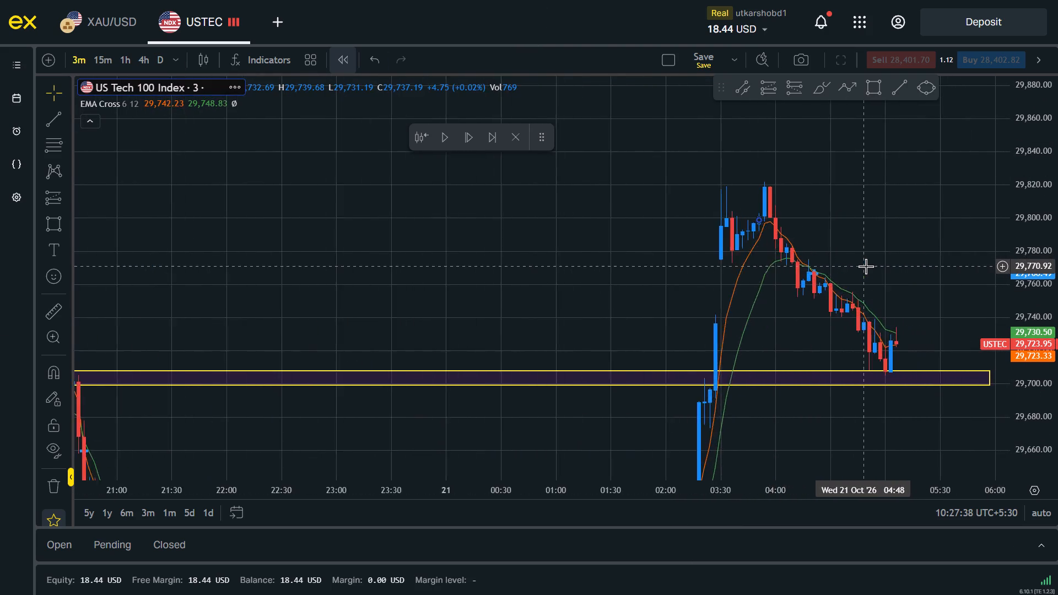
scroll(866, 266, up, 3)
drag(1057, 397, 1043, 21)
drag(894, 288, 802, 132)
scroll(870, 245, down, 5)
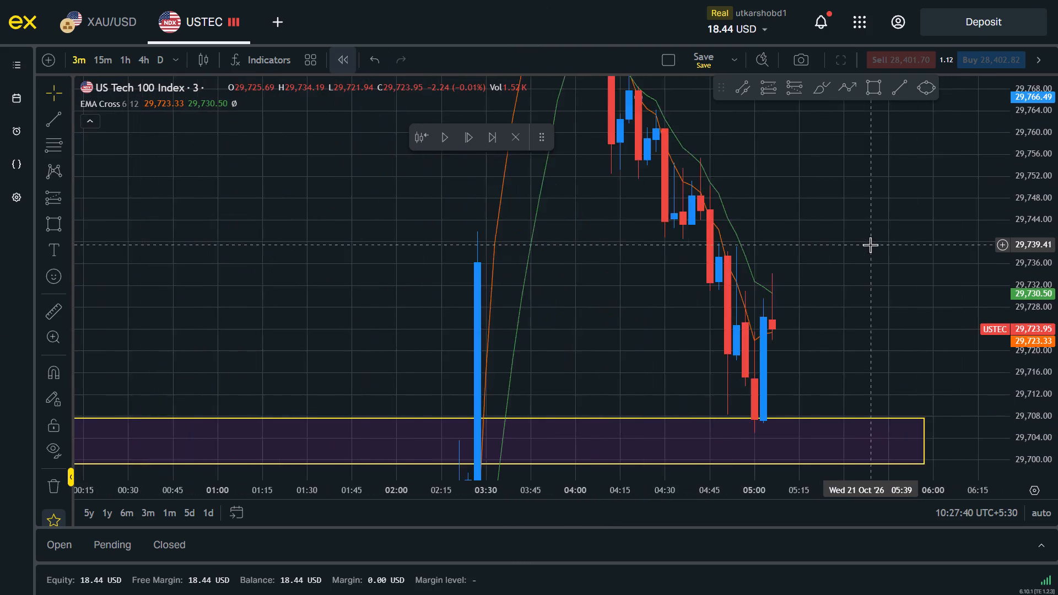
scroll(870, 245, down, 16)
drag(1057, 148, 1052, 439)
scroll(857, 434, down, 6)
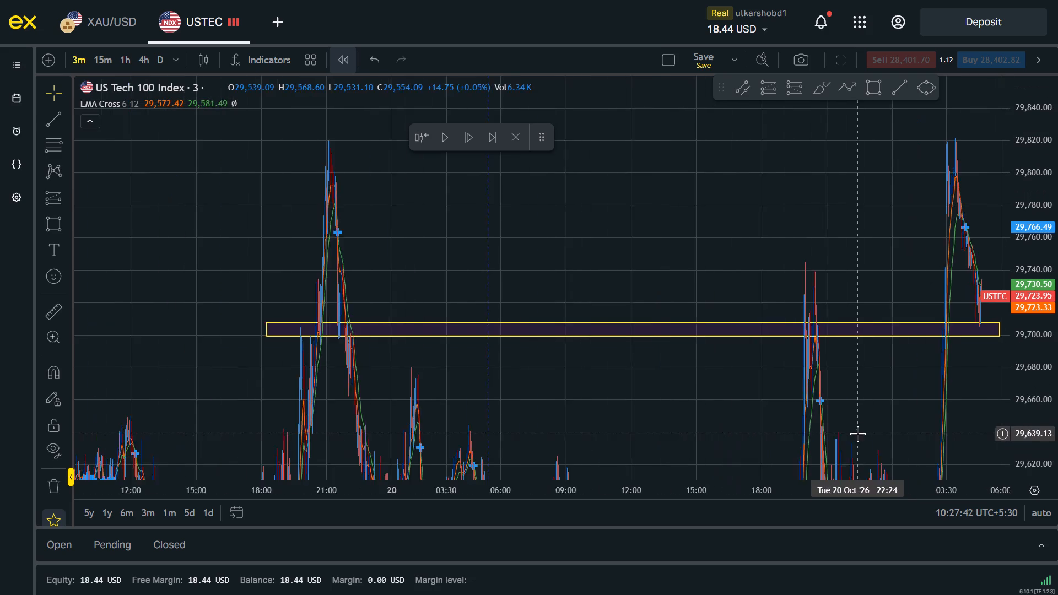
scroll(857, 434, down, 6)
drag(1057, 197, 1049, 424)
Draw a rectangle zone from about 20:39 on 19 October to 06:15 on 21 October, between about 29,800 and 29,806.
scroll(965, 204, up, 6)
drag(974, 229, 968, 231)
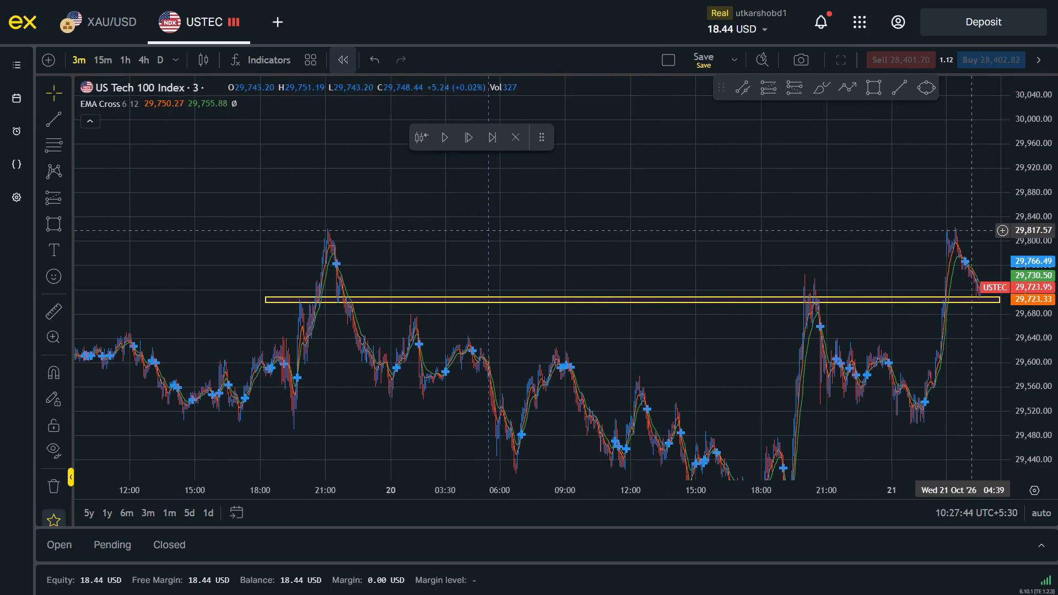
drag(968, 231, 931, 244)
click(875, 93)
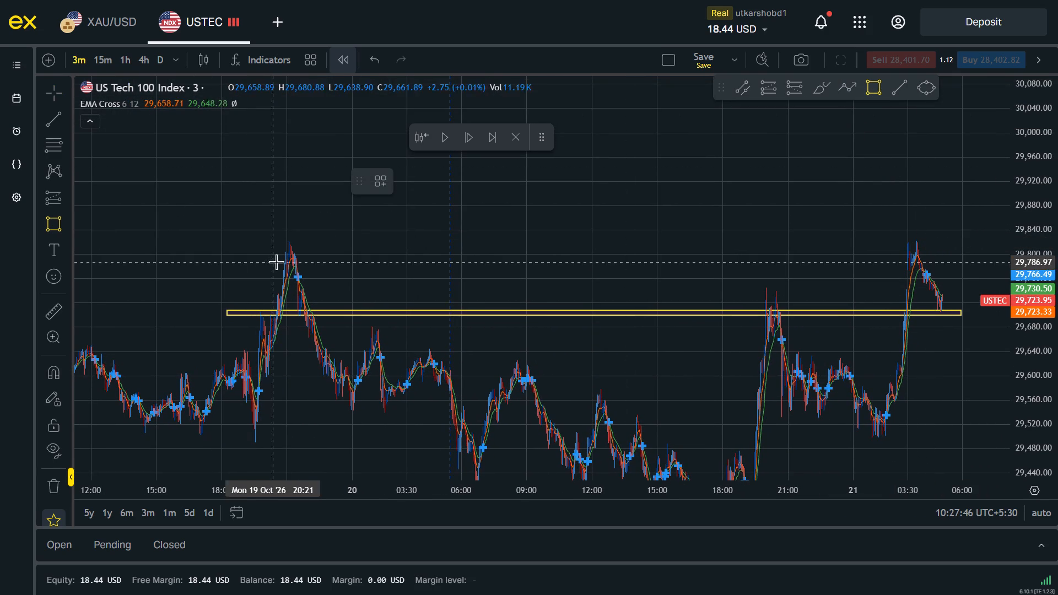
click(279, 254)
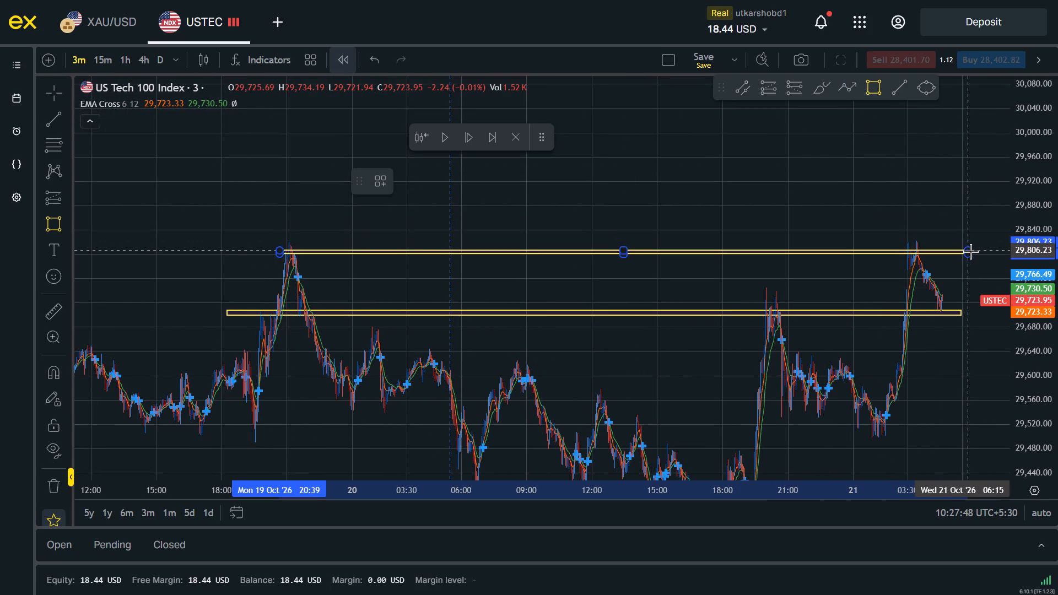
click(970, 251)
click(936, 328)
click(936, 399)
Extend the right edge of the zone near 29,700 to about 10:30 on 21 October.
scroll(936, 402, up, 6)
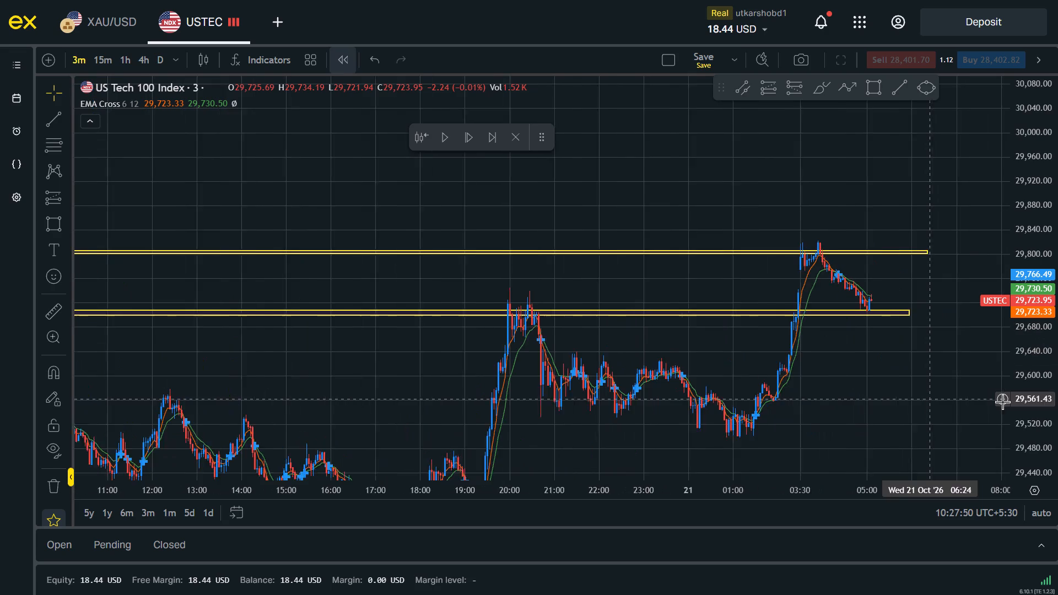
scroll(1002, 402, up, 1)
drag(1057, 397, 1047, 129)
scroll(1049, 381, up, 2)
drag(1057, 472, 1050, 194)
drag(960, 317, 740, 244)
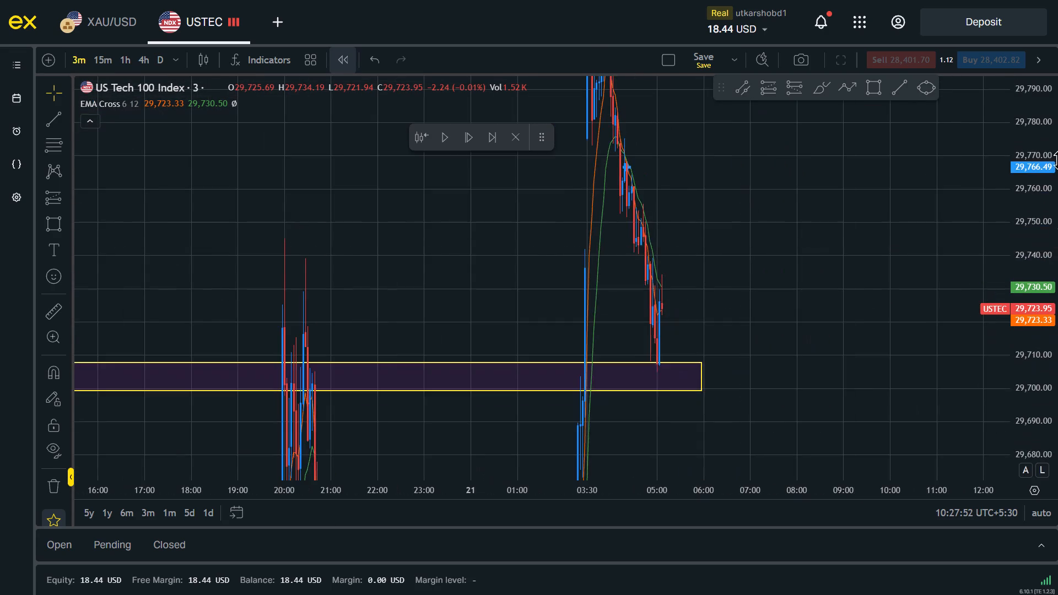
drag(1057, 163, 1056, 354)
scroll(825, 354, up, 3)
drag(531, 332, 795, 332)
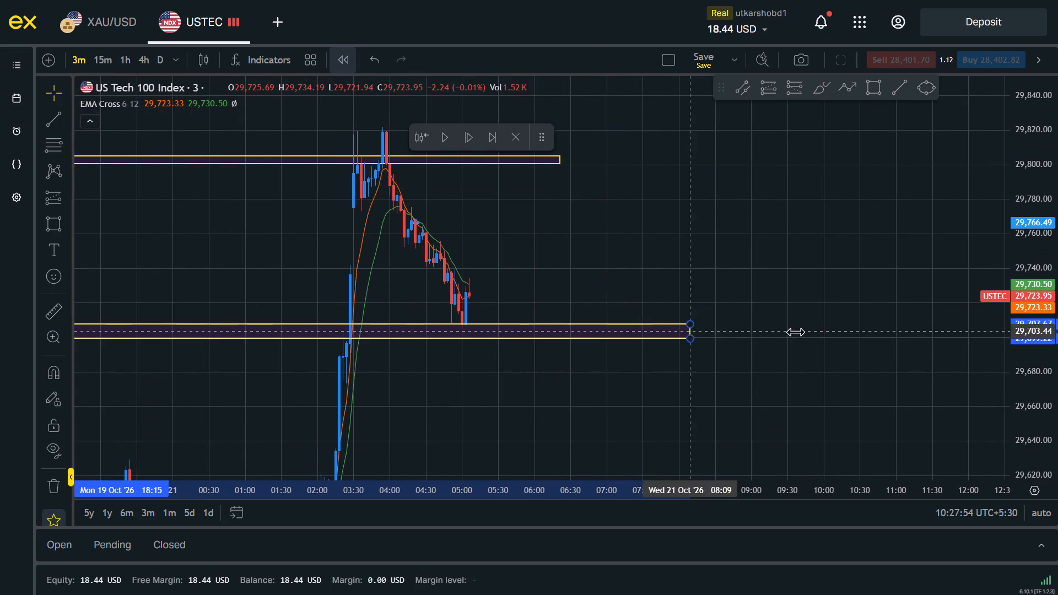
drag(795, 332, 863, 331)
Draw a rectangle zone along the lows from about 04:33 on 19 October to 04:36 on 21 October, between about 29,504 and 29,511.
drag(497, 241, 823, 281)
scroll(822, 281, up, 3)
drag(717, 288, 784, 258)
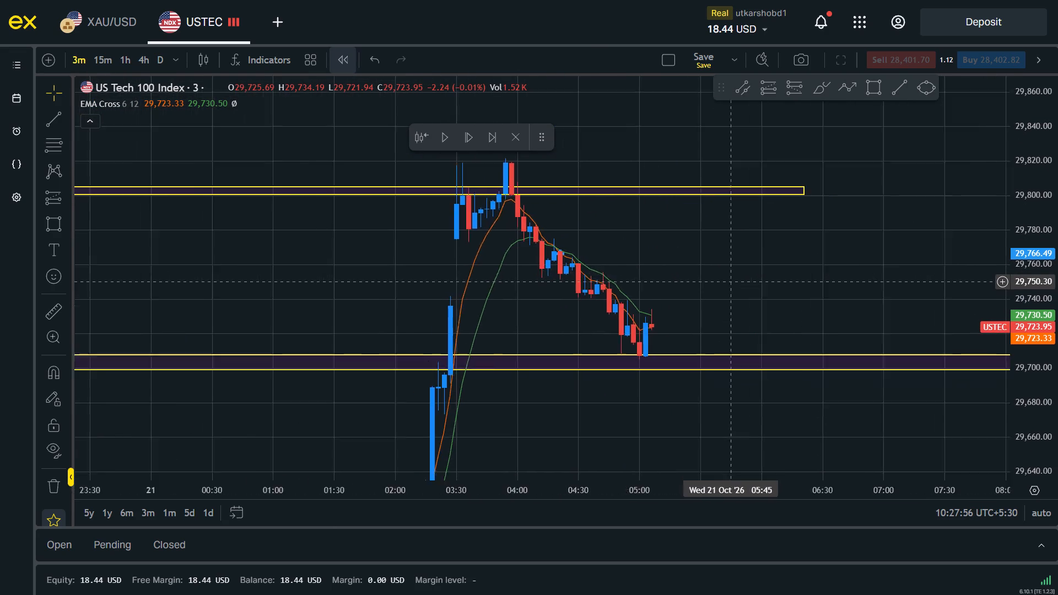
drag(784, 258, 819, 244)
scroll(819, 244, down, 8)
drag(1057, 165, 1052, 332)
scroll(979, 346, down, 4)
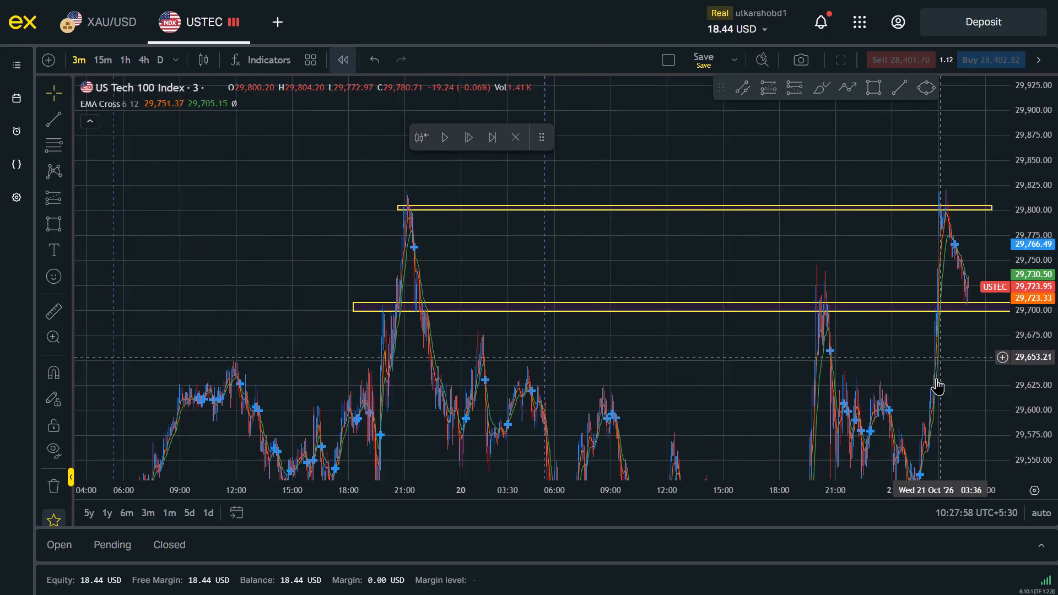
drag(936, 387, 849, 185)
click(924, 333)
scroll(931, 323, down, 3)
scroll(936, 330, up, 1)
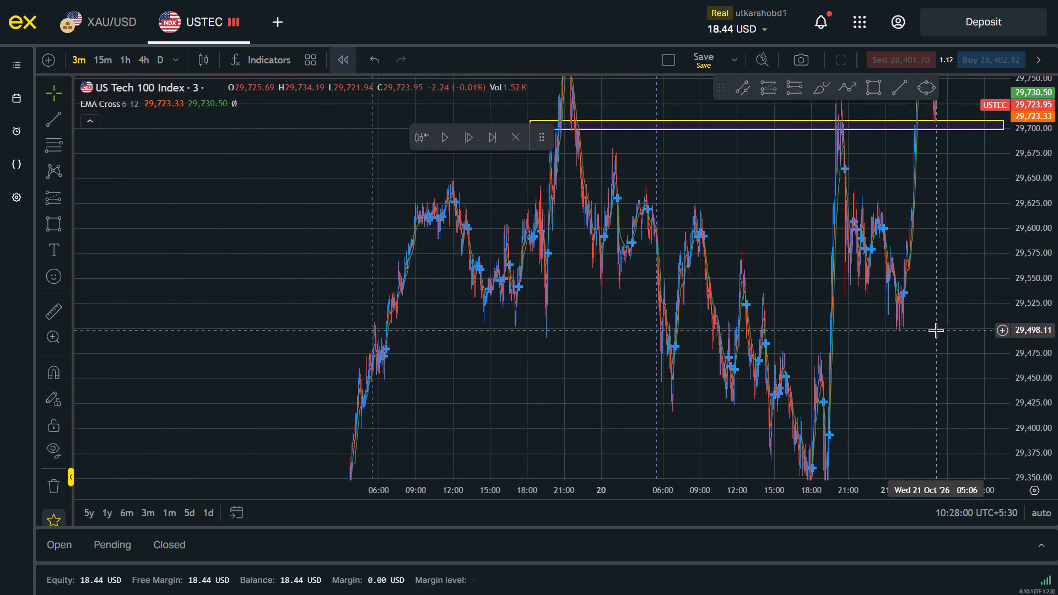
scroll(936, 330, up, 1)
click(933, 324)
click(863, 73)
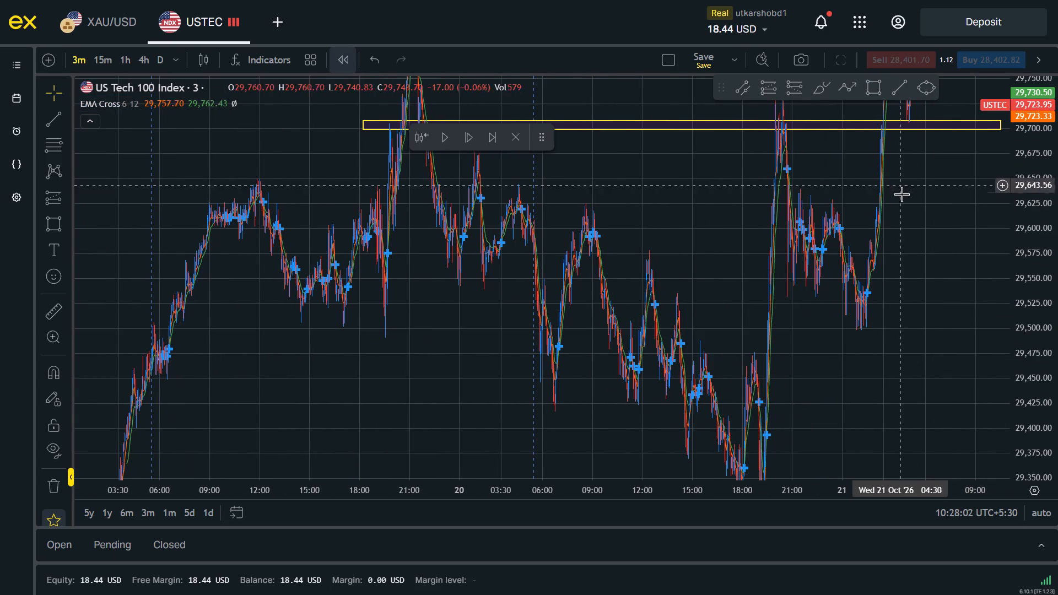
click(867, 81)
click(902, 324)
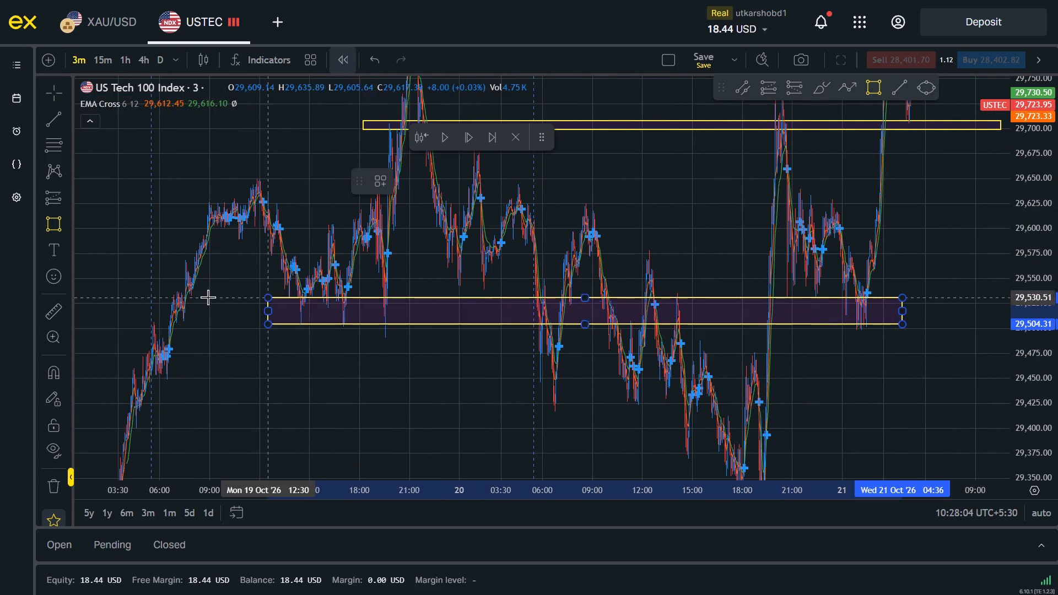
click(135, 317)
click(312, 397)
Extend the lowest rectangle zone to about 12:18 on 21 October, with its price range between about 29,511 and 29,502.
scroll(320, 394, up, 10)
drag(670, 393, 385, 452)
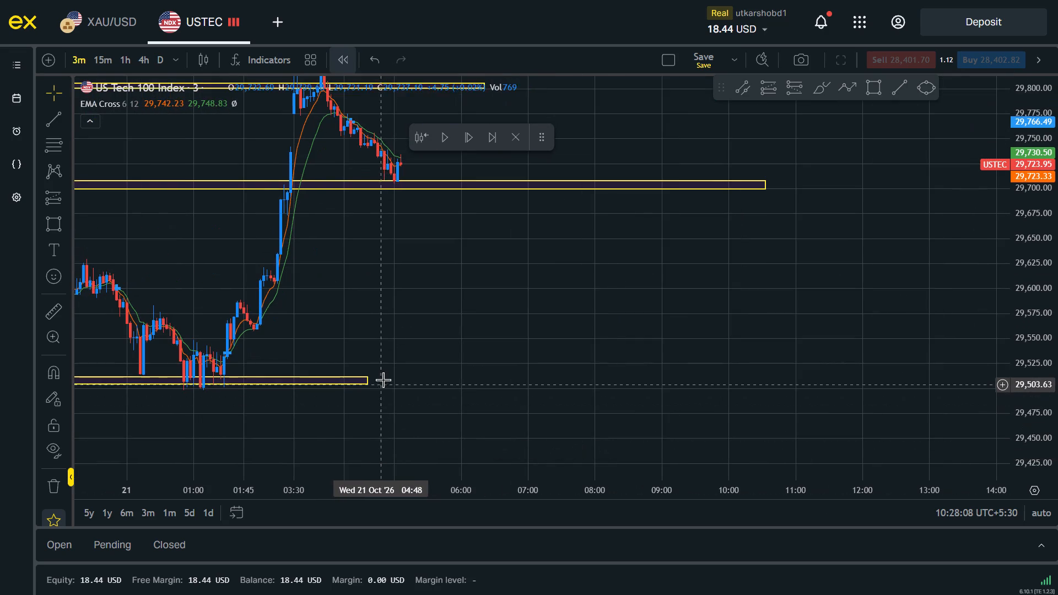
drag(367, 381, 882, 386)
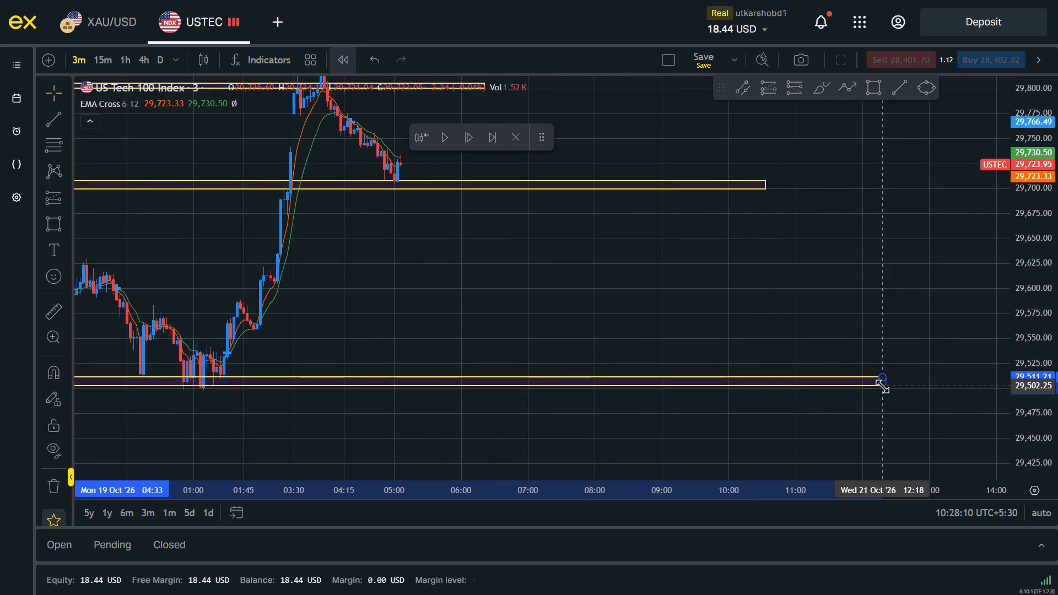
drag(882, 386, 883, 386)
Examine how the marked rectangle zones line up with the peaks and lows from 19 to 21 October.
drag(589, 303, 812, 344)
scroll(686, 349, up, 2)
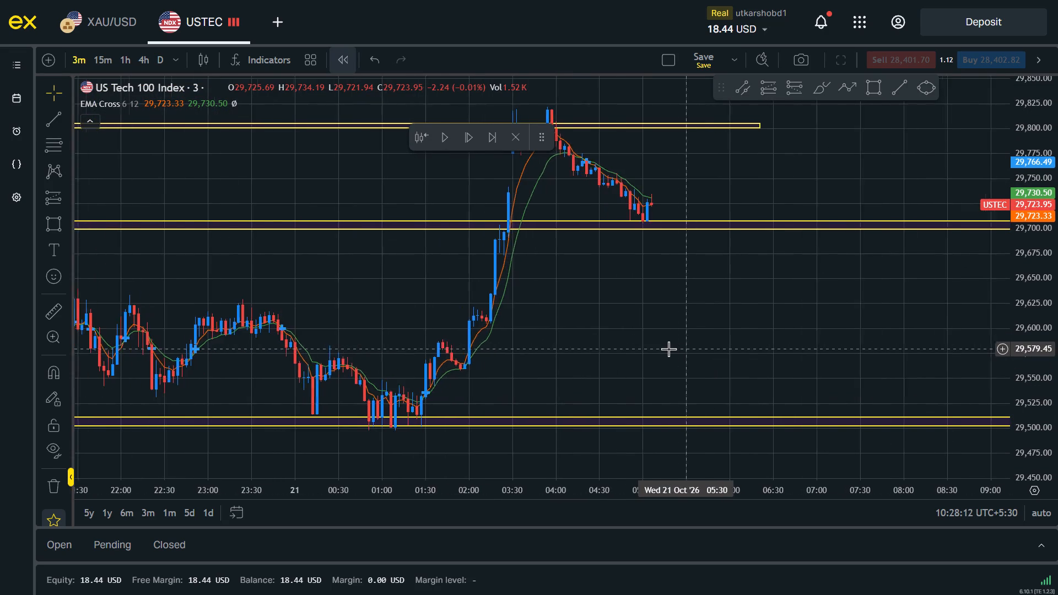
scroll(668, 349, up, 1)
drag(657, 349, 758, 449)
scroll(758, 449, down, 5)
scroll(843, 401, down, 5)
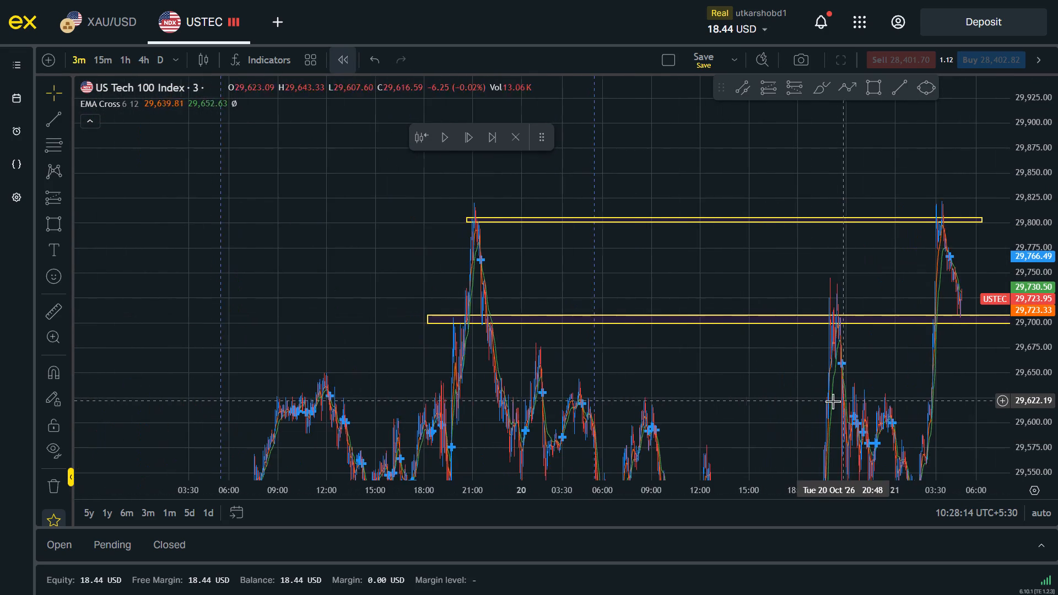
scroll(767, 399, up, 11)
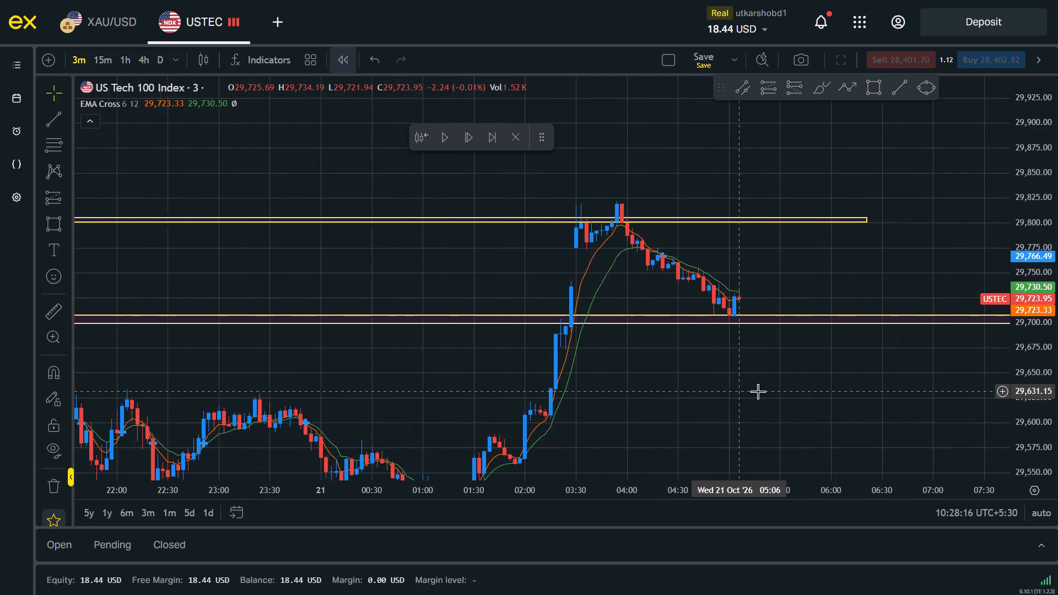
drag(1057, 423, 1030, 0)
drag(860, 293, 692, 294)
scroll(727, 293, down, 9)
drag(1057, 203, 1044, 387)
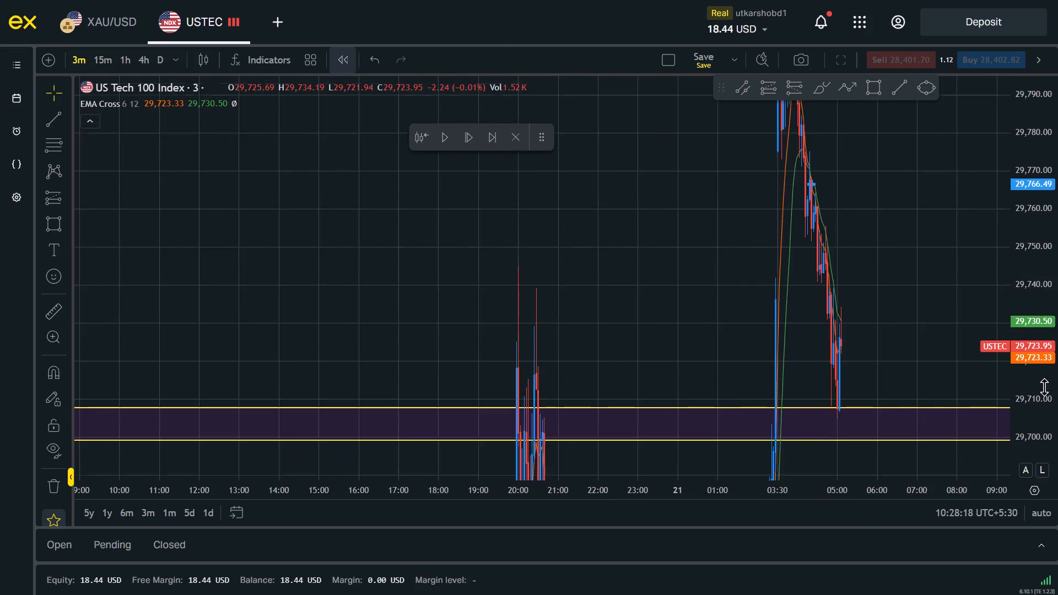
drag(1044, 387, 1052, 553)
Examine the latest bars on 21 October between the zones near 29,800 and 29,700.
scroll(922, 443, up, 6)
scroll(859, 418, right, 3)
scroll(818, 415, up, 2)
drag(1057, 428, 998, 126)
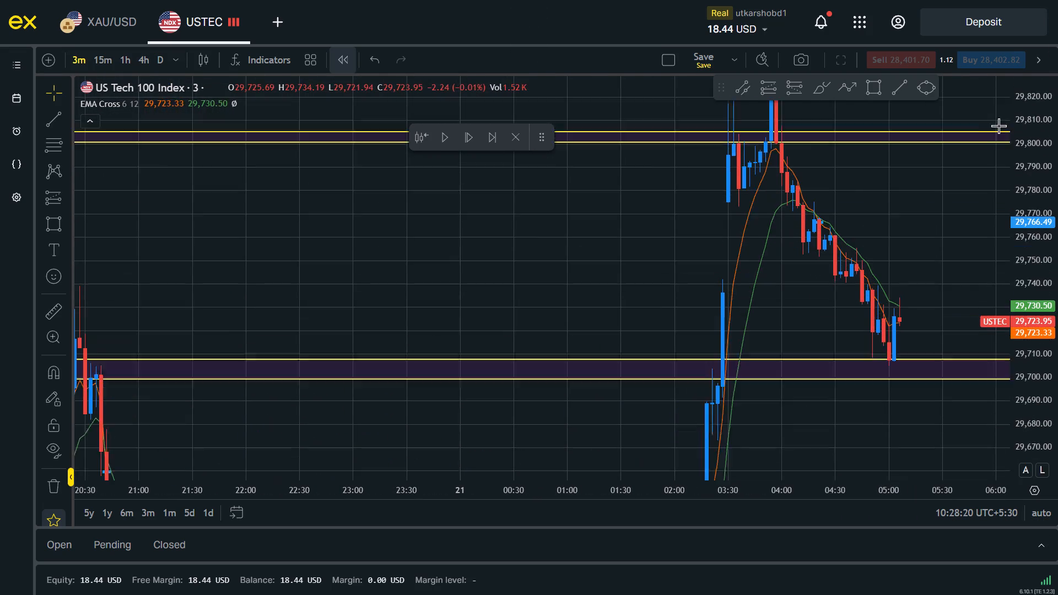
drag(998, 126, 994, 114)
drag(922, 289, 503, 324)
scroll(579, 312, down, 3)
drag(1057, 196, 1043, 288)
drag(698, 285, 844, 289)
scroll(844, 289, up, 3)
drag(283, 265, 636, 256)
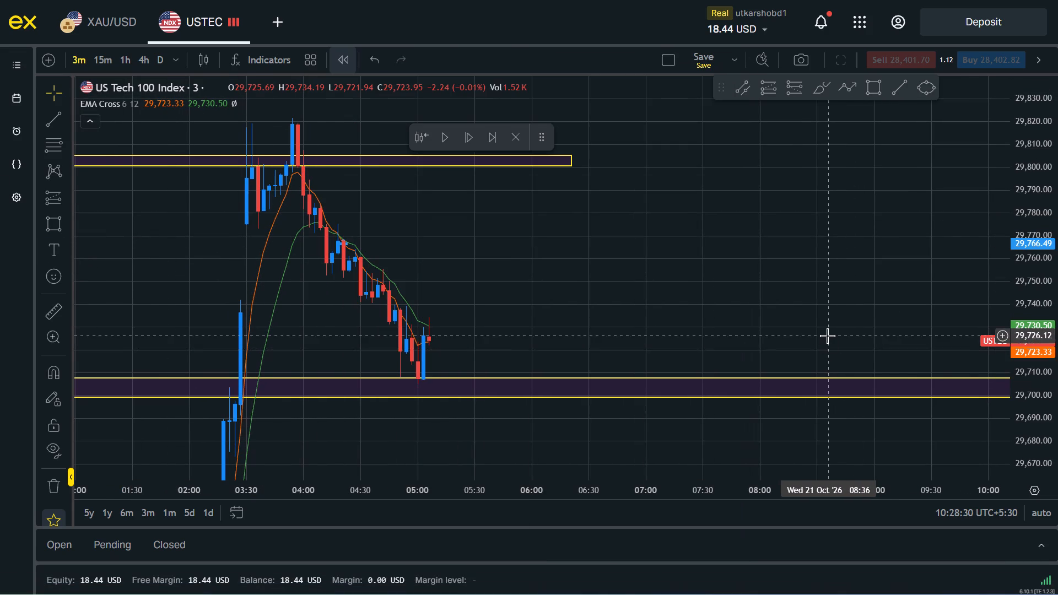
drag(564, 297, 593, 288)
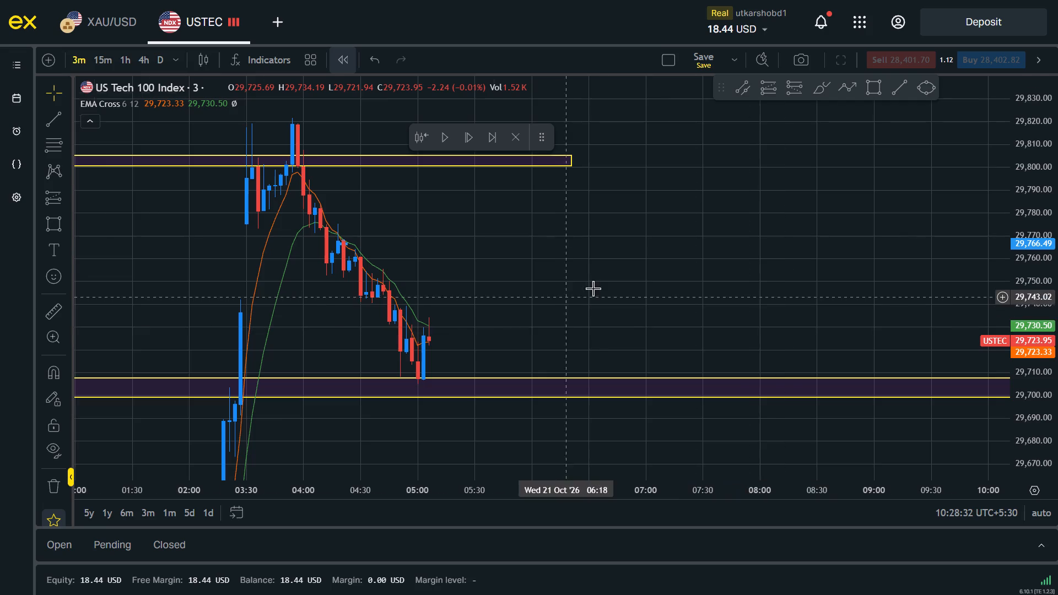
drag(593, 288, 775, 285)
scroll(775, 285, down, 3)
drag(1057, 234, 1056, 291)
drag(773, 287, 798, 279)
scroll(798, 278, up, 1)
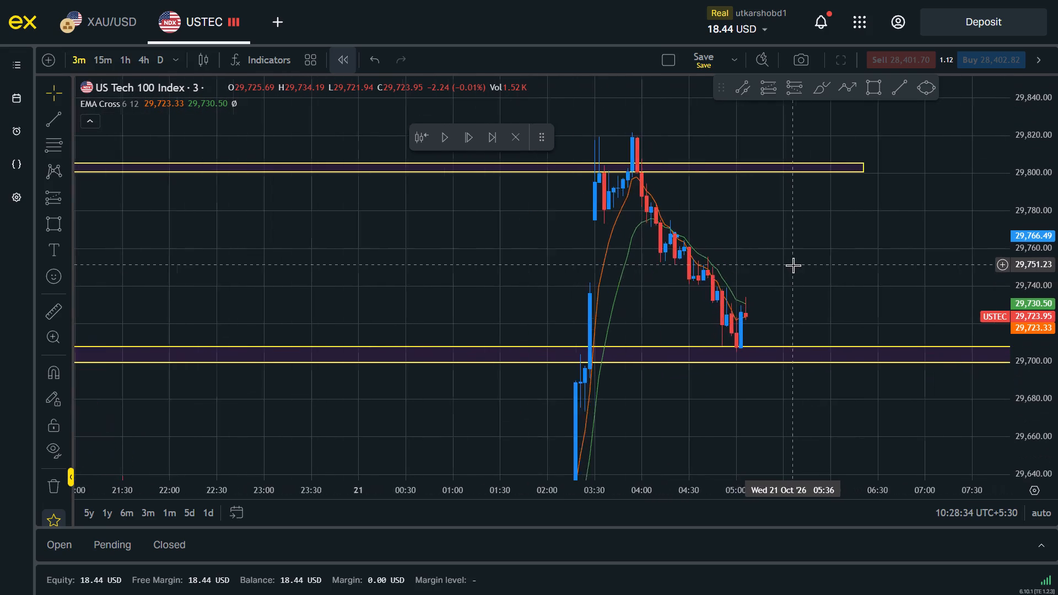
scroll(793, 265, up, 2)
drag(737, 263, 780, 297)
Move the bar replay controls higher, clear of the zone near 29,800.
drag(547, 141, 705, 102)
Examine the move from the 29,800 zone down to the 29,700 zone against the previous evening's bars.
scroll(801, 338, down, 12)
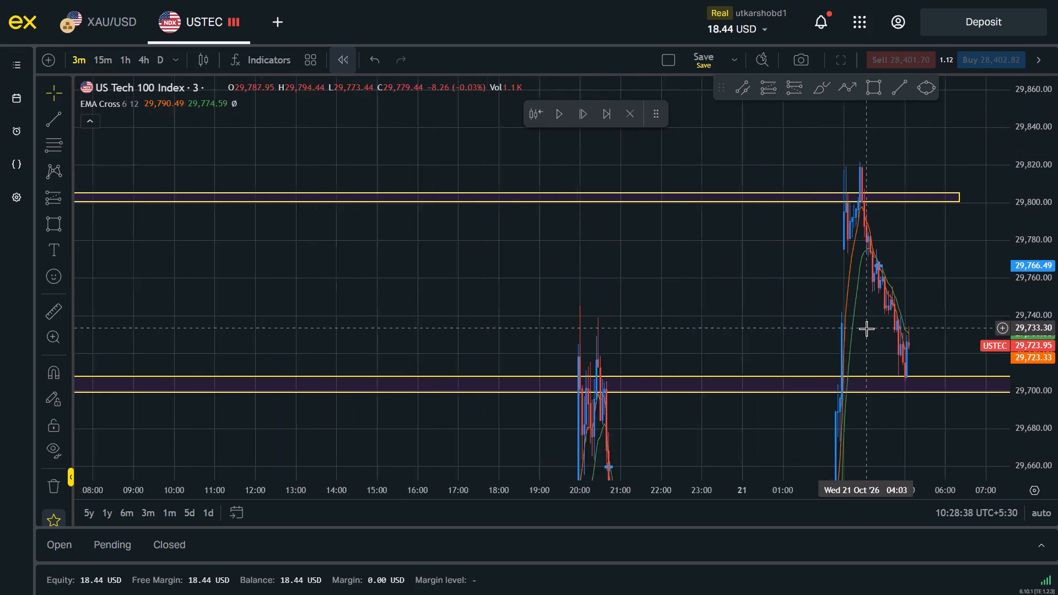
scroll(866, 328, down, 6)
drag(1057, 228, 1056, 417)
scroll(924, 374, up, 9)
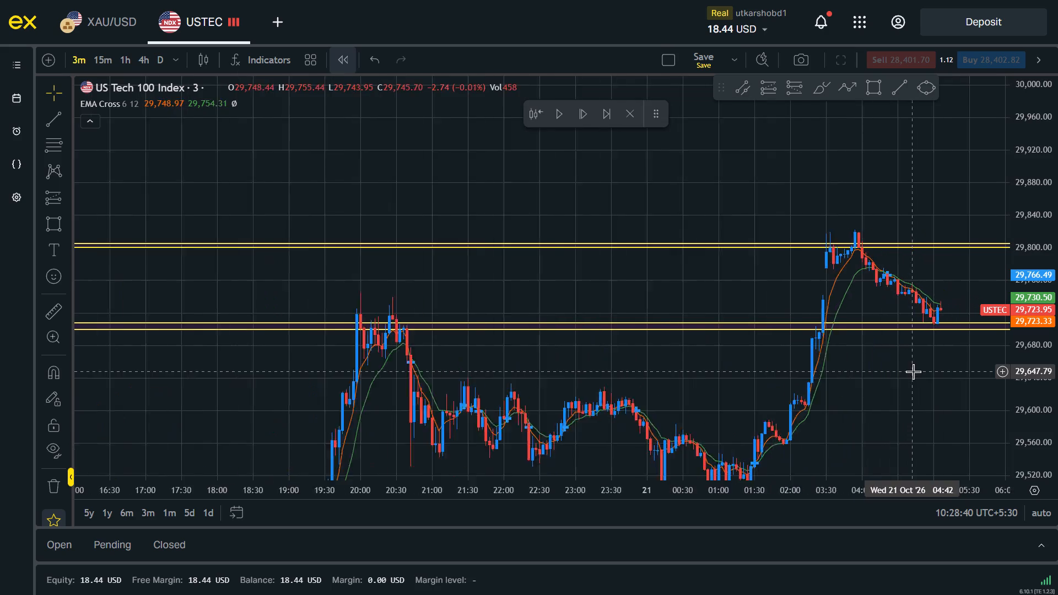
scroll(913, 371, up, 3)
drag(1057, 457, 1048, 175)
drag(966, 333, 807, 320)
scroll(806, 320, up, 3)
drag(1057, 192, 1045, 312)
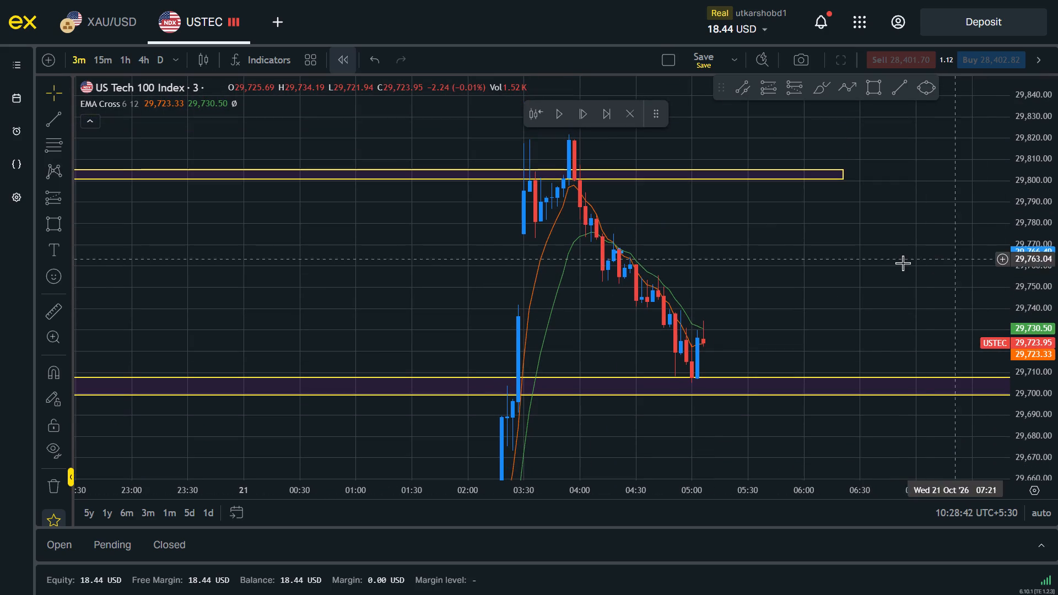
click(873, 277)
Advance the bar replay three bars, to 05:15 on 21 October.
click(576, 117)
click(576, 117)
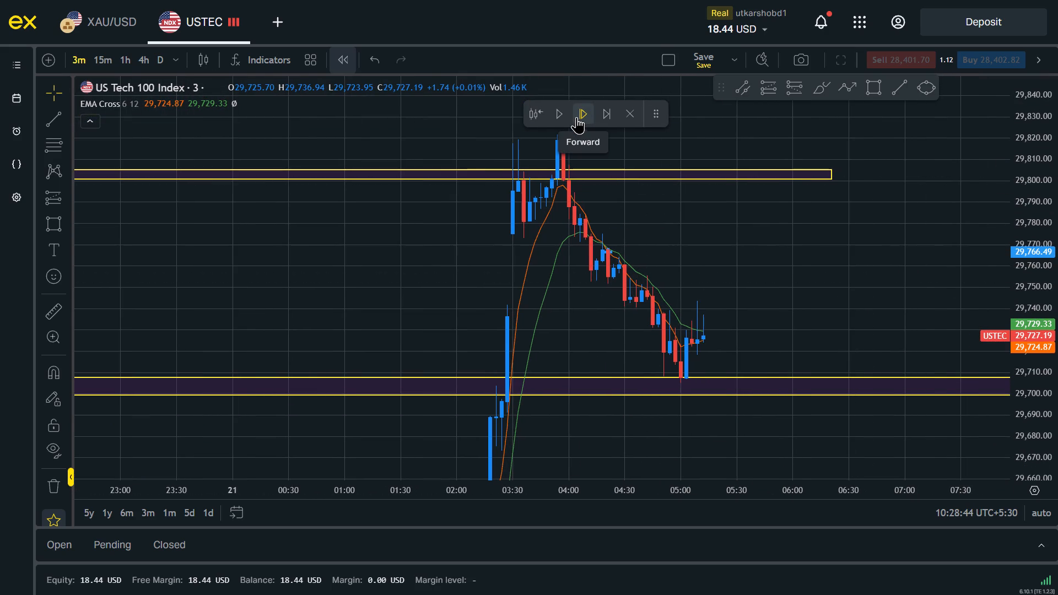
click(576, 117)
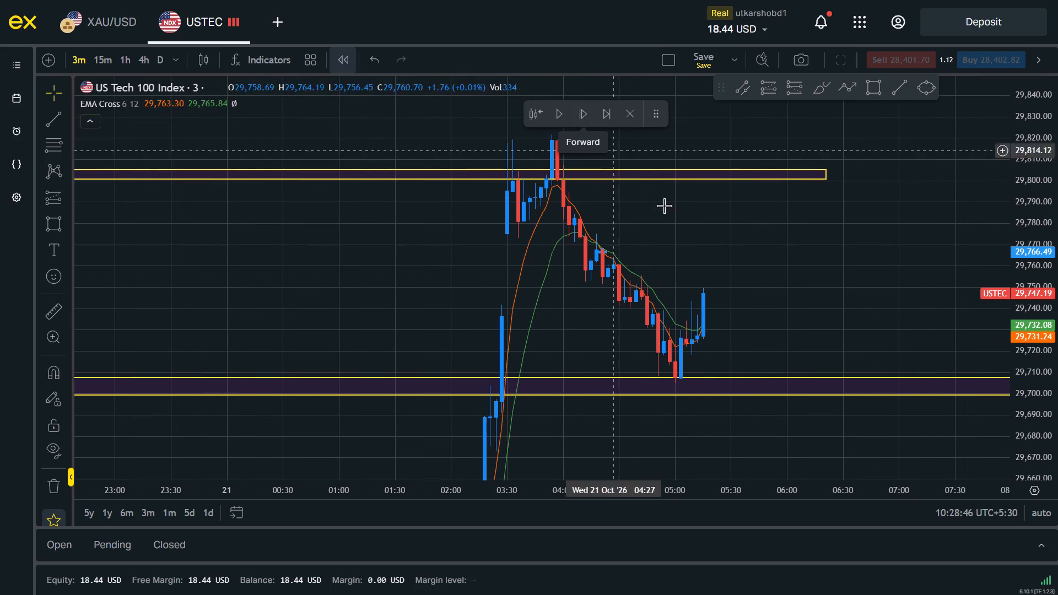
Place a long position at 05:18 with entry at 29,749.14, target at 29,813.86 and stop at 29,727.48.
drag(745, 300, 745, 309)
click(763, 95)
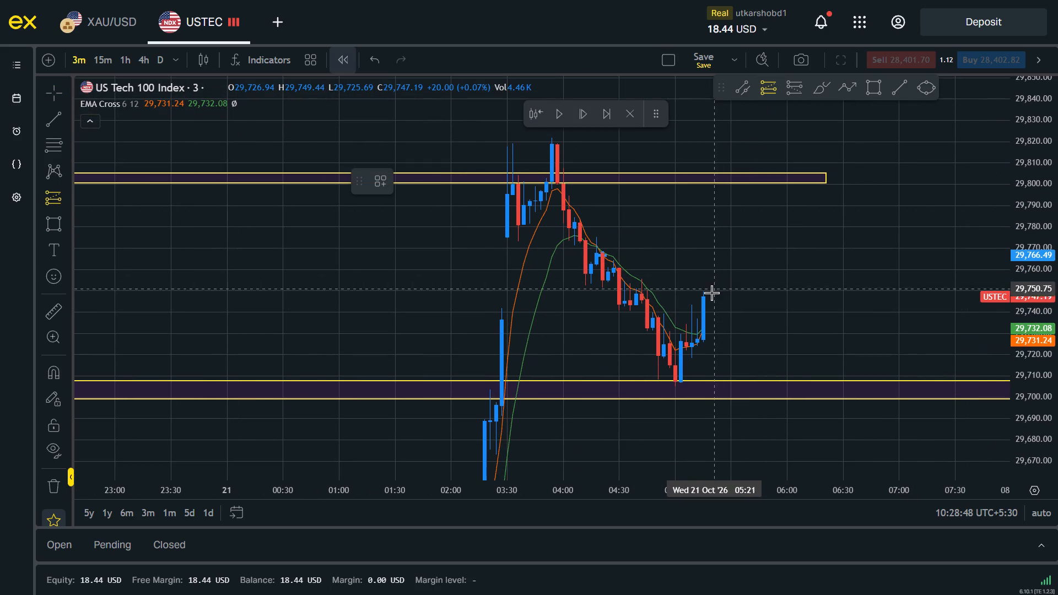
click(709, 293)
drag(709, 426, 721, 350)
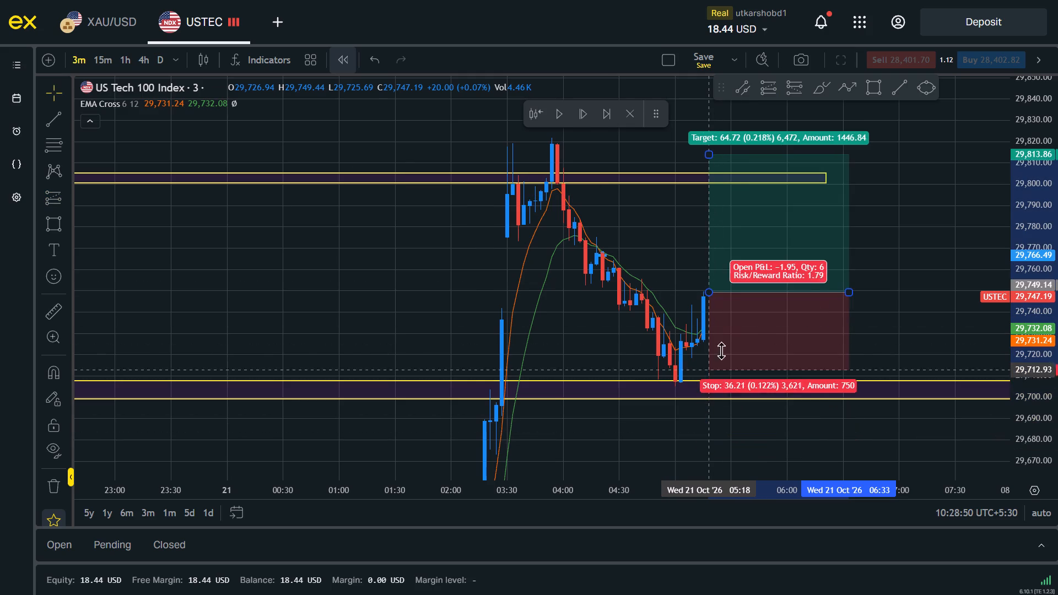
drag(721, 350, 725, 338)
Advance the bar replay five bars, to 05:30, to check the long position against its target and stop.
drag(929, 293, 920, 342)
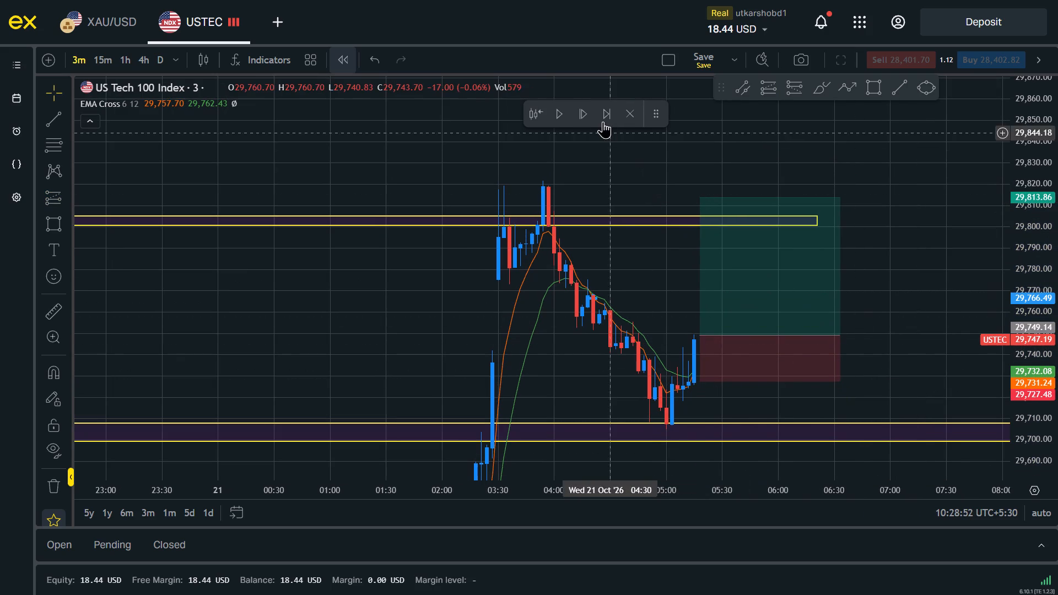
click(586, 116)
click(584, 116)
click(584, 116)
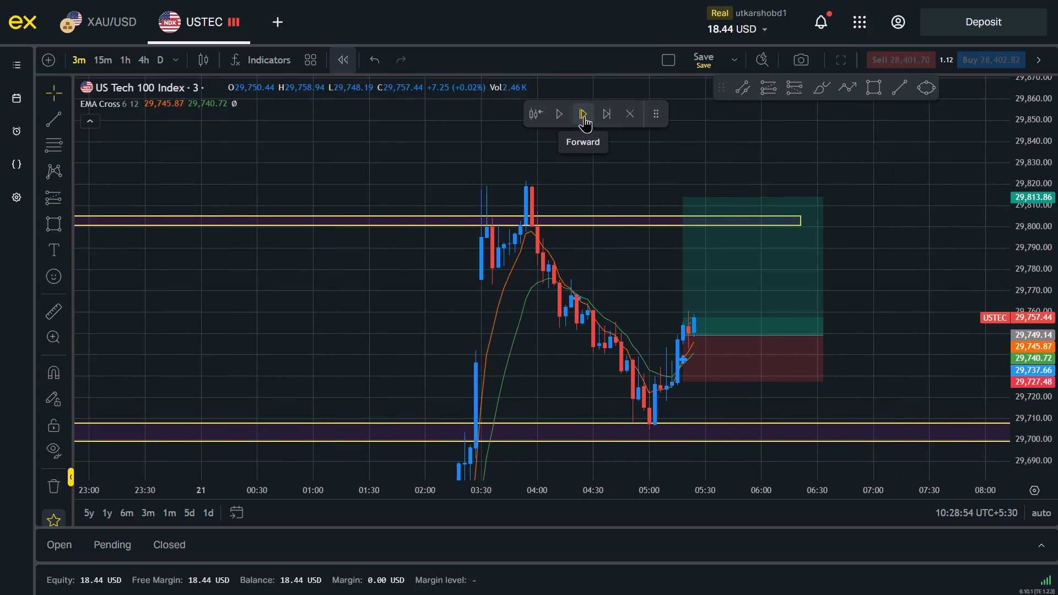
double_click(584, 116)
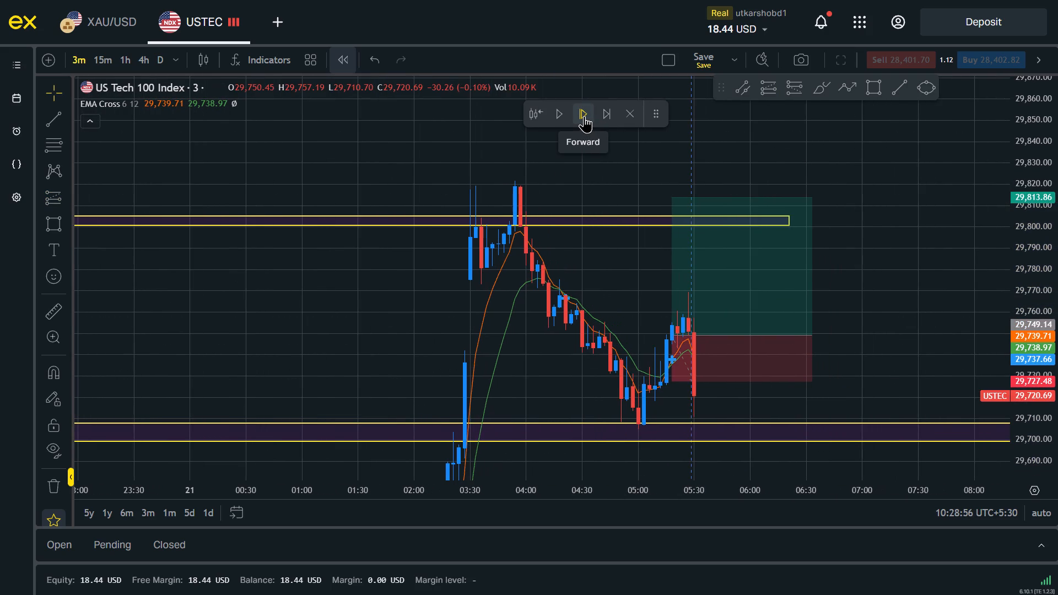
click(883, 328)
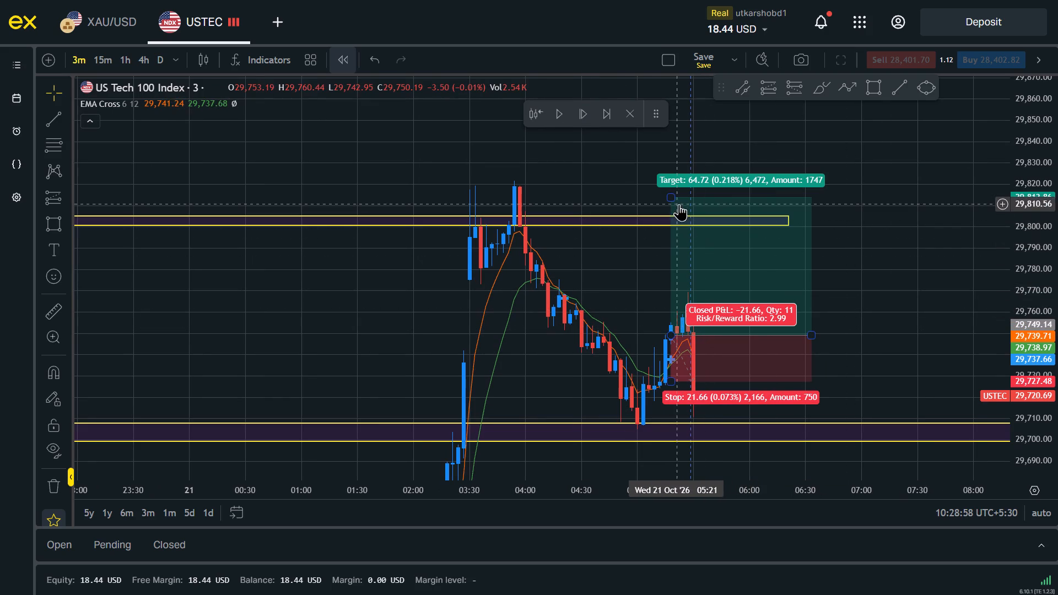
Lower the long position's target to 29,749.15, just above its entry.
drag(671, 197, 685, 293)
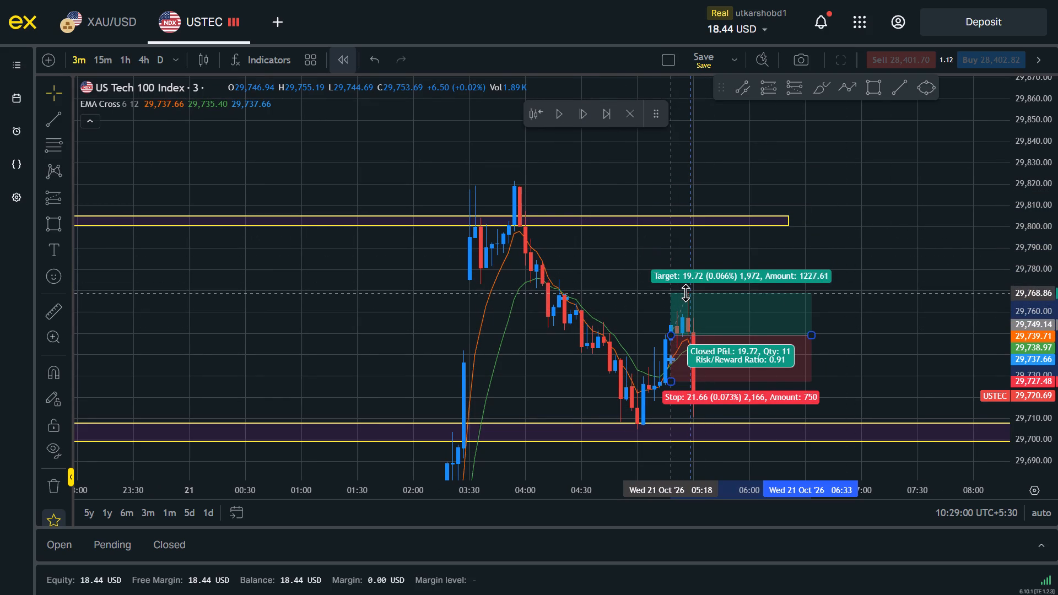
drag(685, 293, 687, 351)
click(924, 371)
Examine the 05:30 bar and the long position against the 29,700 and 29,800 zones and the previous sessions' bars.
drag(851, 374, 792, 255)
scroll(874, 255, down, 6)
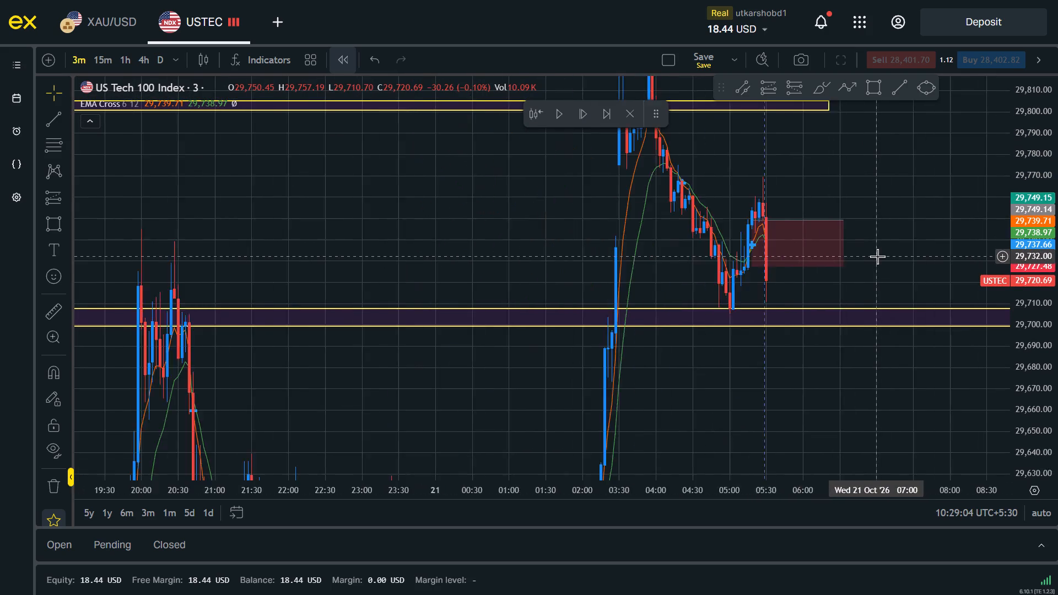
scroll(877, 256, down, 5)
drag(1057, 191, 1042, 334)
click(919, 378)
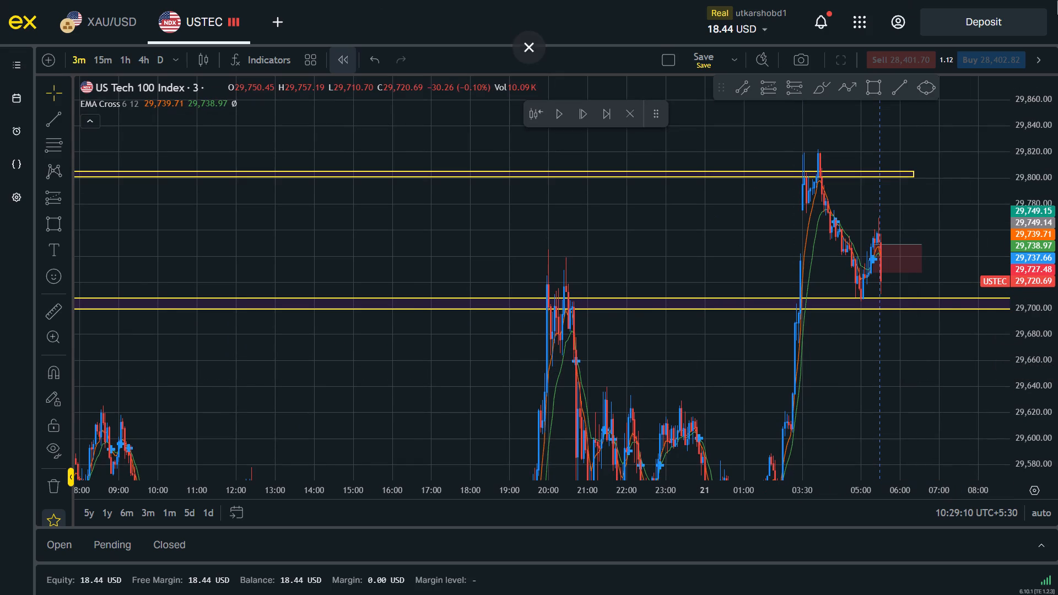
scroll(969, 380, down, 6)
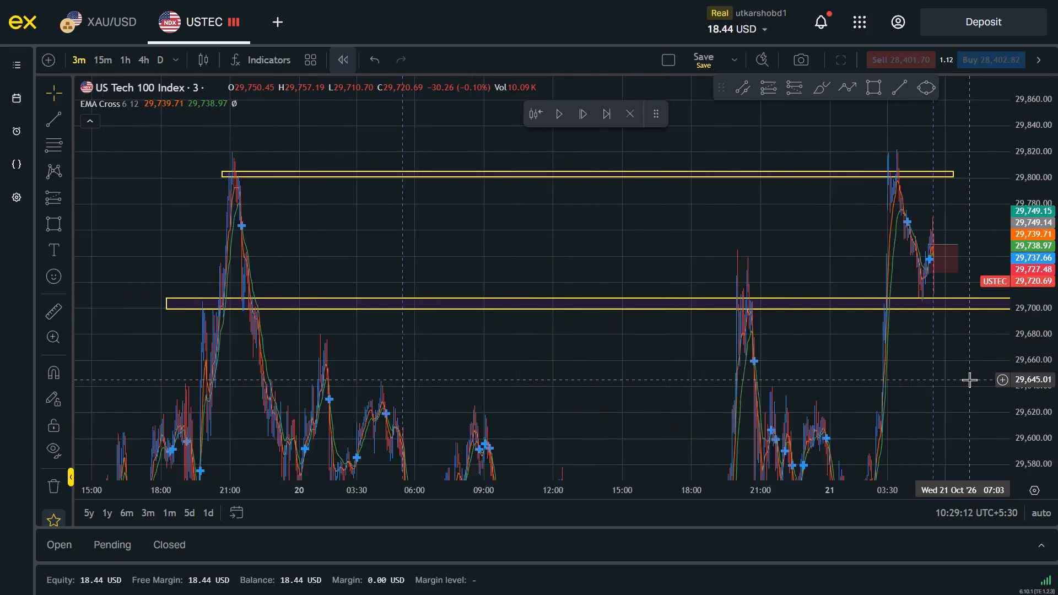
scroll(969, 380, up, 18)
drag(1057, 424, 1037, 0)
drag(885, 209, 858, 364)
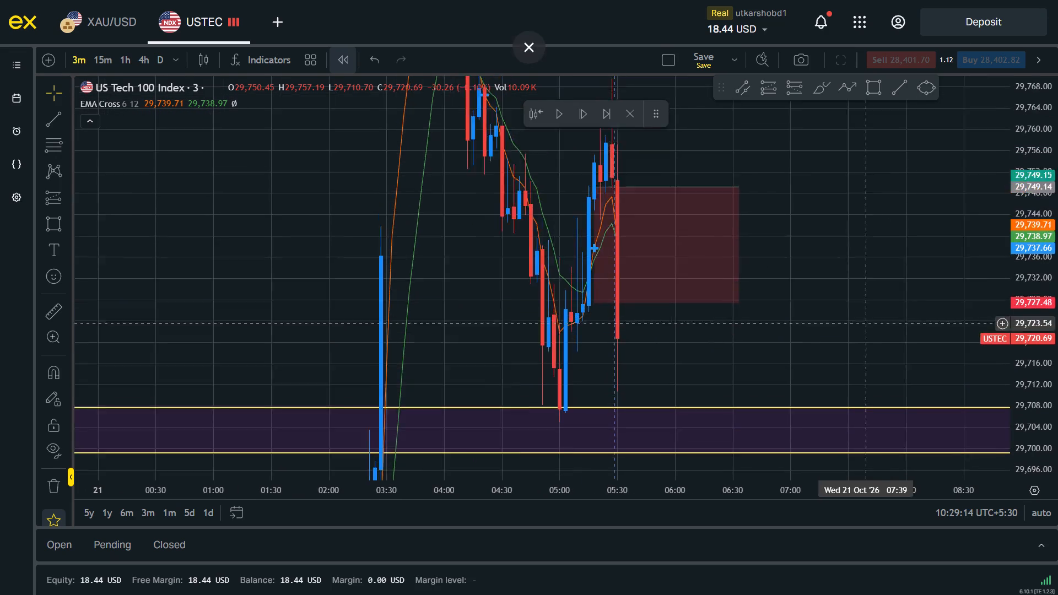
drag(858, 364, 853, 399)
scroll(860, 383, down, 4)
drag(1057, 210, 1057, 438)
scroll(976, 415, up, 3)
drag(847, 288, 817, 310)
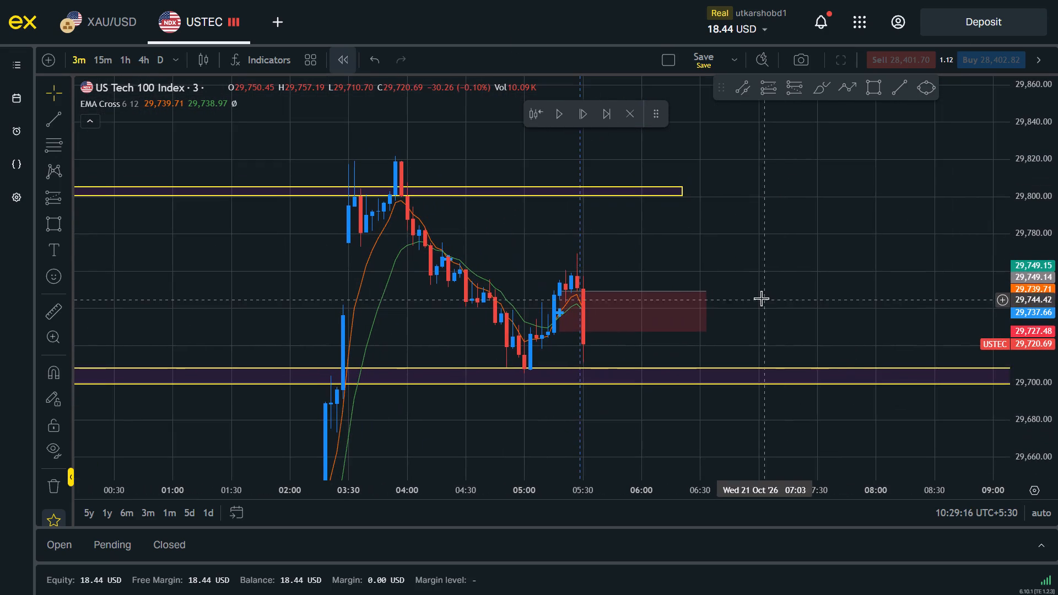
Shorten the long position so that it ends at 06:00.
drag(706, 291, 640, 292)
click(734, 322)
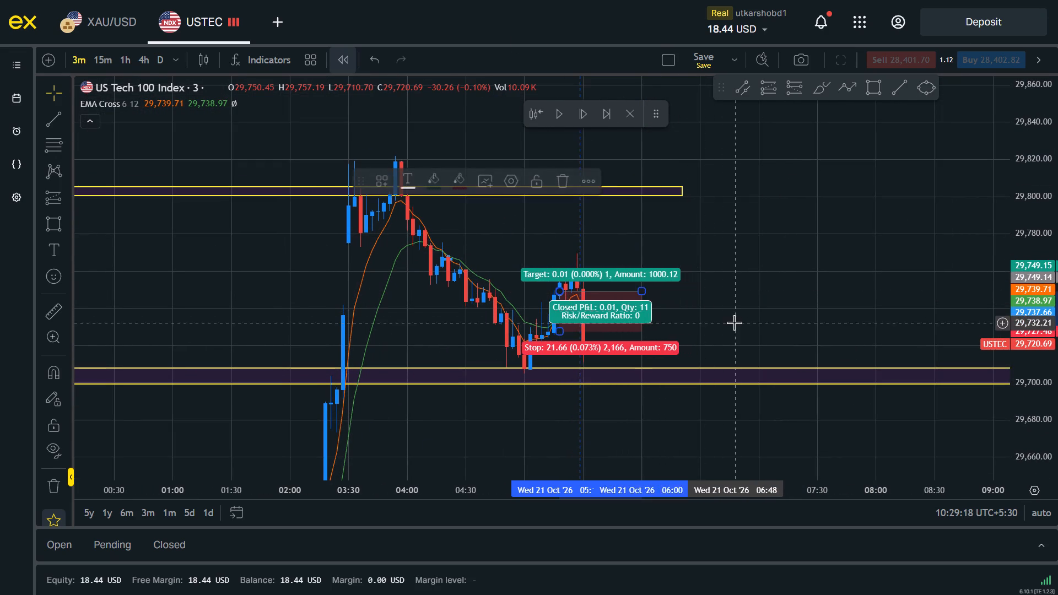
Advance the bar replay three bars, to 05:39 on 21 October.
click(580, 116)
double_click(580, 116)
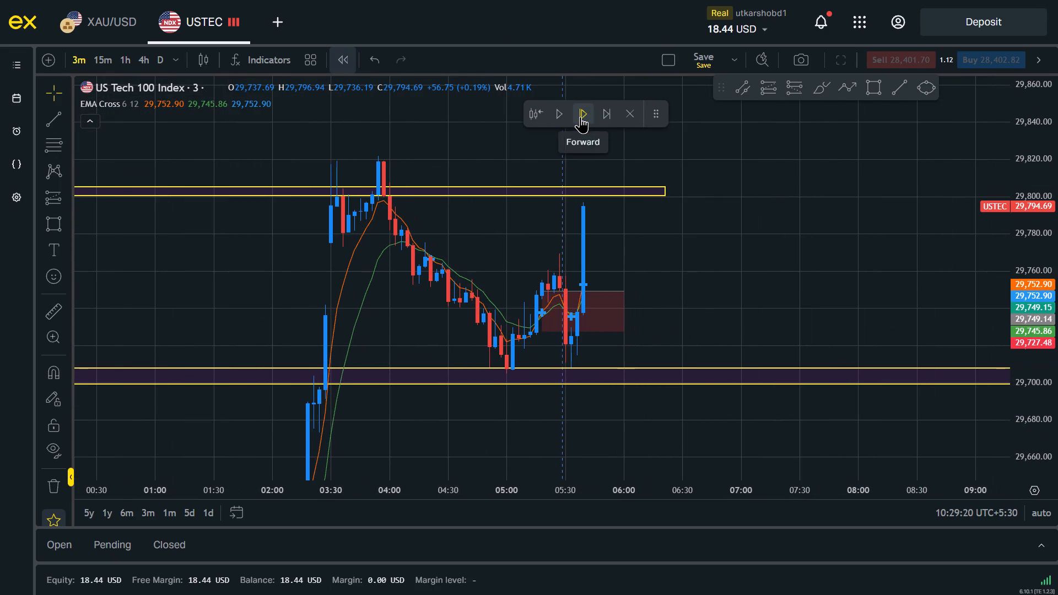
Shorten the long position so that it ends at about 05:30.
drag(739, 277, 855, 284)
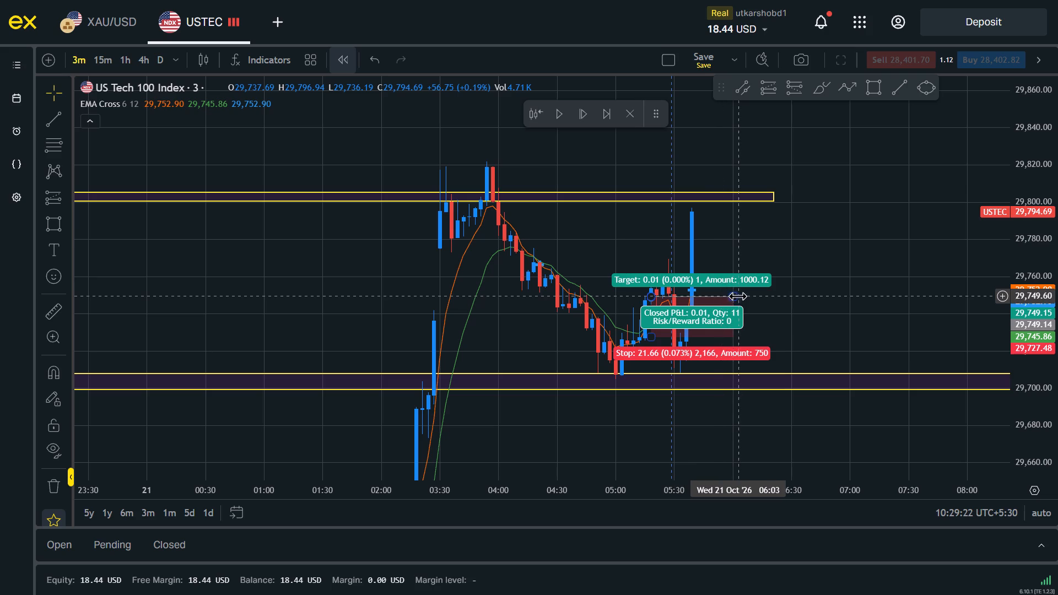
click(739, 296)
drag(736, 296, 674, 296)
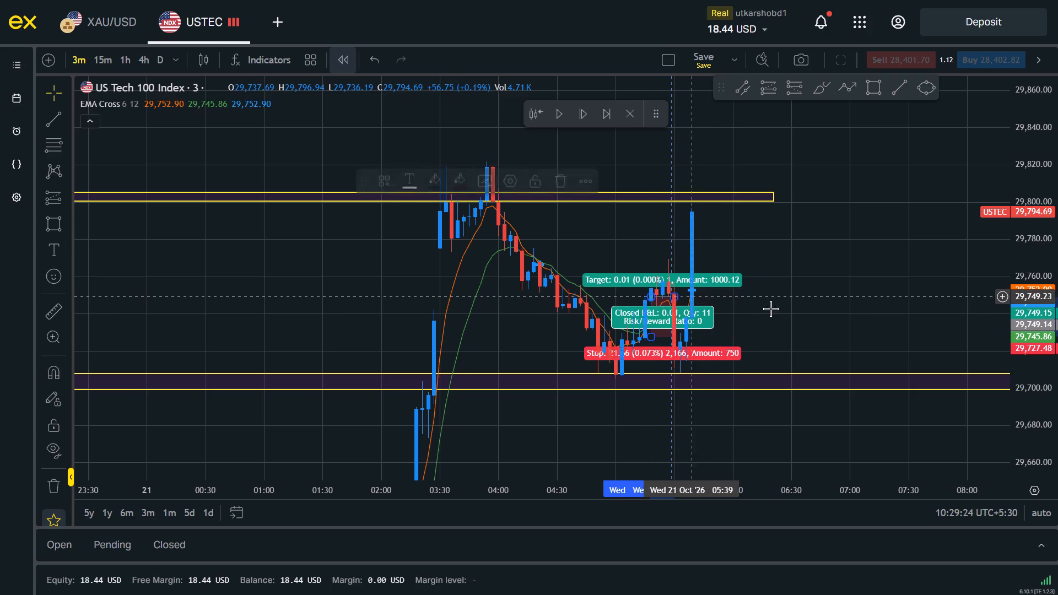
Examine the bars from 05:30 to 05:39 against the long position and the 29,700 and 29,800 zones.
drag(779, 309, 935, 280)
scroll(935, 280, up, 3)
drag(1057, 369, 1032, 183)
drag(929, 334, 865, 356)
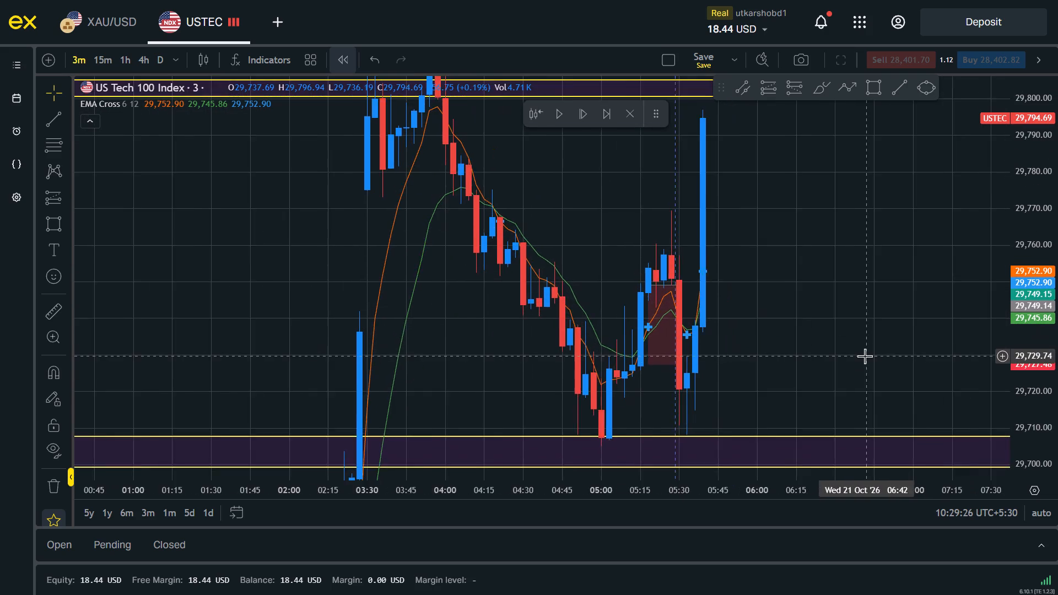
scroll(868, 355, down, 1)
drag(1057, 216, 1057, 388)
scroll(946, 372, up, 2)
drag(1057, 350, 1054, 233)
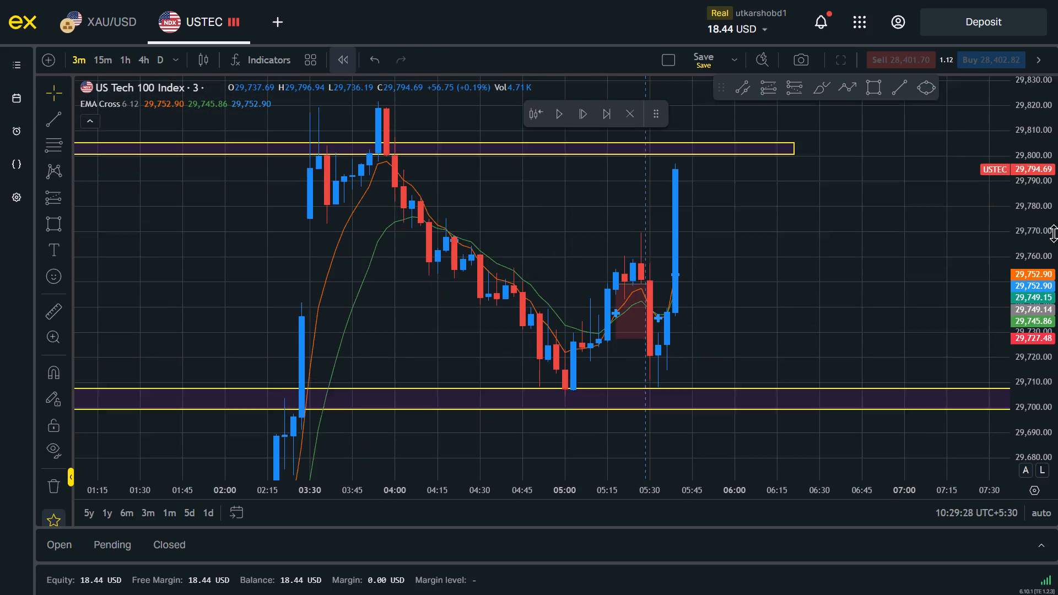
drag(1054, 233, 1050, 227)
drag(833, 268, 861, 310)
scroll(861, 310, down, 1)
drag(1055, 213, 1051, 267)
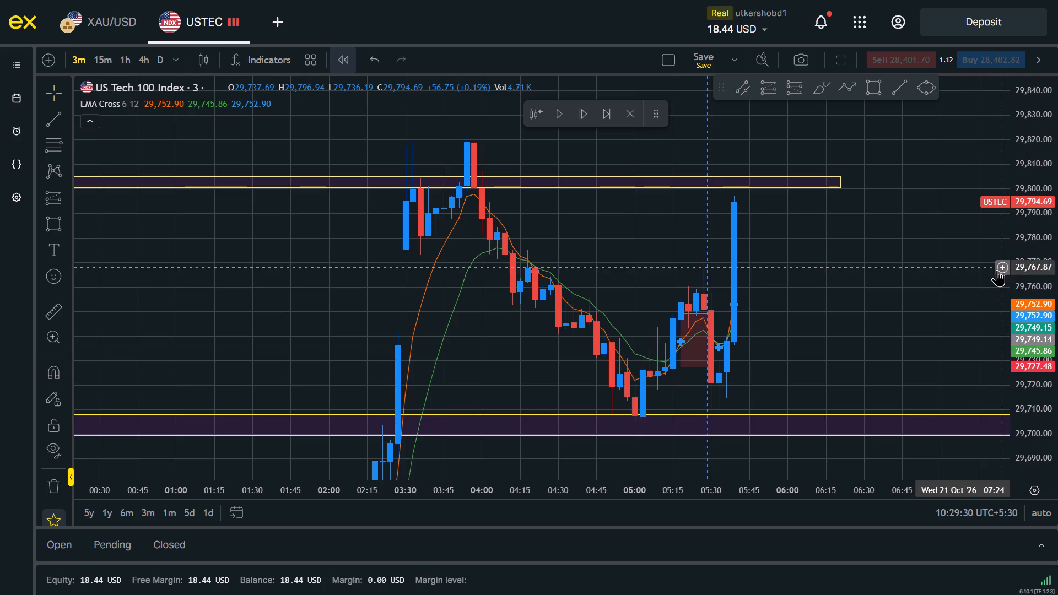
drag(960, 291, 959, 338)
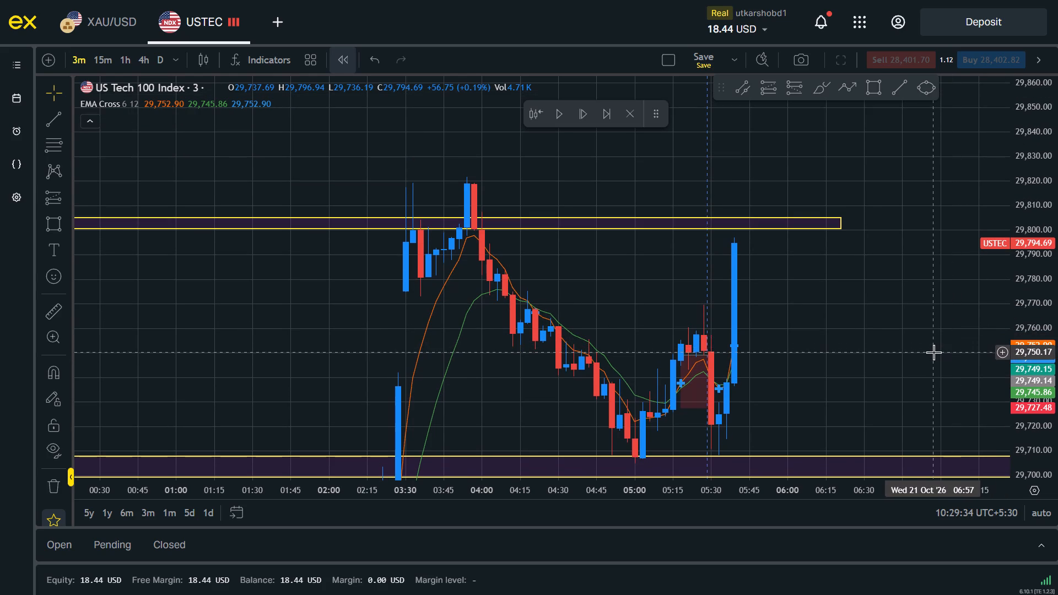
Advance the bar replay from 05:39 to 06:09 on 21 October to follow price around the 29,800 zone.
click(585, 124)
click(581, 120)
click(581, 120)
click(581, 120)
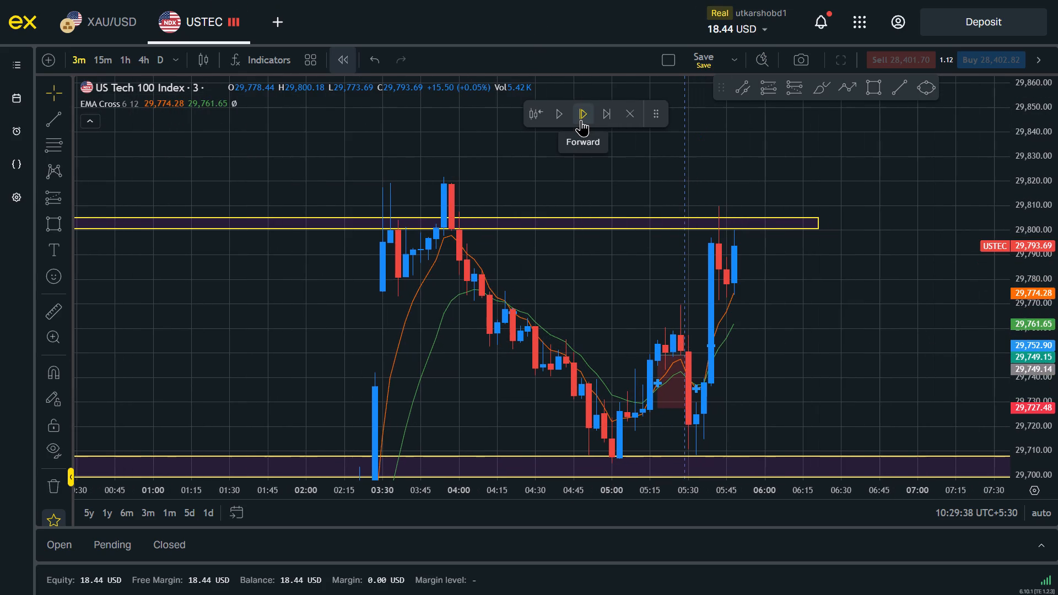
click(581, 120)
click(581, 120)
click(581, 120)
double_click(581, 120)
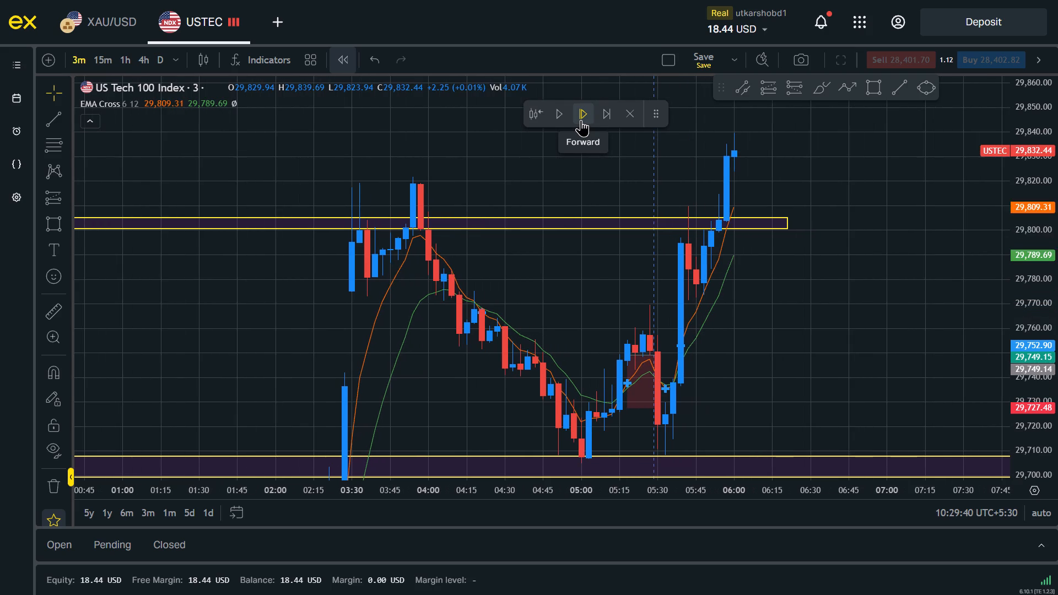
click(581, 120)
click(581, 120)
Examine the price move around the long position and between the 29,700 and 29,800 zones up to 06:09.
drag(727, 329, 757, 416)
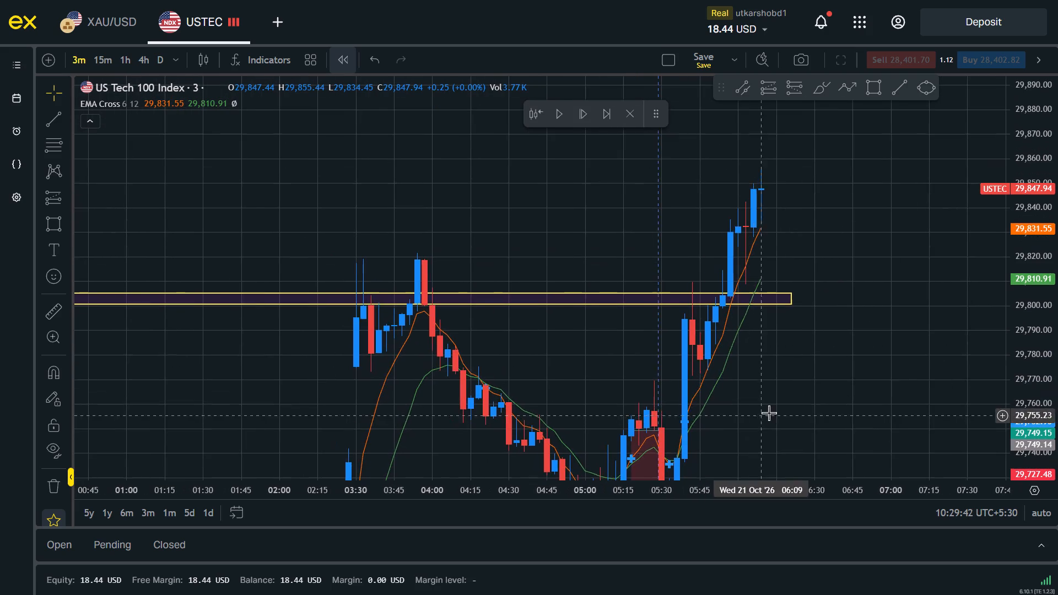
scroll(892, 390, down, 20)
scroll(892, 390, down, 2)
scroll(924, 394, up, 7)
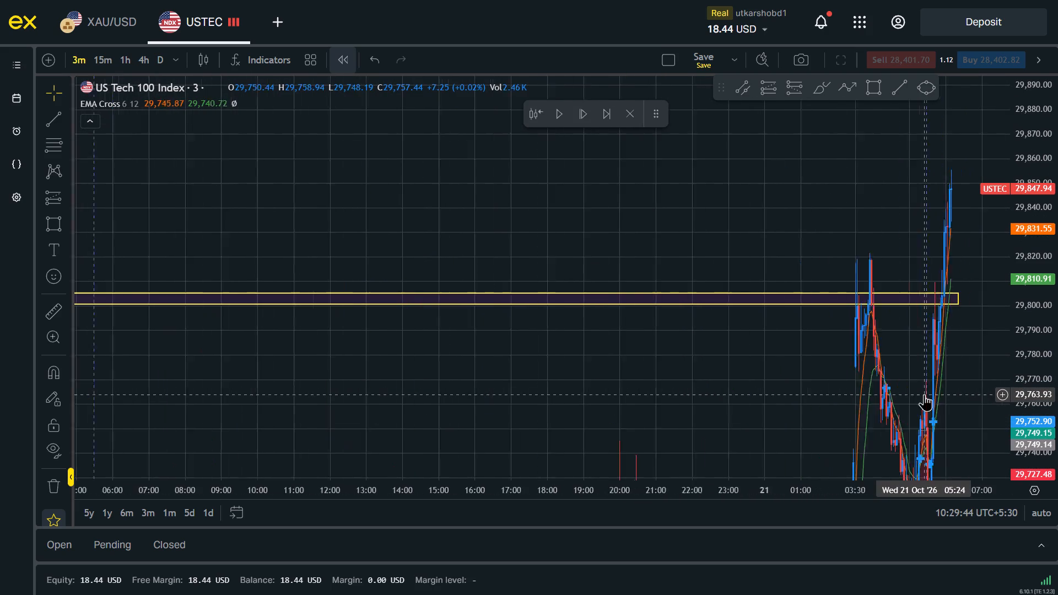
scroll(924, 394, up, 16)
drag(773, 434, 802, 331)
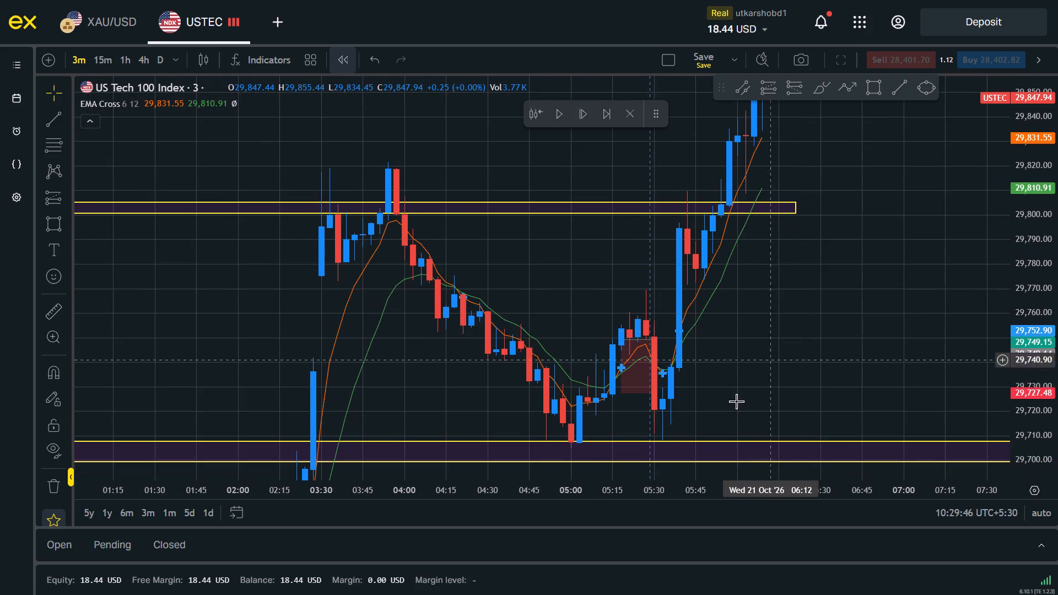
drag(731, 347, 937, 307)
scroll(937, 307, up, 1)
drag(187, 337, 954, 294)
drag(752, 276, 754, 333)
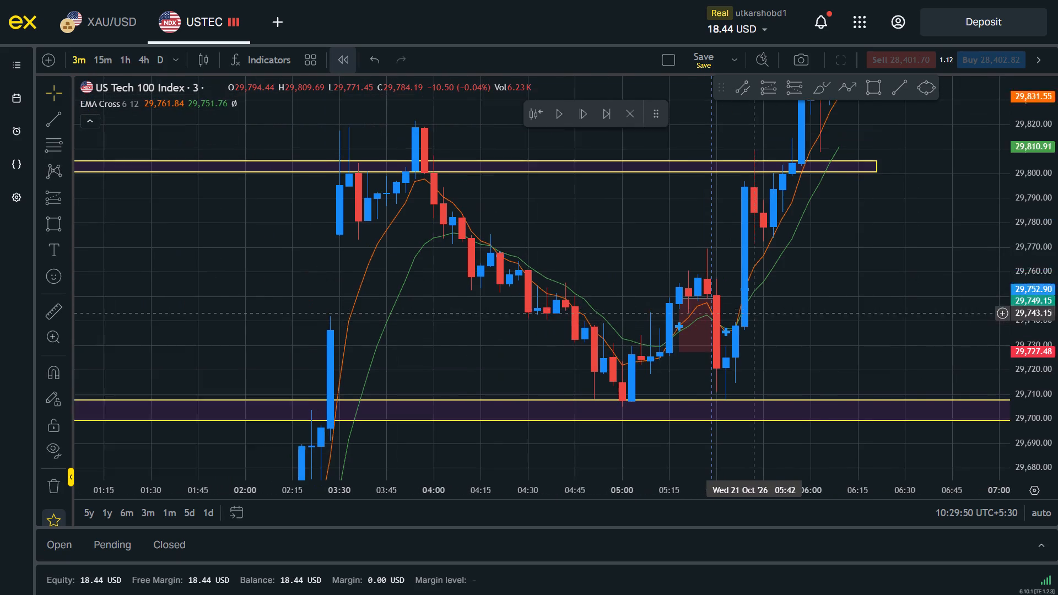
drag(754, 333, 754, 341)
scroll(784, 341, up, 2)
drag(1057, 415, 1051, 244)
drag(875, 380, 897, 202)
drag(1057, 208, 1057, 319)
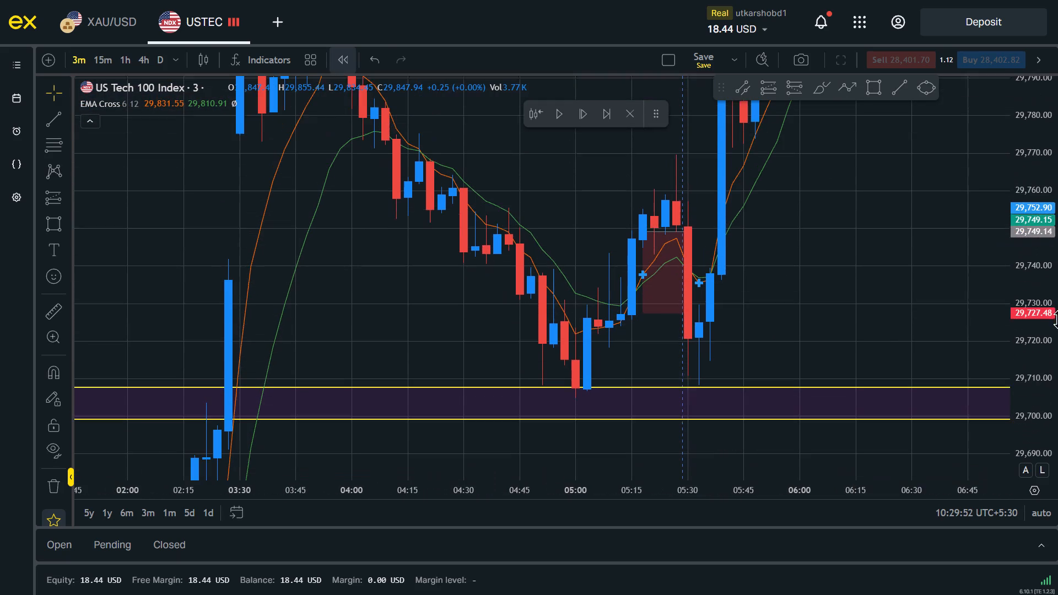
drag(1057, 319, 1057, 318)
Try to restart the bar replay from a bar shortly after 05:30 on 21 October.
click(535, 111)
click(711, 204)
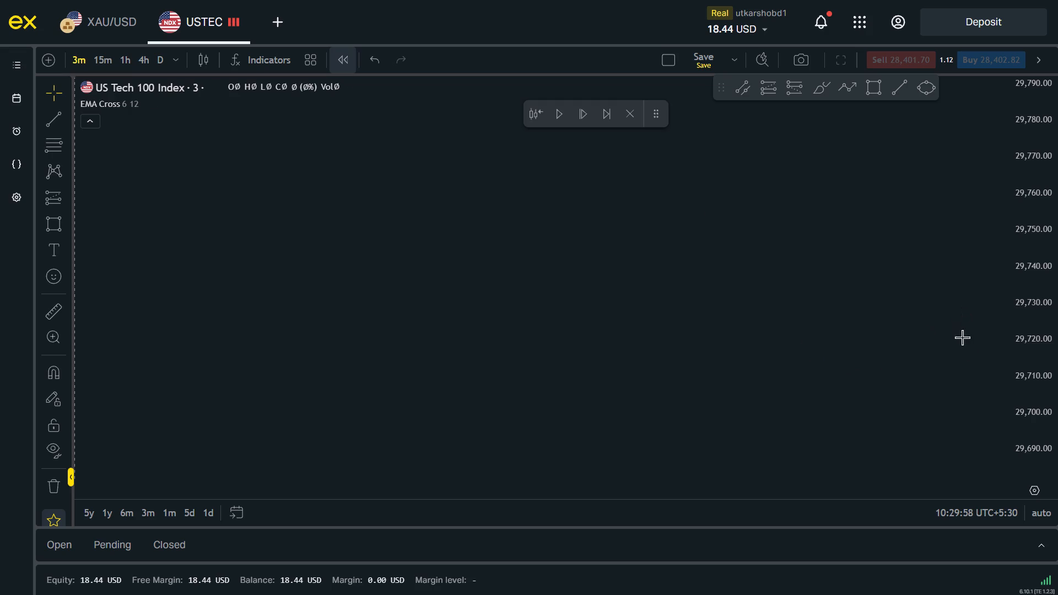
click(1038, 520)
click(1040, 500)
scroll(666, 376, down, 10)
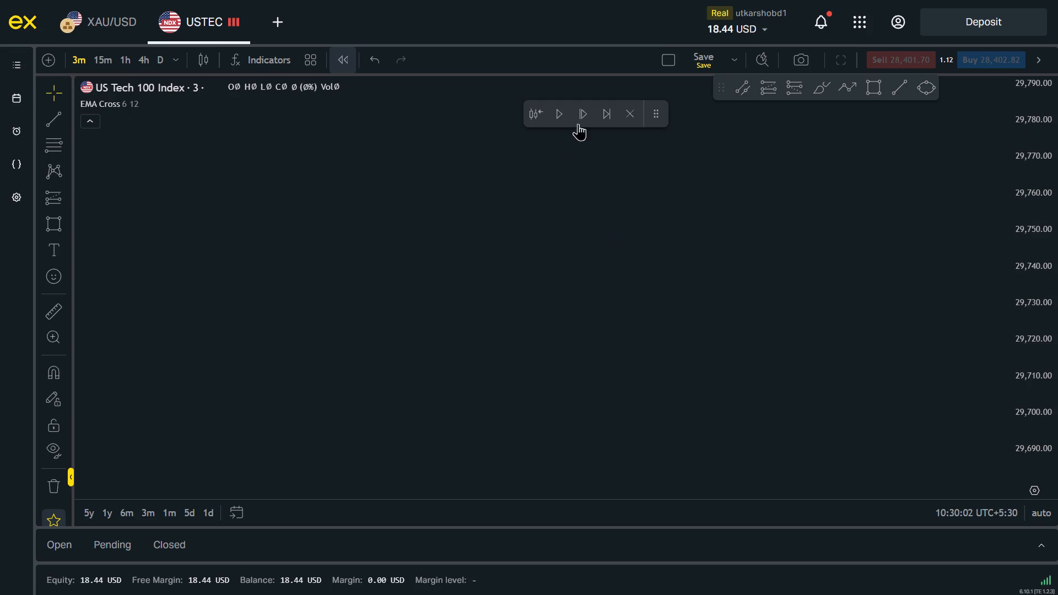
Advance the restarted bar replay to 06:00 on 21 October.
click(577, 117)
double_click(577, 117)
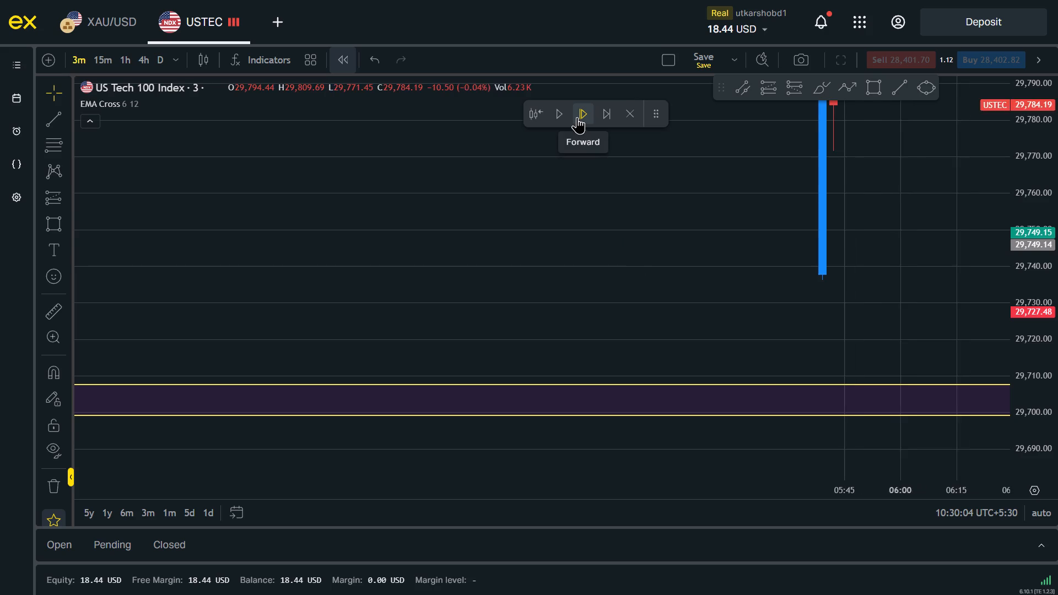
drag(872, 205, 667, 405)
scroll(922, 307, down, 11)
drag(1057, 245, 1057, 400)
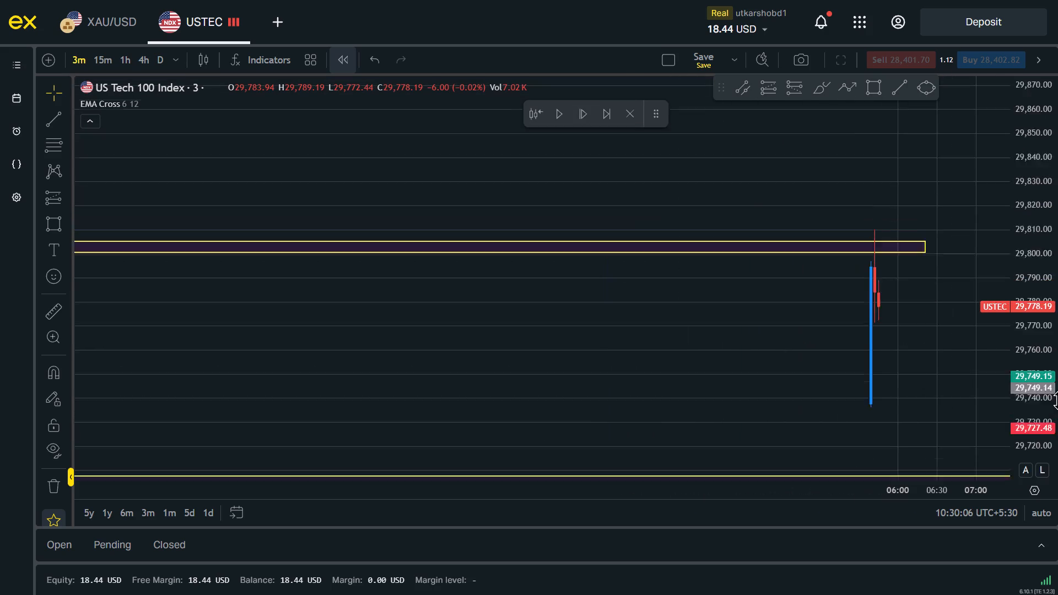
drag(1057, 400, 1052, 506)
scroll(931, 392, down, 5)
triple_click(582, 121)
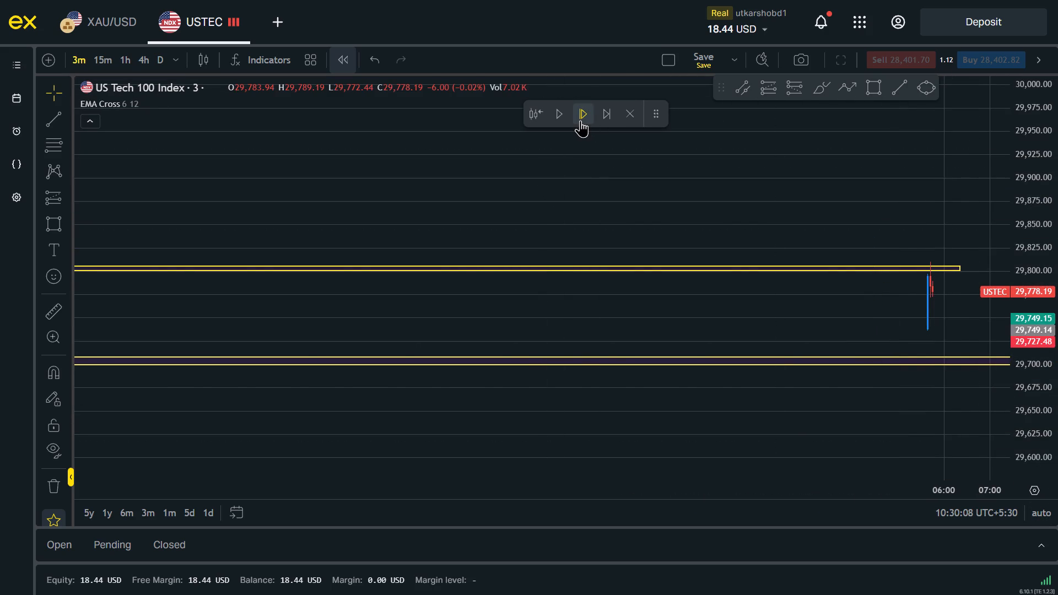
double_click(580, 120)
Exit the chart replay mode and turn automatic price scaling back on.
click(641, 122)
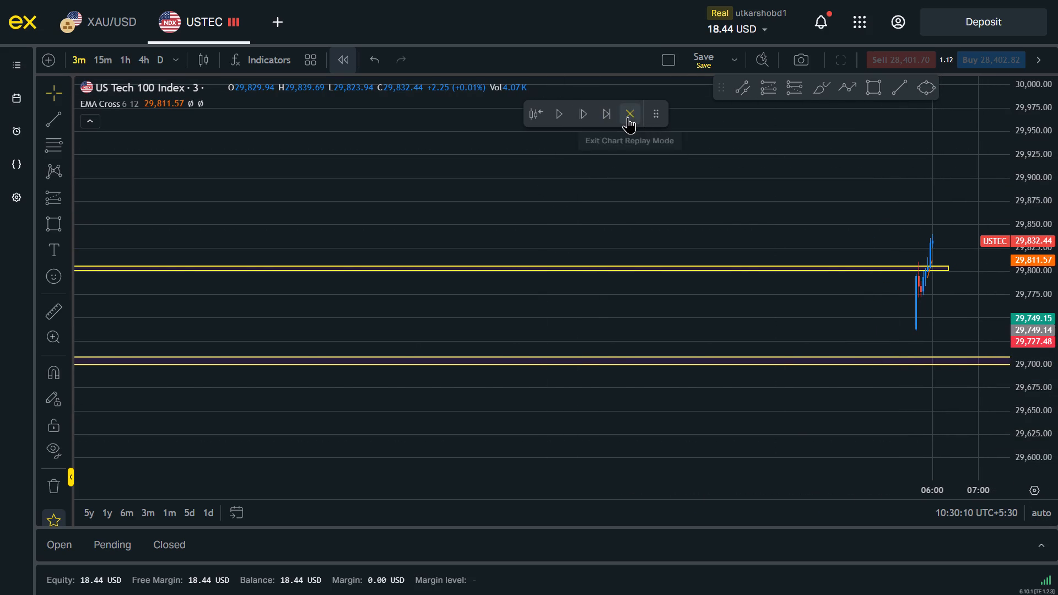
click(625, 115)
click(1041, 510)
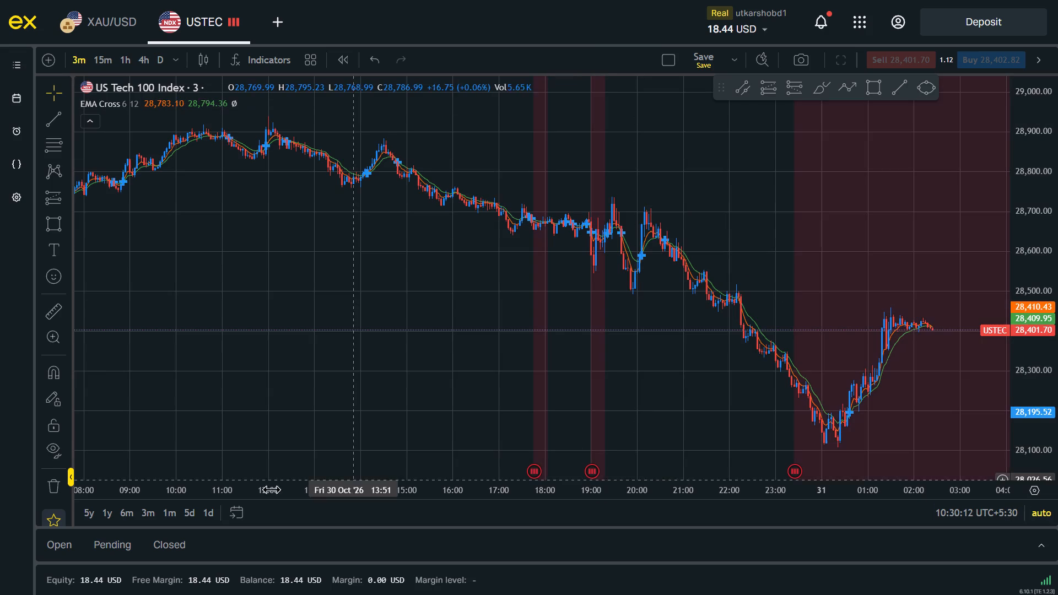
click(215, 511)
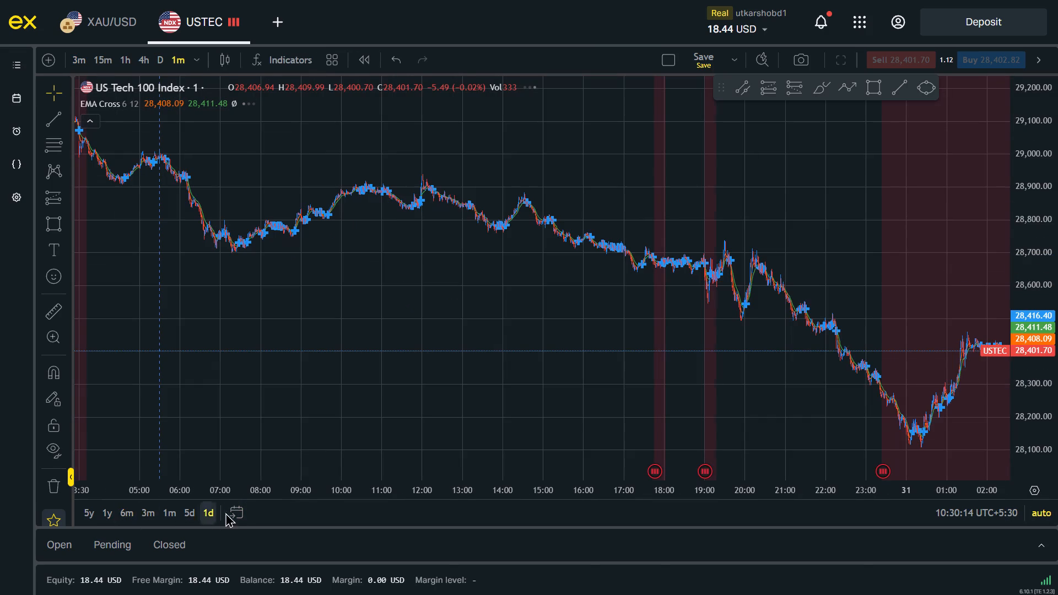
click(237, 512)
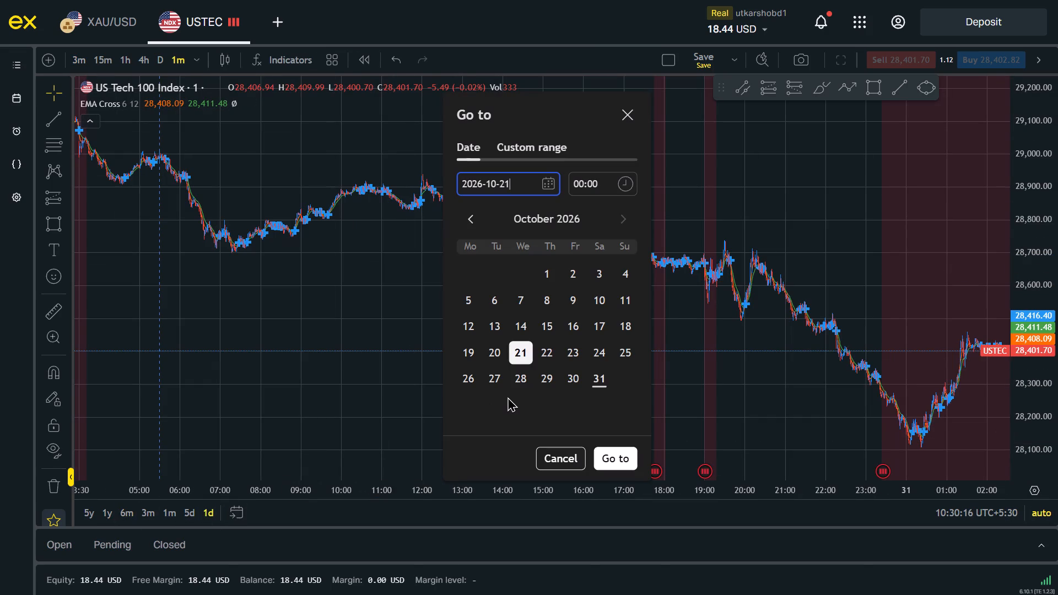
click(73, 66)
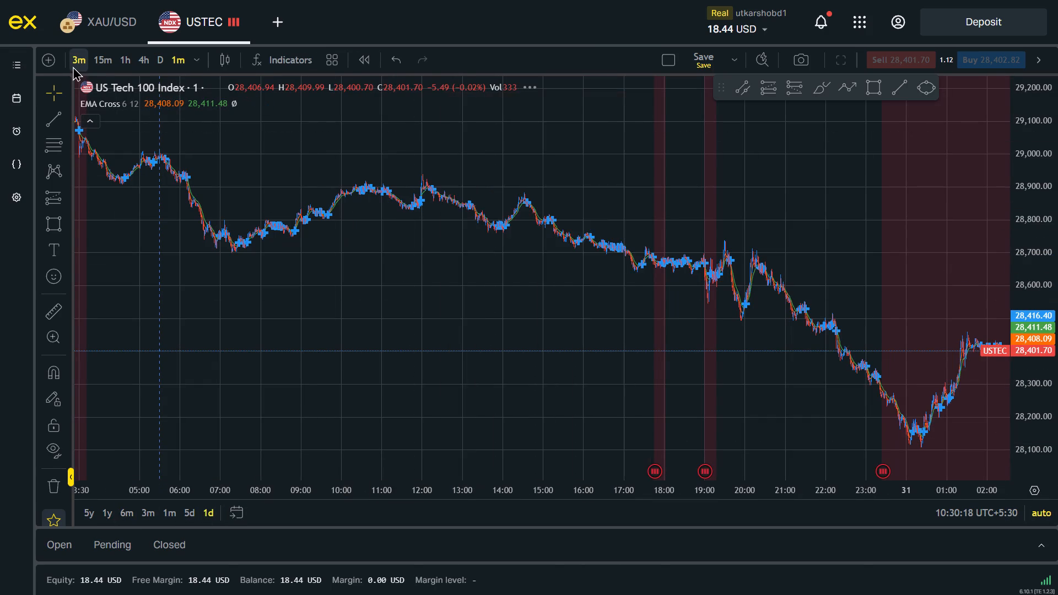
Go to 2026-10-21 at 00:00 on the 3-minute chart and view the bars around the marked price zones.
click(236, 507)
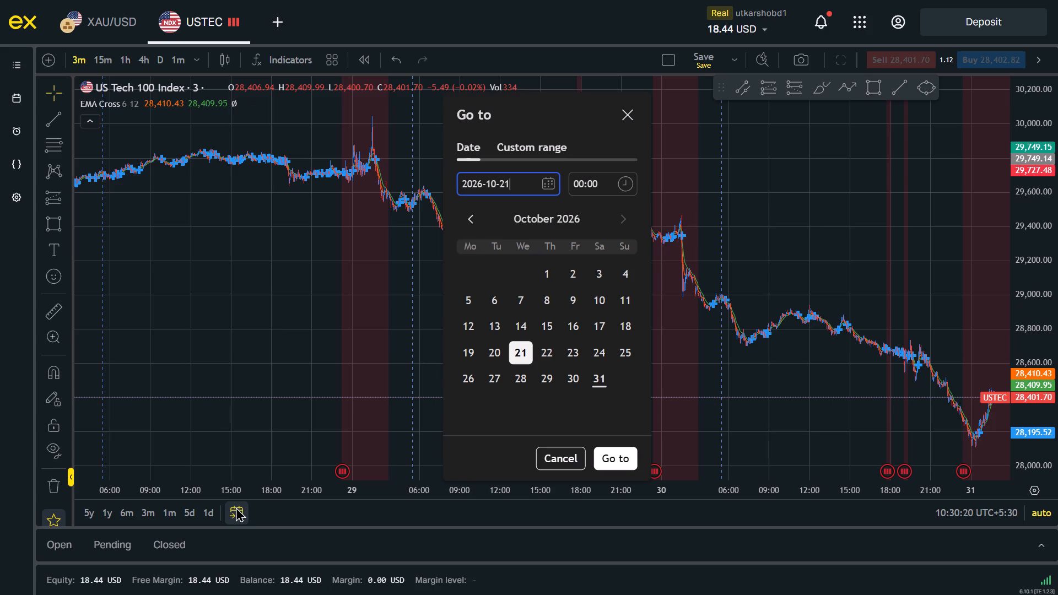
click(612, 467)
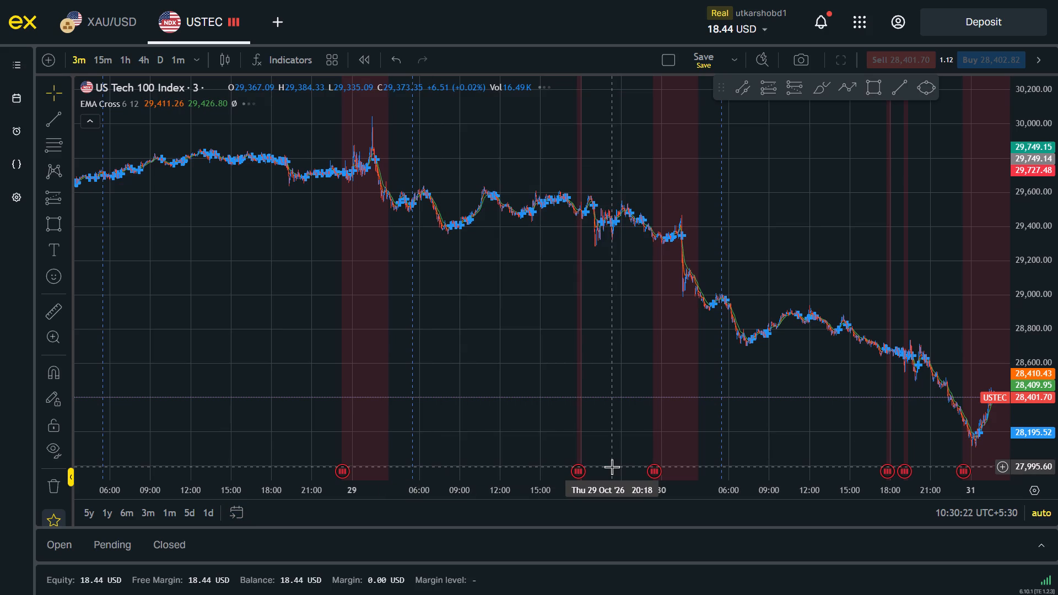
scroll(616, 437, right, 1)
scroll(616, 437, up, 4)
scroll(671, 372, right, 1)
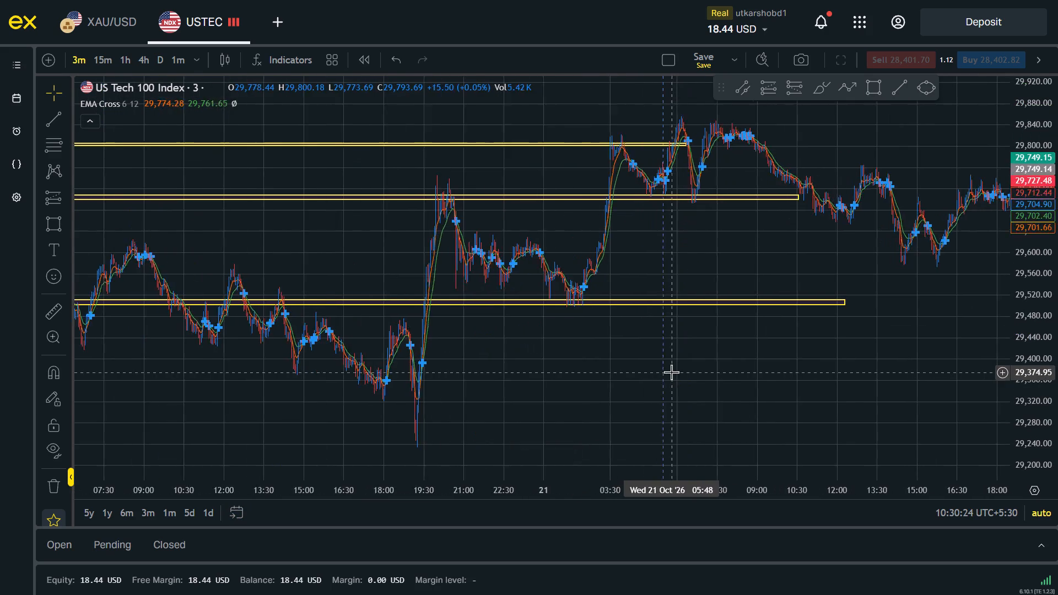
Start the bar replay from the 05:24 bar on 21 October.
scroll(671, 372, right, 2)
scroll(671, 372, up, 5)
drag(1057, 372, 1016, 73)
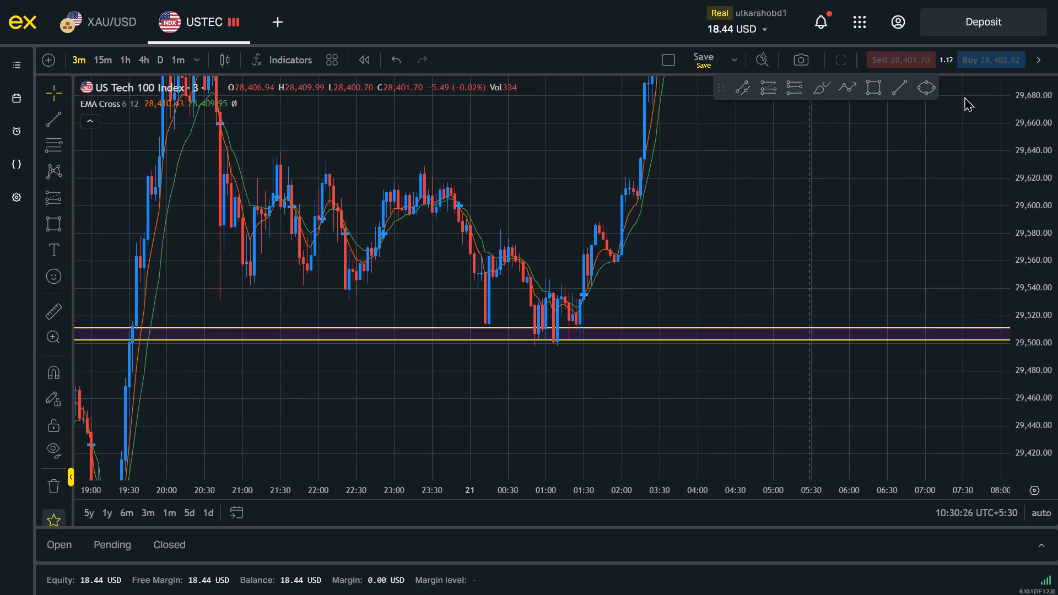
drag(812, 237, 794, 410)
drag(739, 321, 721, 391)
click(365, 58)
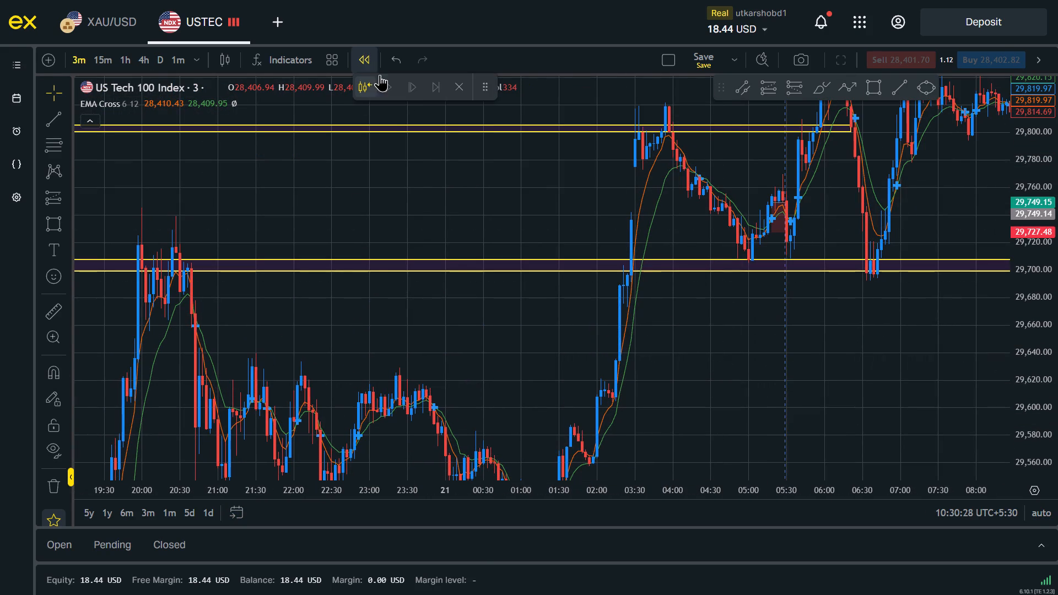
click(777, 304)
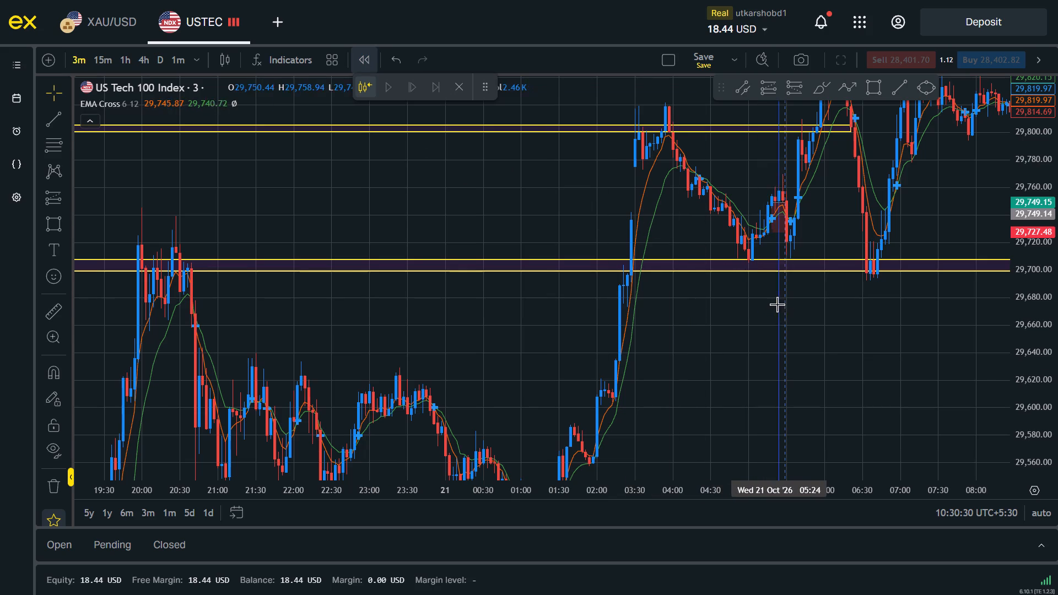
Move the floating replay controls away from the price read-outs to just below the favourite drawing tools.
drag(890, 336, 731, 388)
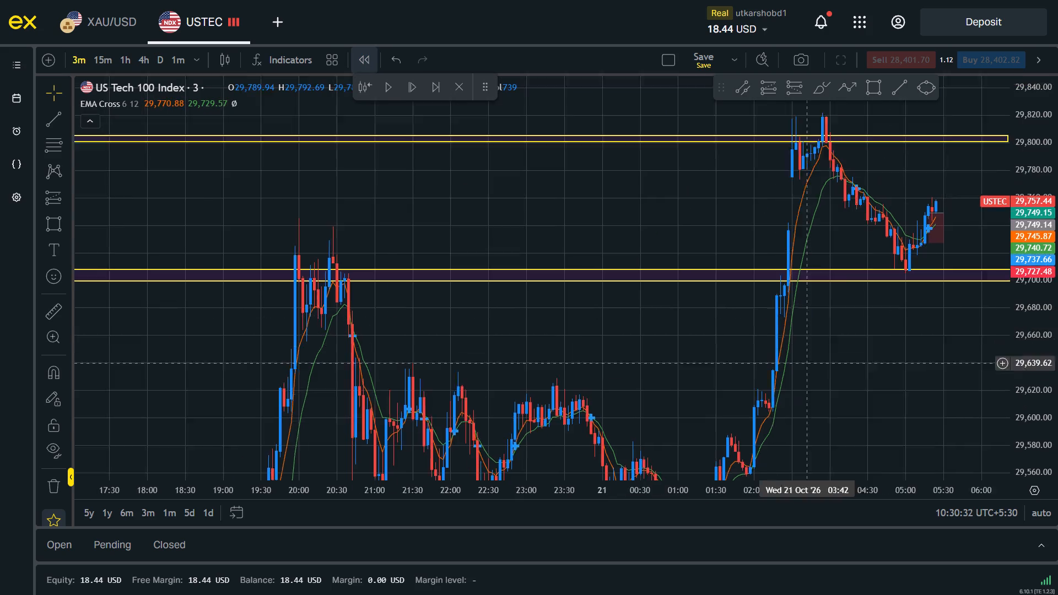
drag(731, 388, 565, 456)
drag(1057, 453, 1041, 161)
scroll(896, 267, up, 4)
drag(630, 390, 843, 212)
drag(1057, 210, 1038, 337)
drag(827, 285, 812, 334)
scroll(812, 333, up, 1)
drag(794, 307, 784, 370)
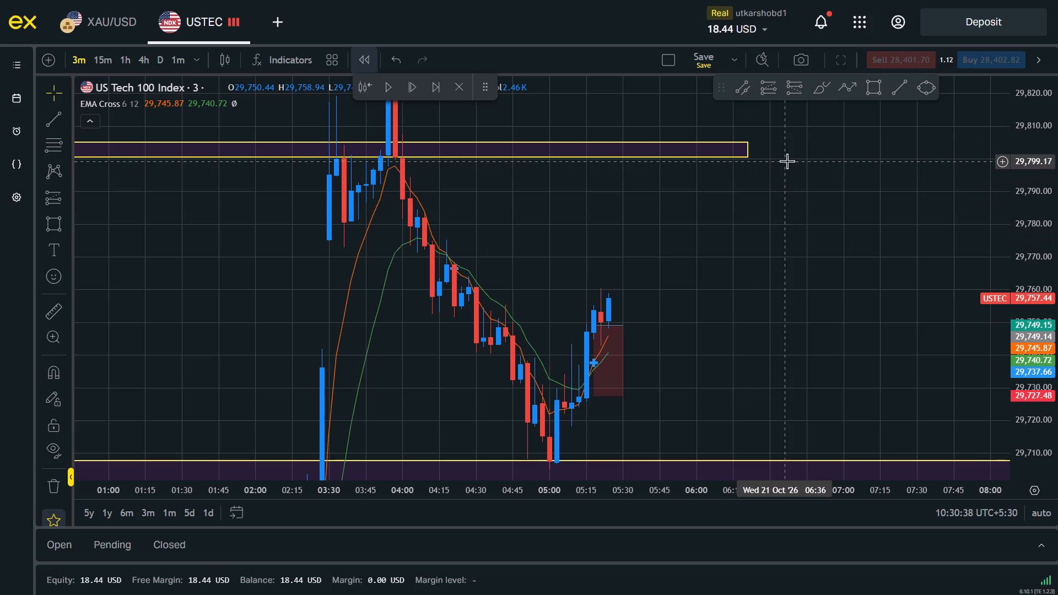
drag(483, 88, 866, 123)
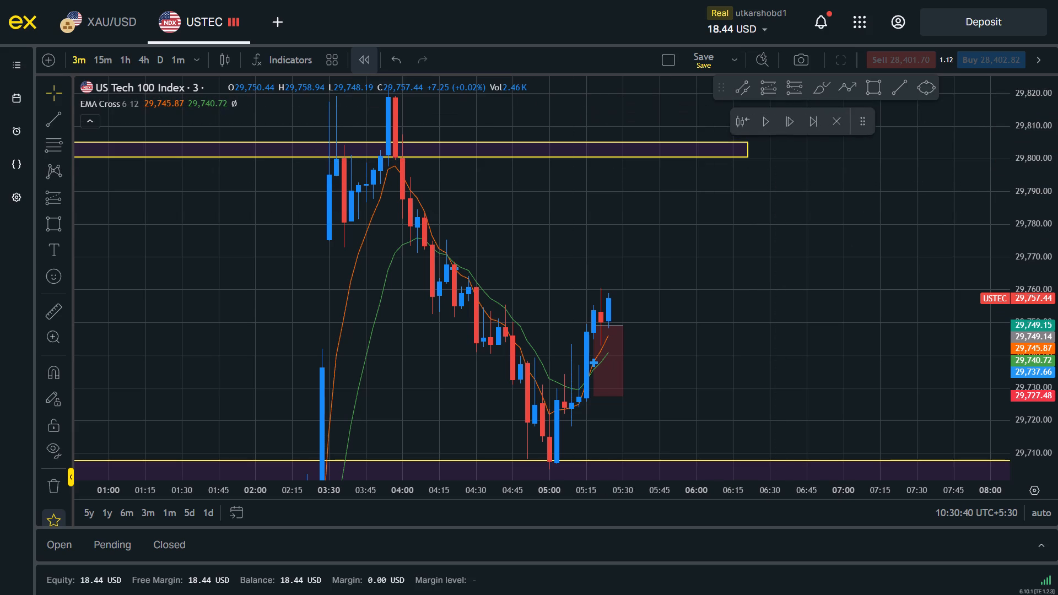
drag(866, 123, 872, 122)
Advance the bar replay to the 05:36 bar on 21 October.
click(790, 120)
double_click(790, 120)
click(790, 120)
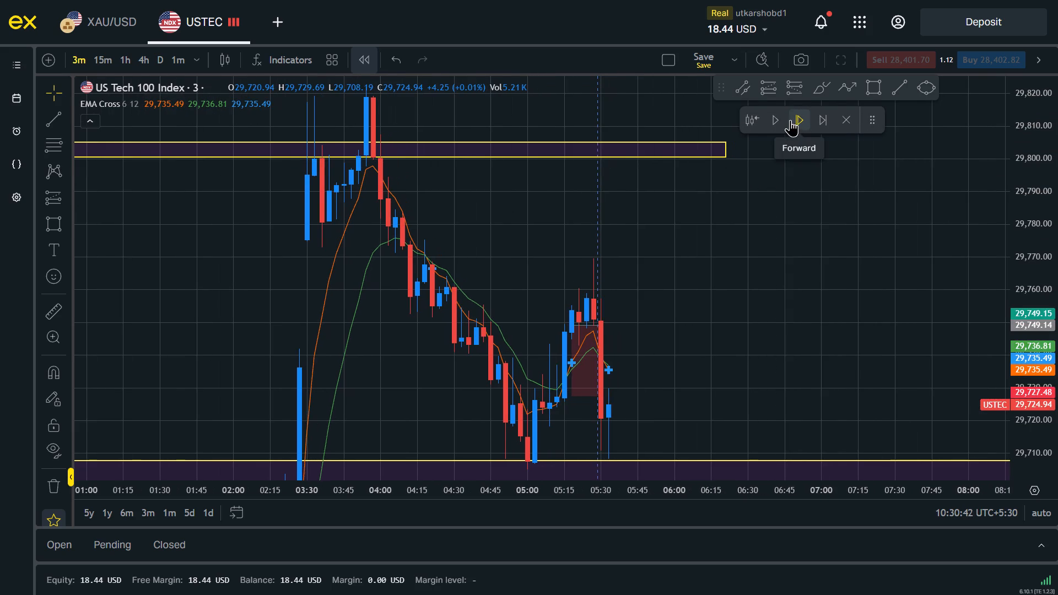
Place a long position just after the 05:36 bar with entry at 29,739.04, target at 29,803.76 and stop at 29,724.11.
drag(749, 344, 871, 292)
scroll(876, 291, down, 5)
drag(1057, 176, 1049, 360)
scroll(944, 302, up, 2)
drag(882, 268, 850, 338)
click(770, 79)
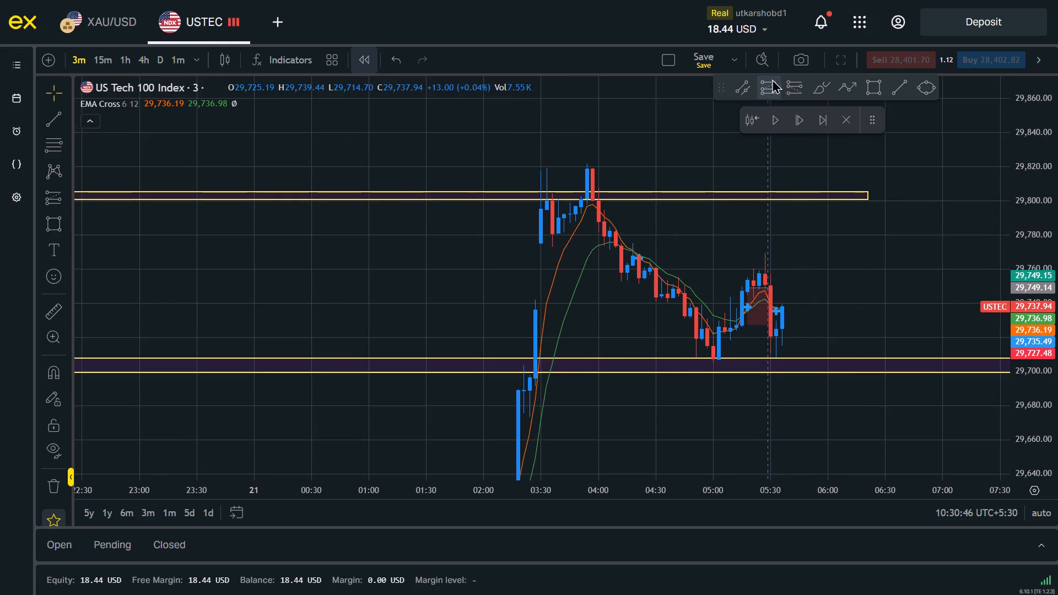
click(787, 305)
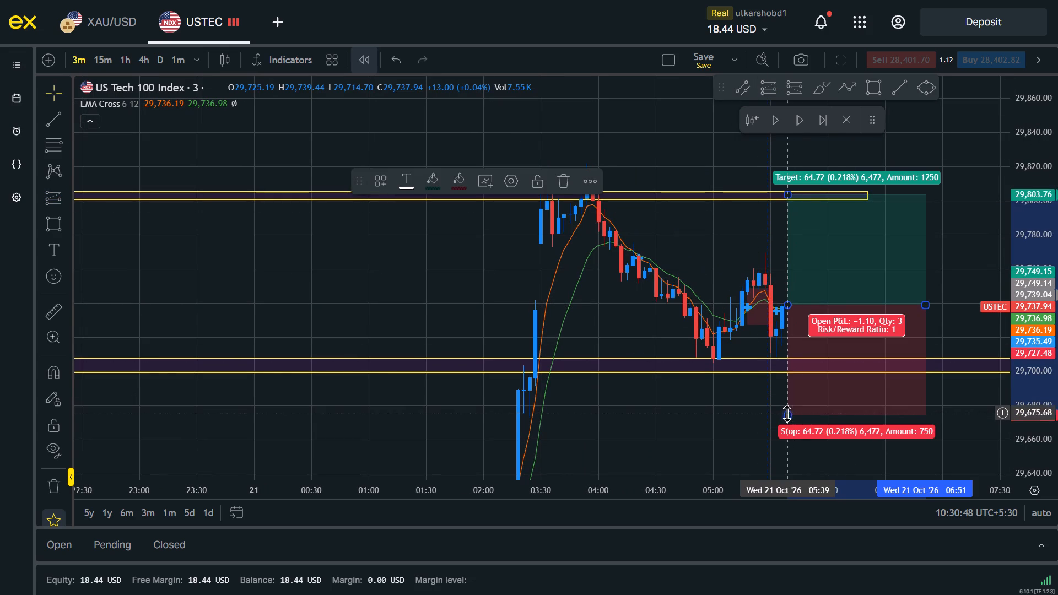
drag(786, 413, 808, 330)
Advance the bar replay from 05:36 to the 06:21 bar to play out the new long position.
drag(795, 421, 795, 434)
drag(1057, 399, 1054, 250)
drag(964, 328, 835, 435)
drag(1057, 267, 1057, 345)
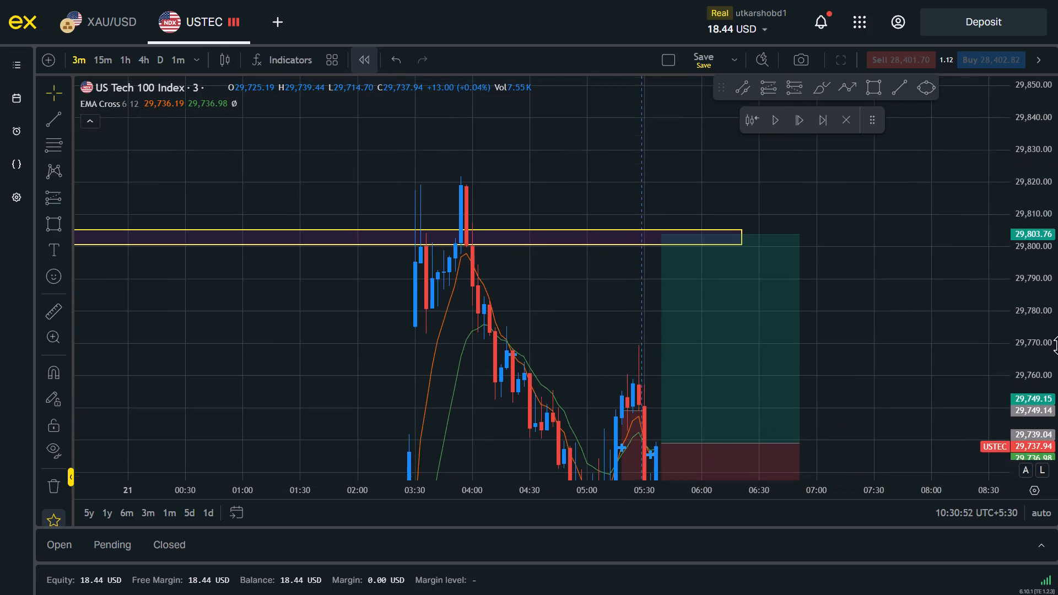
drag(1057, 345, 1045, 371)
click(931, 355)
click(802, 123)
triple_click(802, 123)
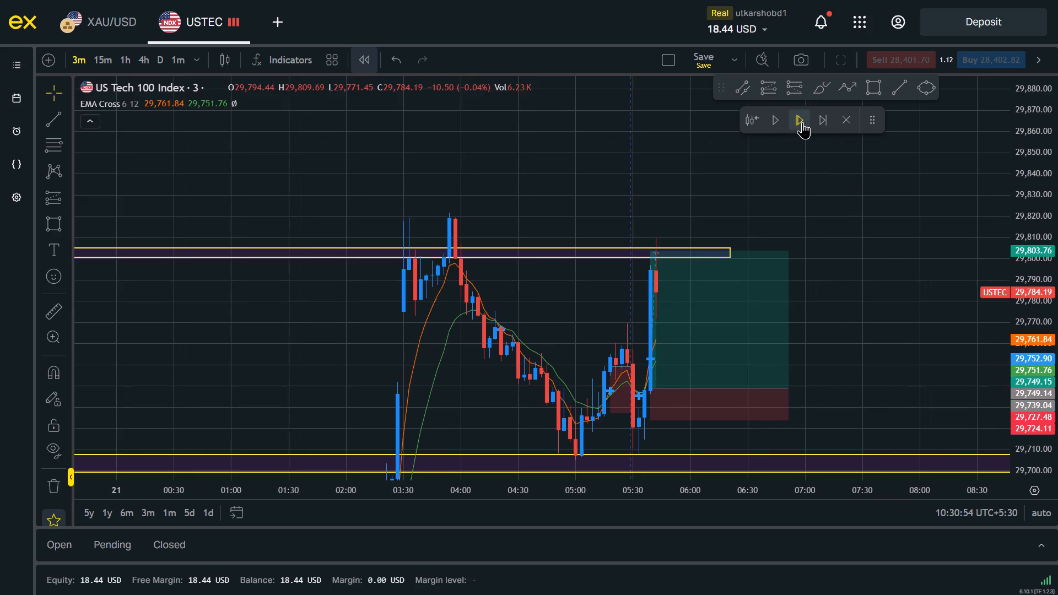
triple_click(802, 122)
triple_click(802, 122)
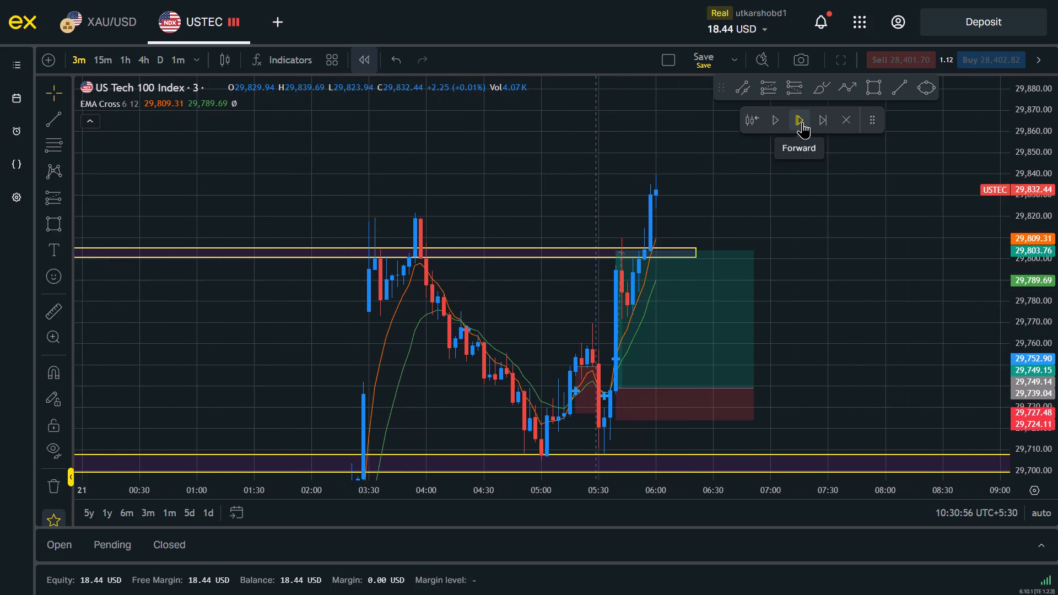
triple_click(802, 122)
double_click(802, 122)
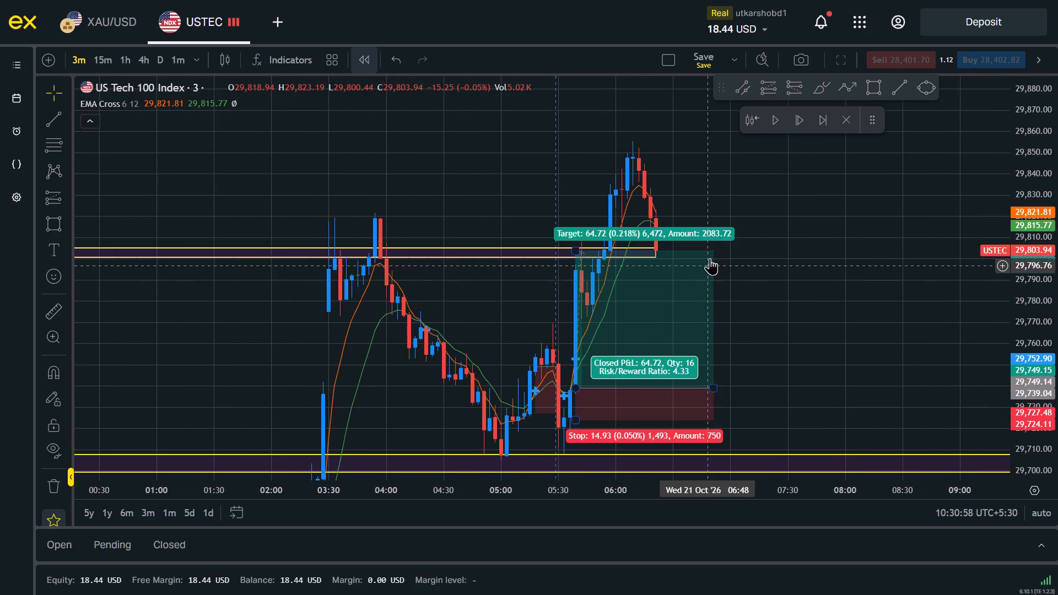
Shorten the new long position to end at 06:15 and raise its target to 29,849.33.
click(710, 247)
click(710, 252)
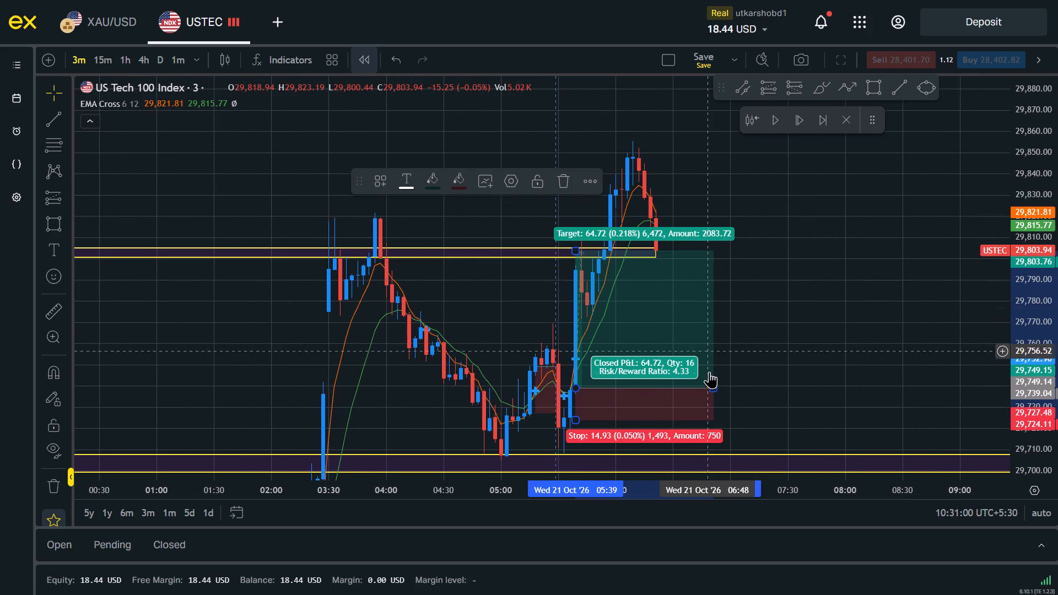
drag(712, 388, 641, 393)
drag(700, 321, 798, 363)
drag(668, 291, 677, 207)
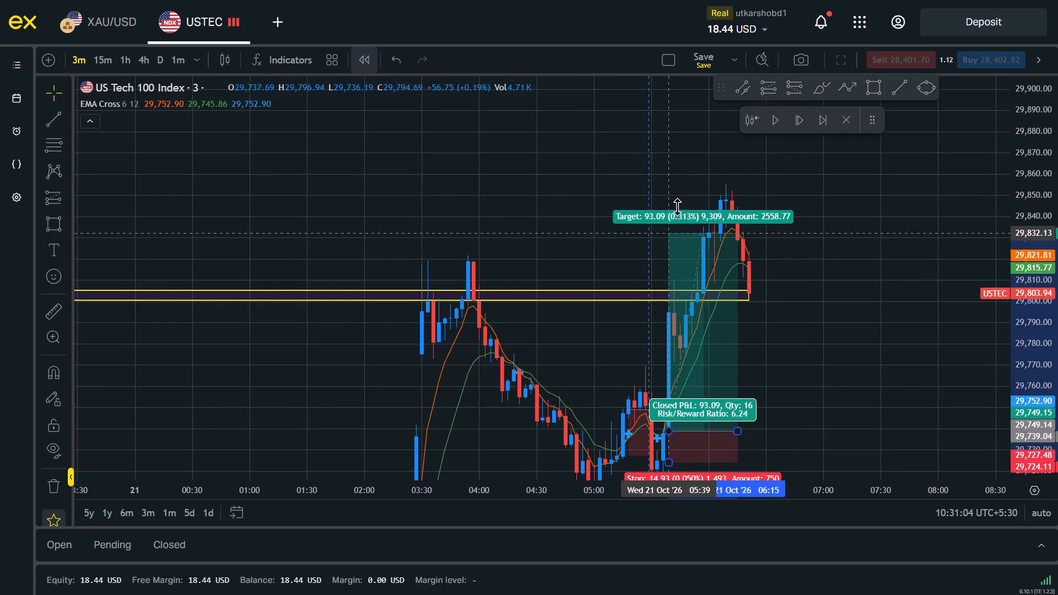
drag(677, 207, 677, 197)
click(802, 354)
Examine the price history since 16 October around the three marked zones, and the recent bars around the long position.
scroll(872, 336, down, 15)
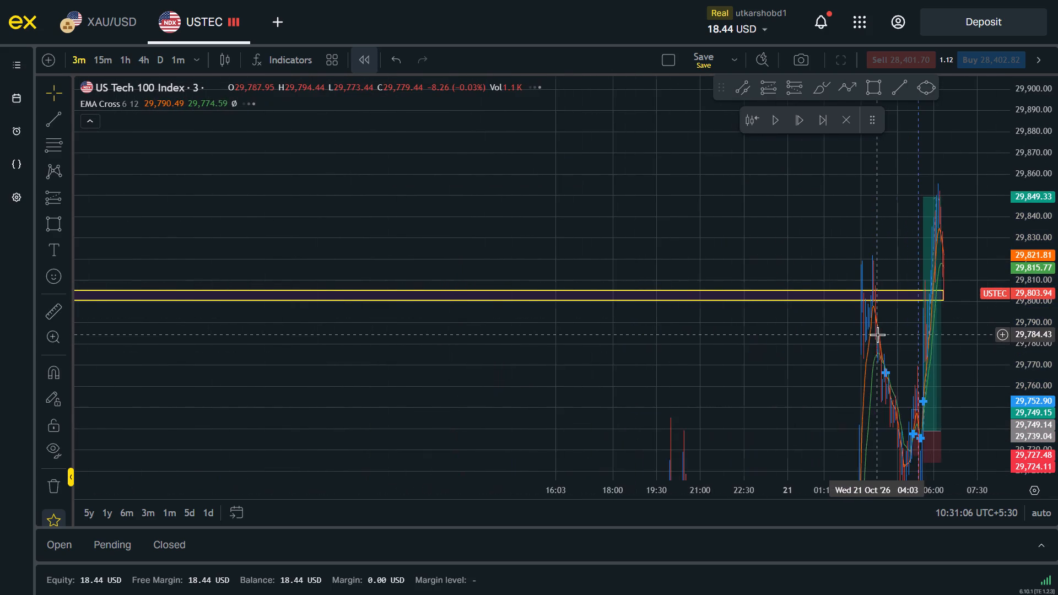
scroll(877, 334, down, 14)
drag(1057, 191, 1057, 508)
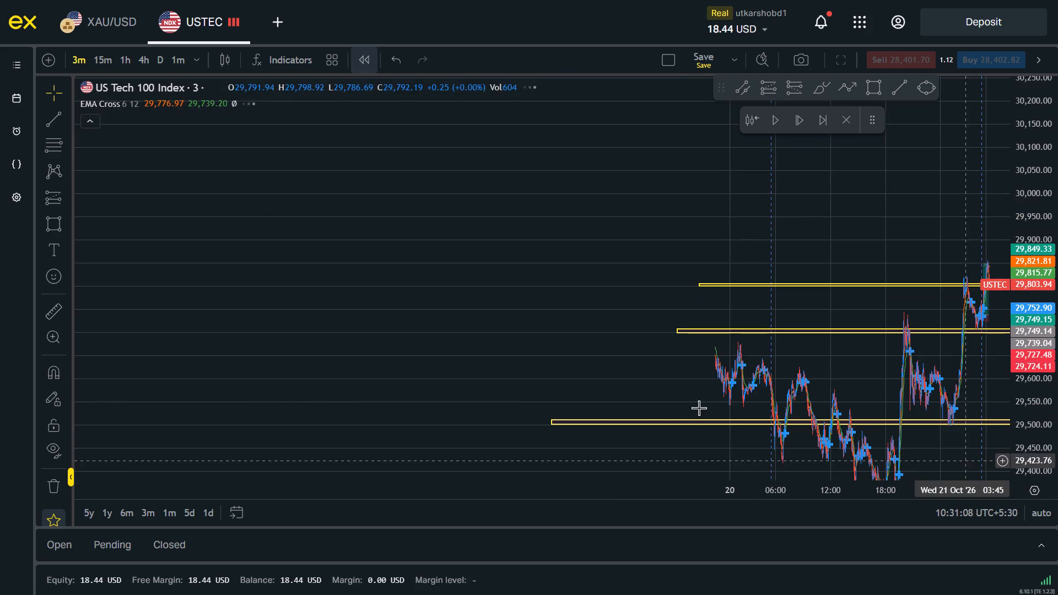
scroll(822, 323, up, 7)
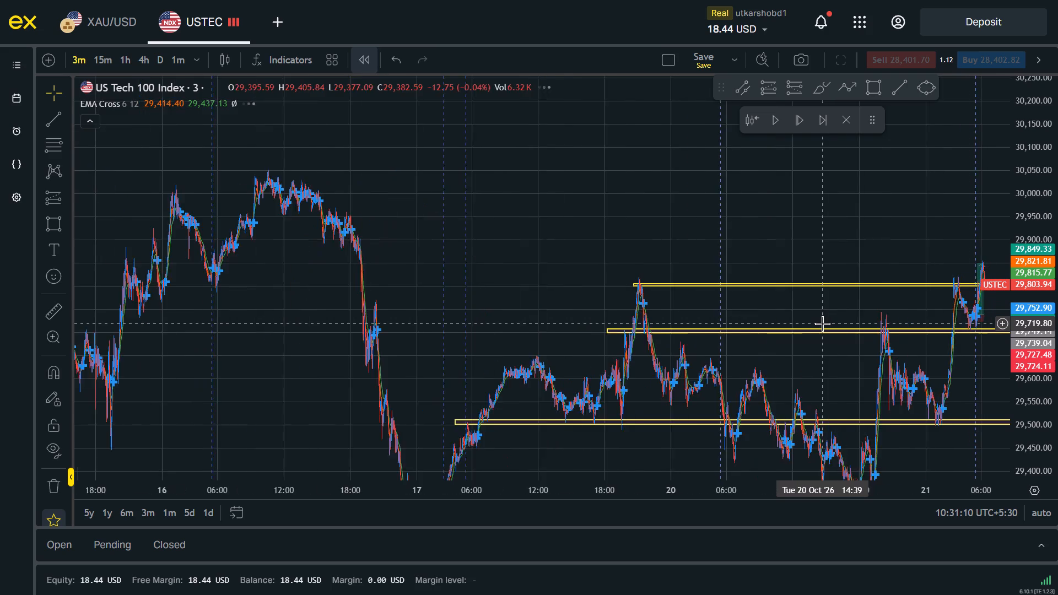
scroll(822, 323, up, 19)
scroll(822, 323, up, 8)
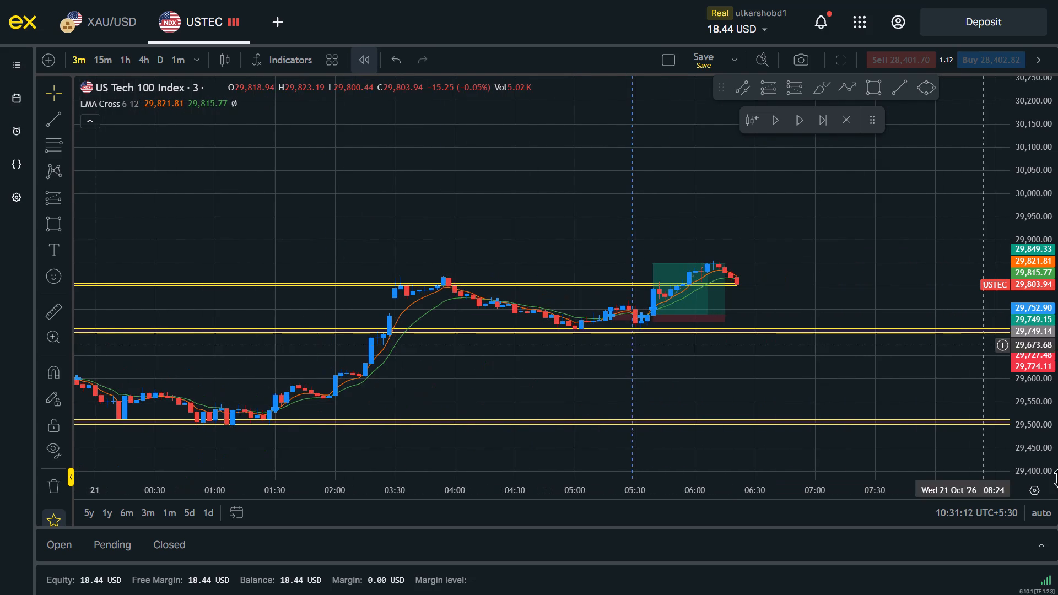
drag(1057, 496, 1057, 62)
drag(1057, 366, 1057, 0)
drag(1057, 280, 1057, 0)
drag(1057, 159, 1057, 77)
drag(912, 204, 910, 275)
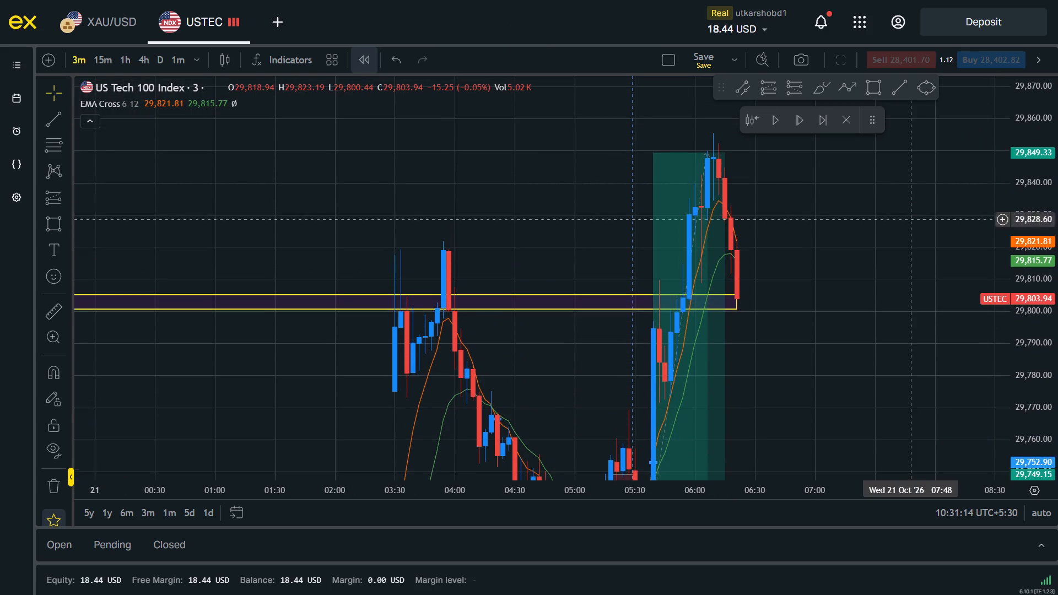
drag(910, 275, 909, 349)
scroll(914, 353, down, 4)
drag(1057, 253, 1057, 392)
click(909, 406)
scroll(909, 408, up, 3)
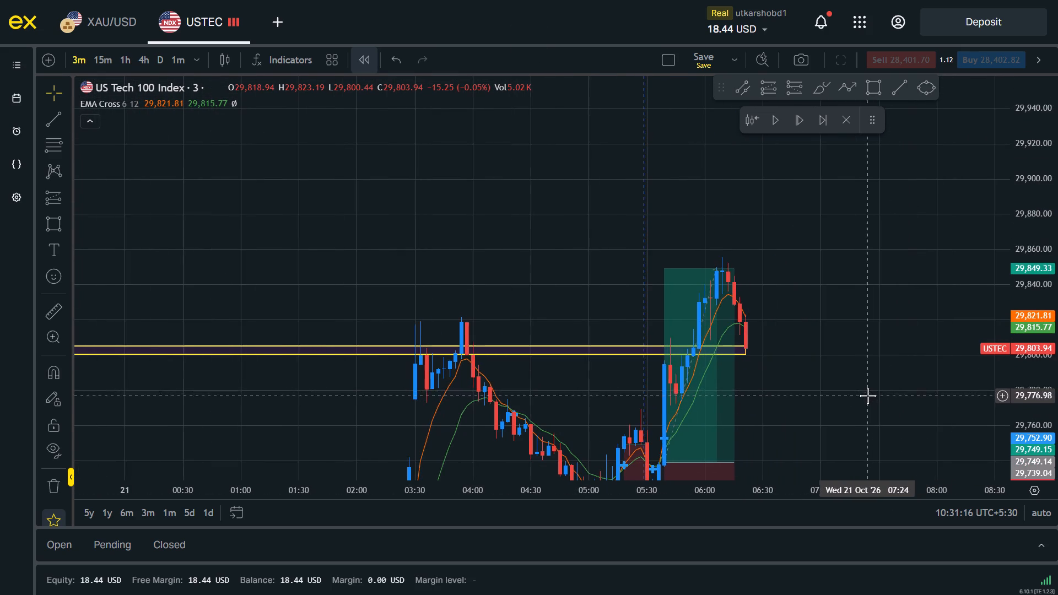
drag(867, 396, 846, 342)
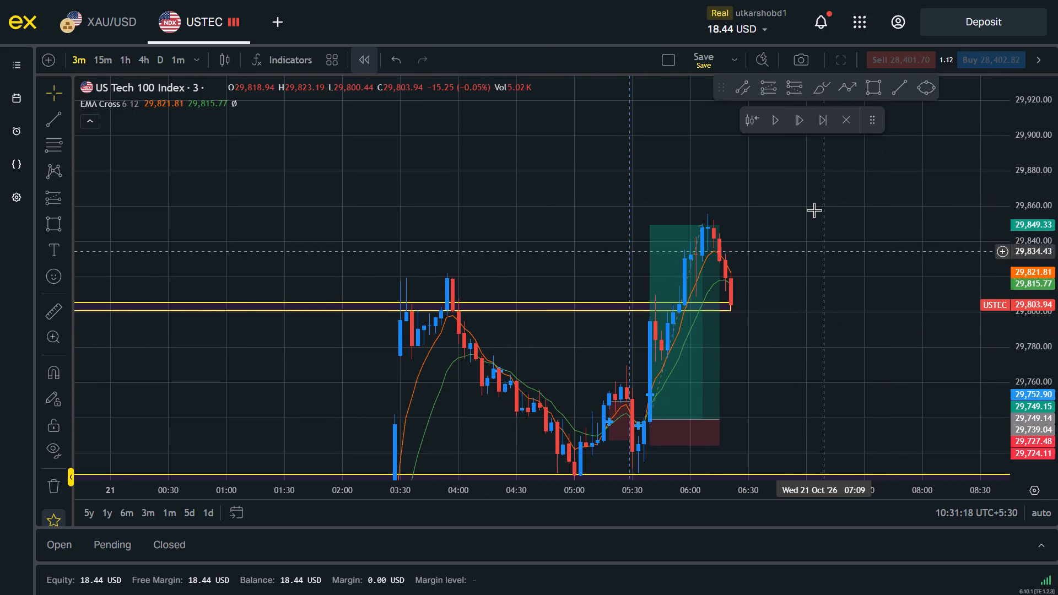
Advance the bar replay from 06:21 to the 06:45 bar, checking the price against the middle marked zone.
click(801, 118)
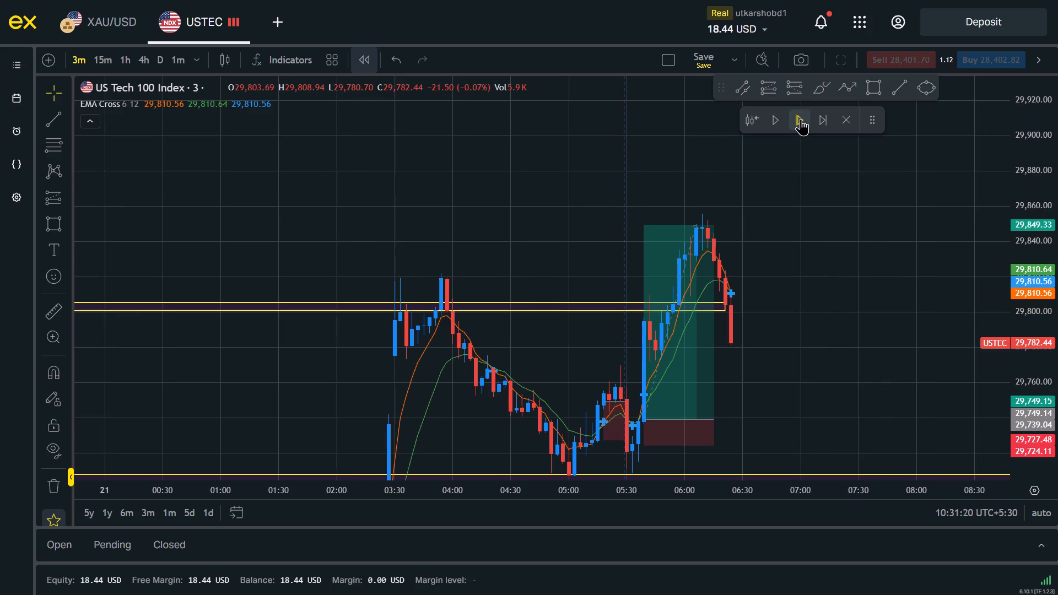
click(801, 118)
click(801, 118)
double_click(801, 118)
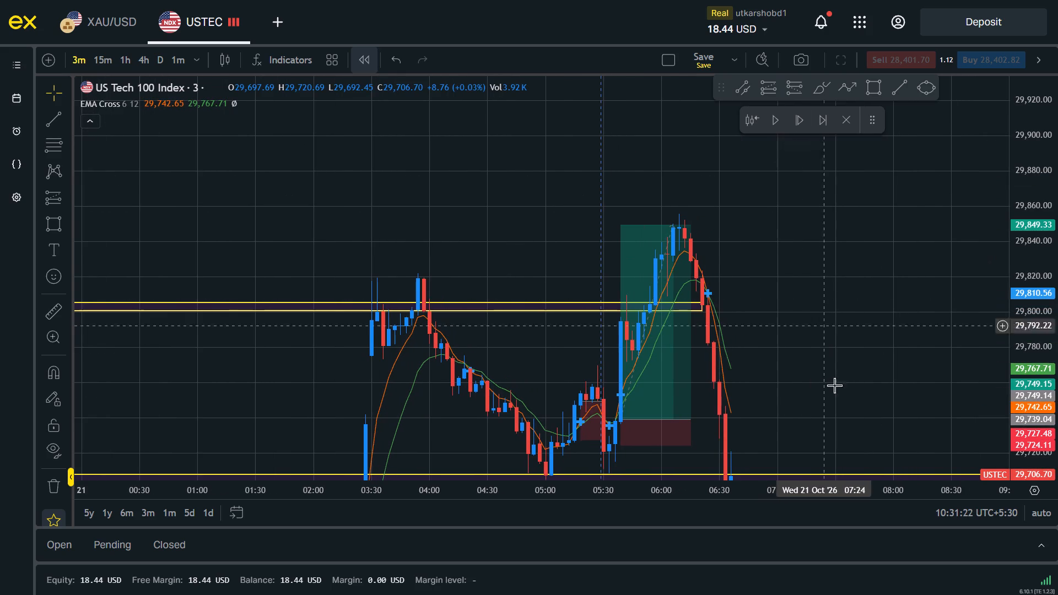
click(840, 409)
scroll(844, 409, down, 2)
drag(837, 405, 820, 258)
drag(1057, 214, 1051, 403)
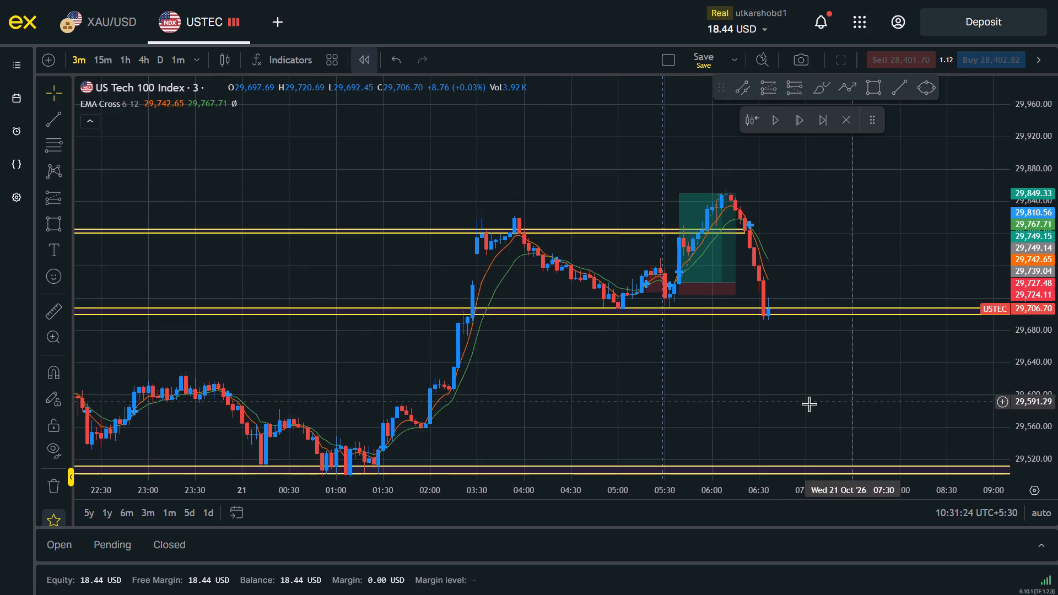
click(807, 404)
scroll(807, 404, down, 3)
drag(1057, 348, 1057, 289)
scroll(809, 273, up, 2)
drag(923, 264, 910, 268)
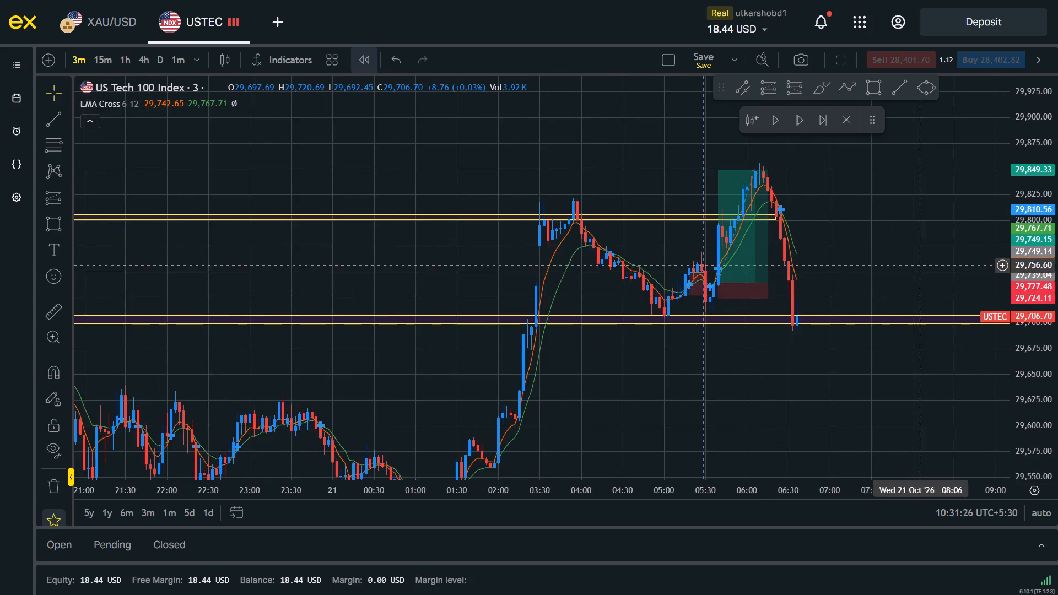
drag(910, 268, 861, 291)
triple_click(799, 121)
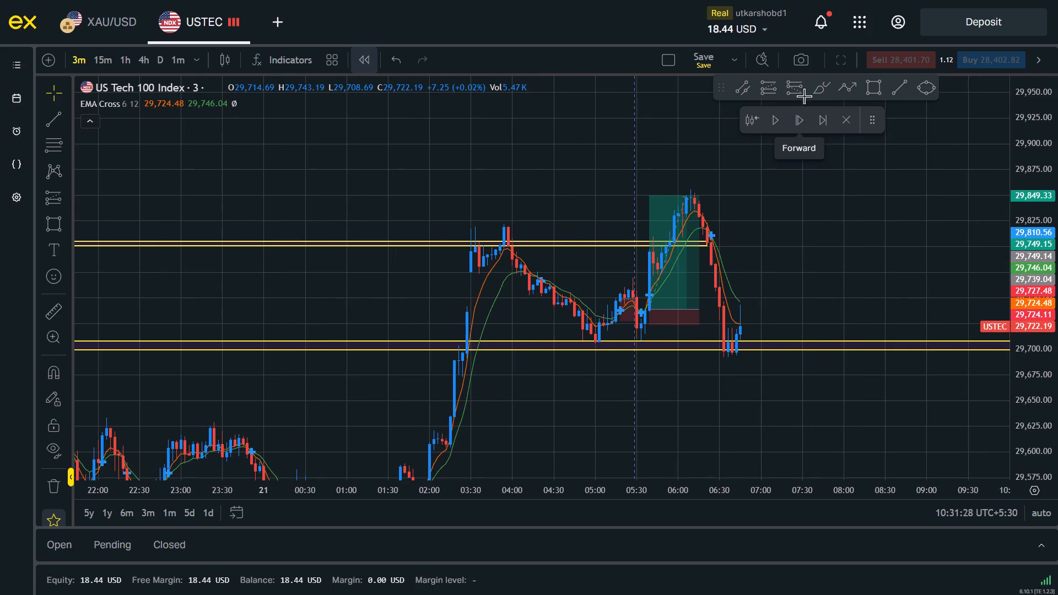
View the list of real and demo trading accounts available for switching, keeping the current account.
click(770, 21)
click(808, 397)
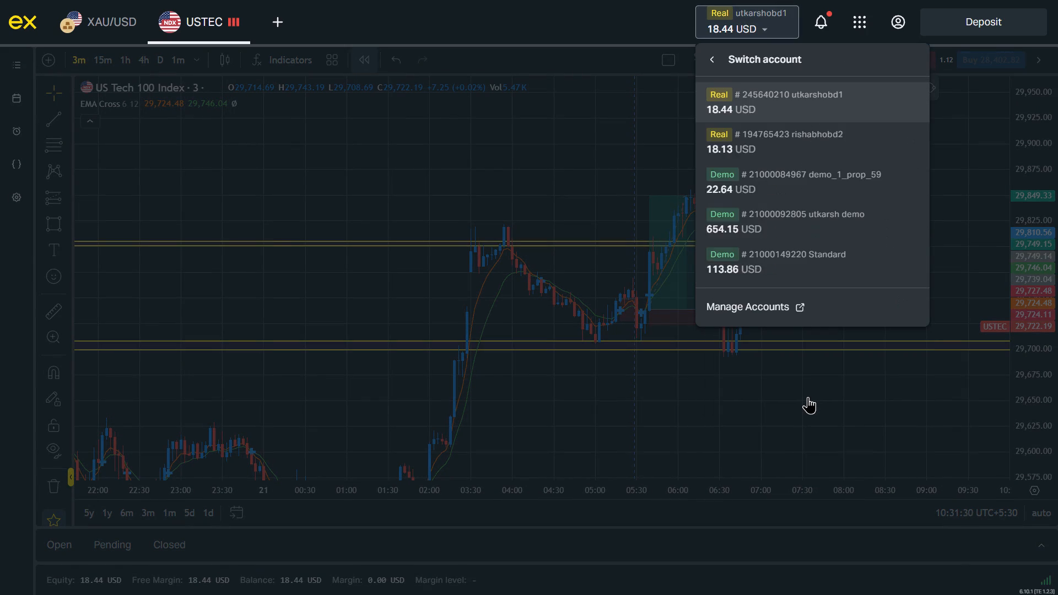
click(808, 397)
click(754, 0)
click(752, 22)
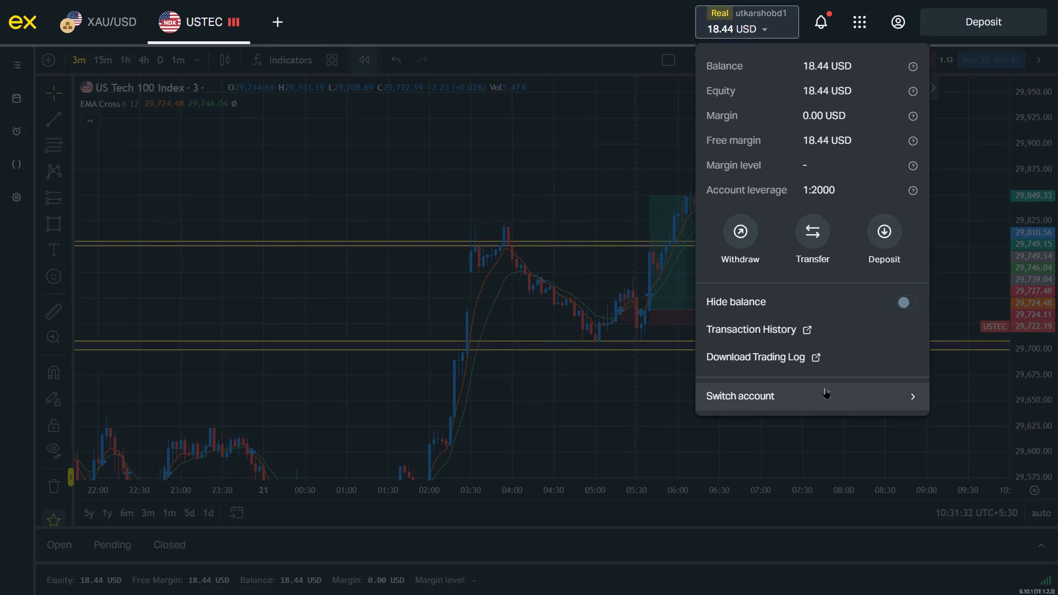
click(825, 389)
click(825, 389)
Advance the bar replay from 06:45 to the 07:42 bar on 21 October.
drag(872, 259, 863, 220)
drag(1057, 446, 1041, 272)
drag(877, 293, 856, 397)
drag(1057, 220, 1057, 302)
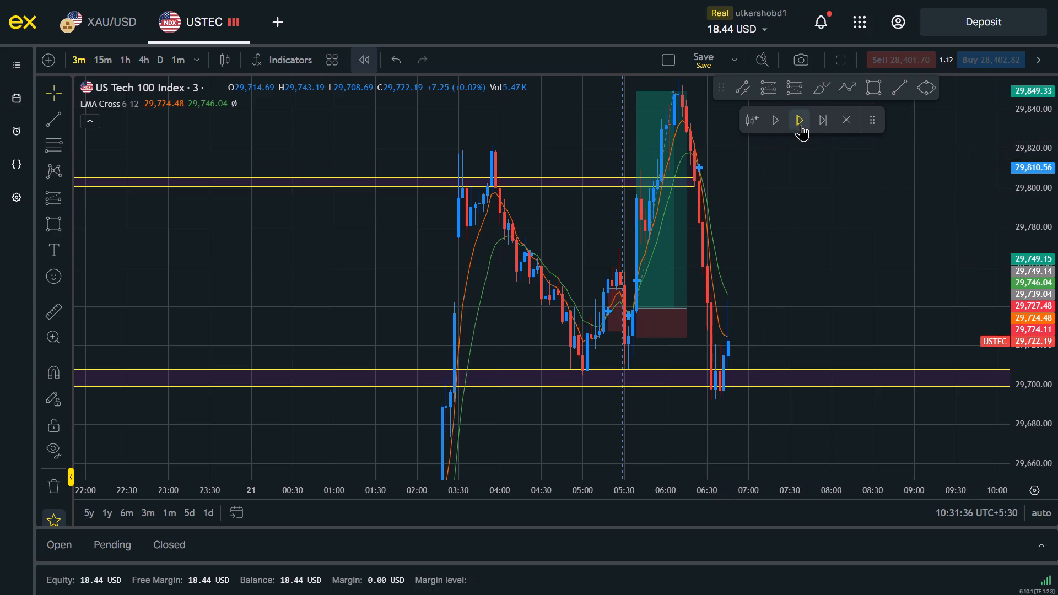
click(797, 125)
click(796, 125)
click(796, 125)
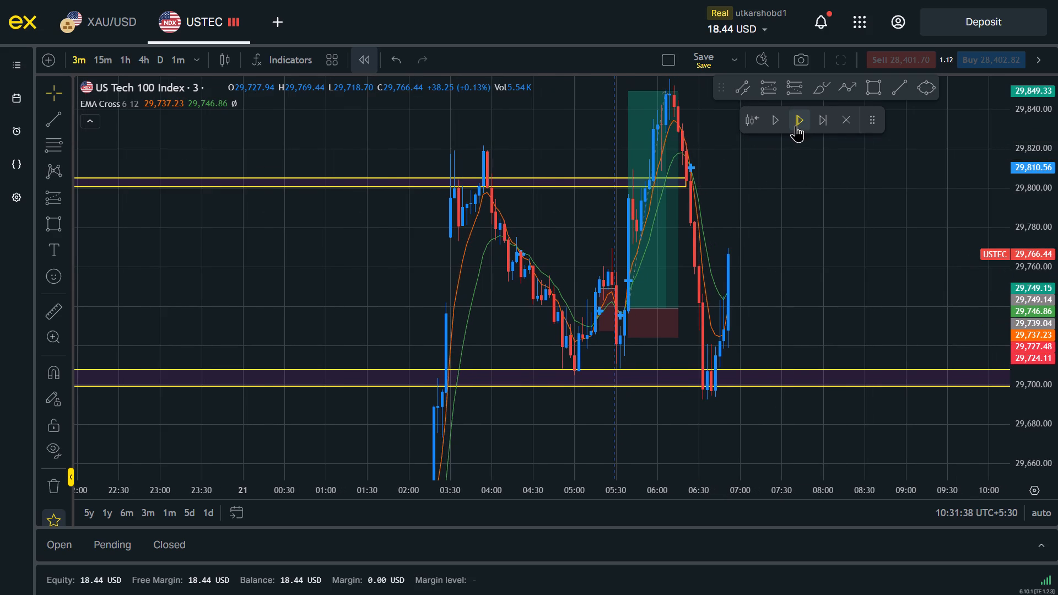
click(796, 125)
triple_click(796, 125)
click(796, 125)
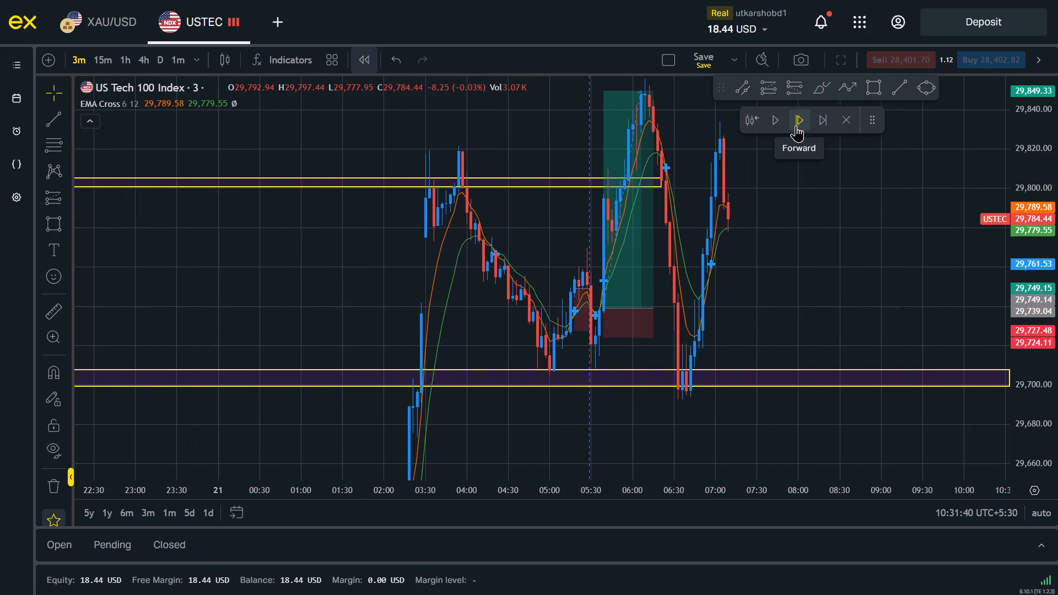
click(796, 125)
click(796, 125)
click(796, 125)
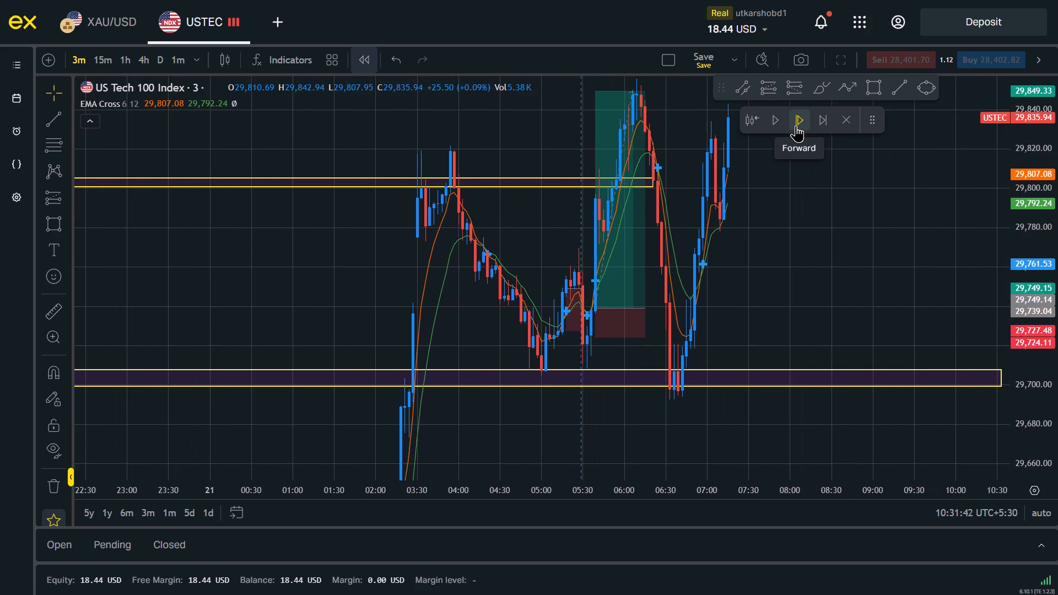
click(796, 125)
click(796, 125)
click(796, 125)
click(796, 125)
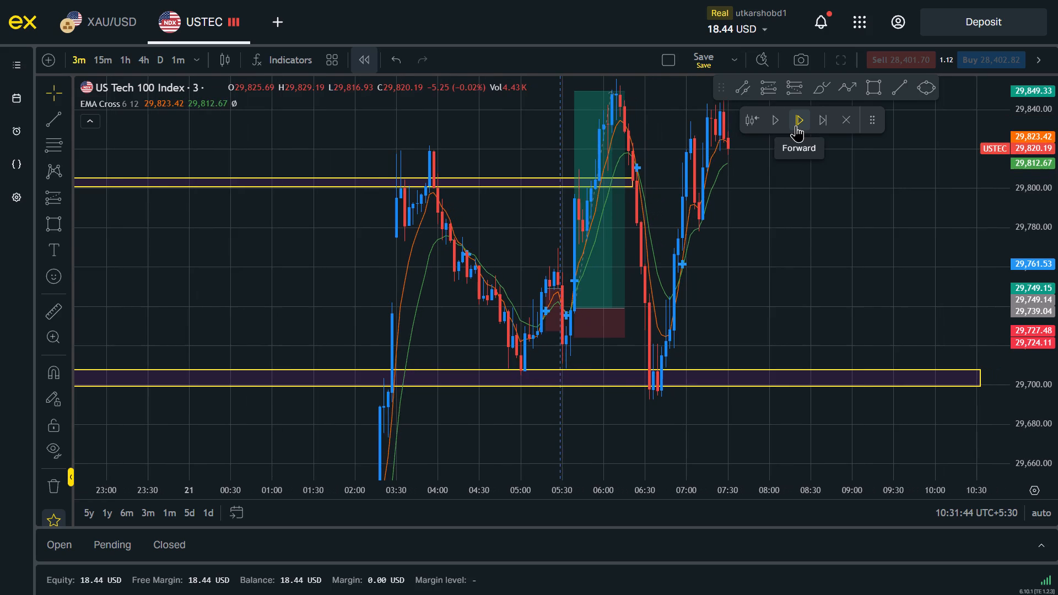
double_click(796, 125)
double_click(796, 125)
click(796, 125)
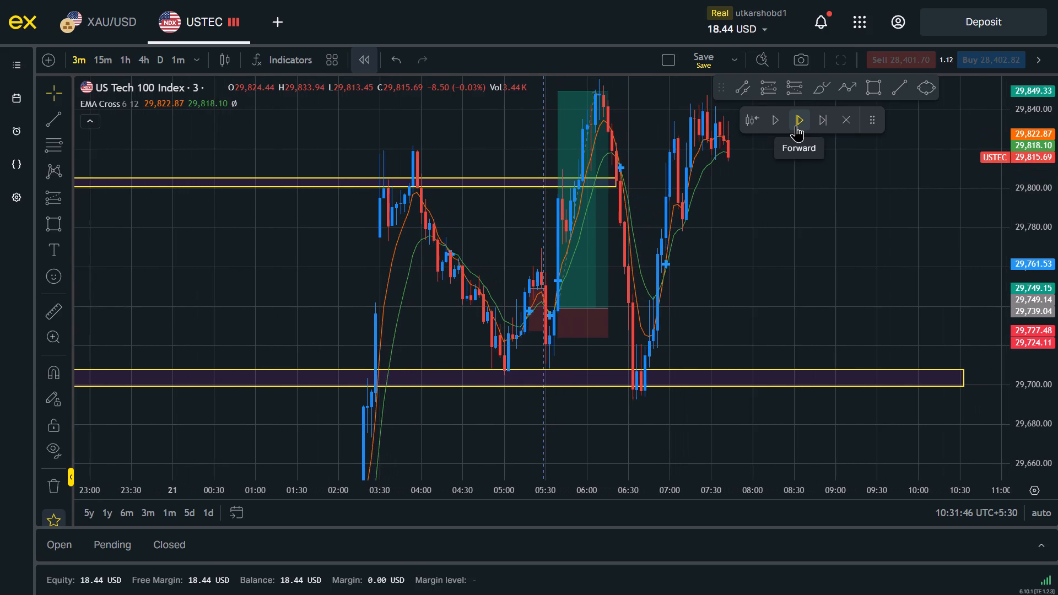
Extend the end of the upper marked zone, near 29,800–29,805, forward to 09:06 on 21 October.
drag(746, 214, 684, 472)
scroll(811, 324, down, 5)
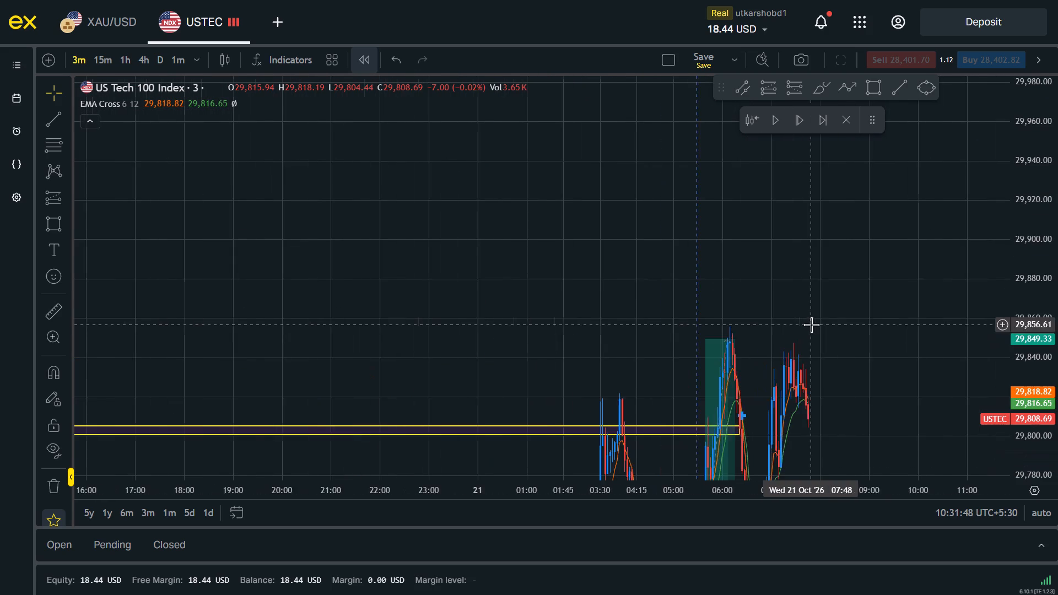
scroll(860, 361, down, 11)
scroll(697, 352, up, 19)
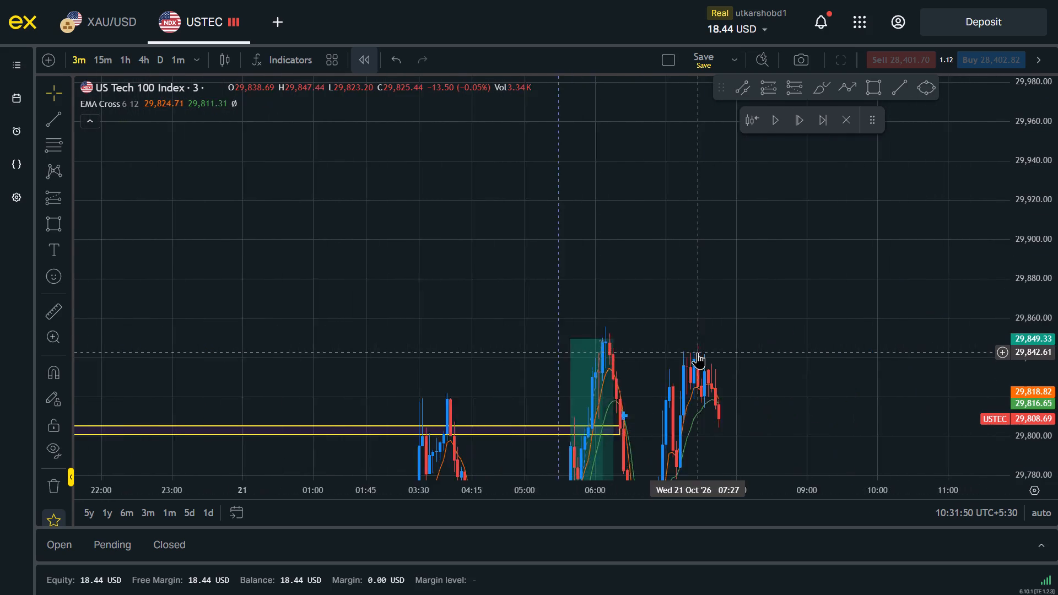
scroll(697, 352, up, 3)
drag(629, 398, 1052, 214)
drag(951, 264, 888, 310)
scroll(888, 310, up, 1)
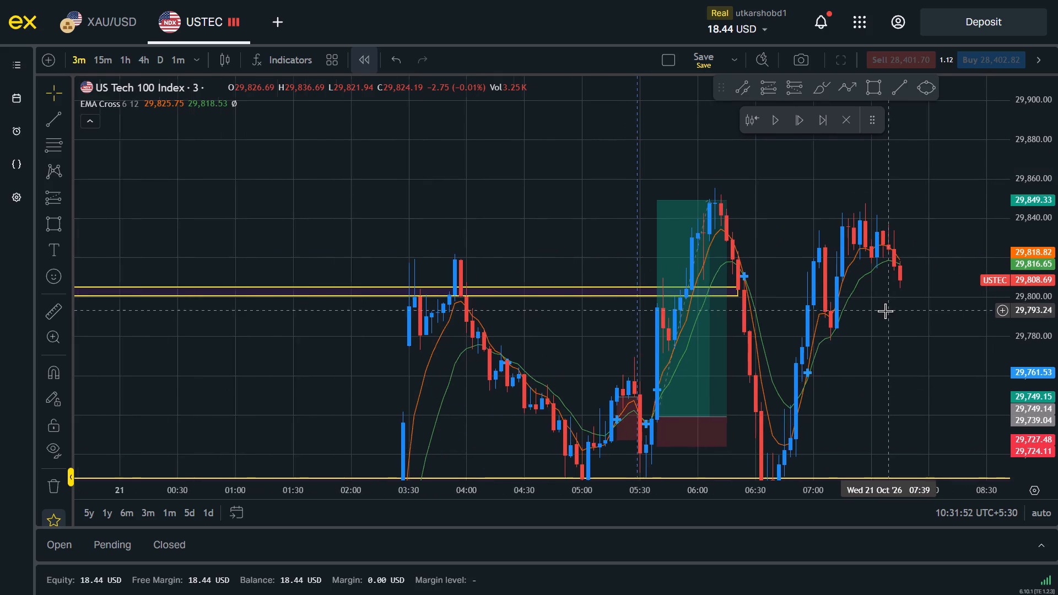
scroll(885, 311, up, 1)
drag(1057, 342, 1047, 180)
drag(949, 310, 733, 350)
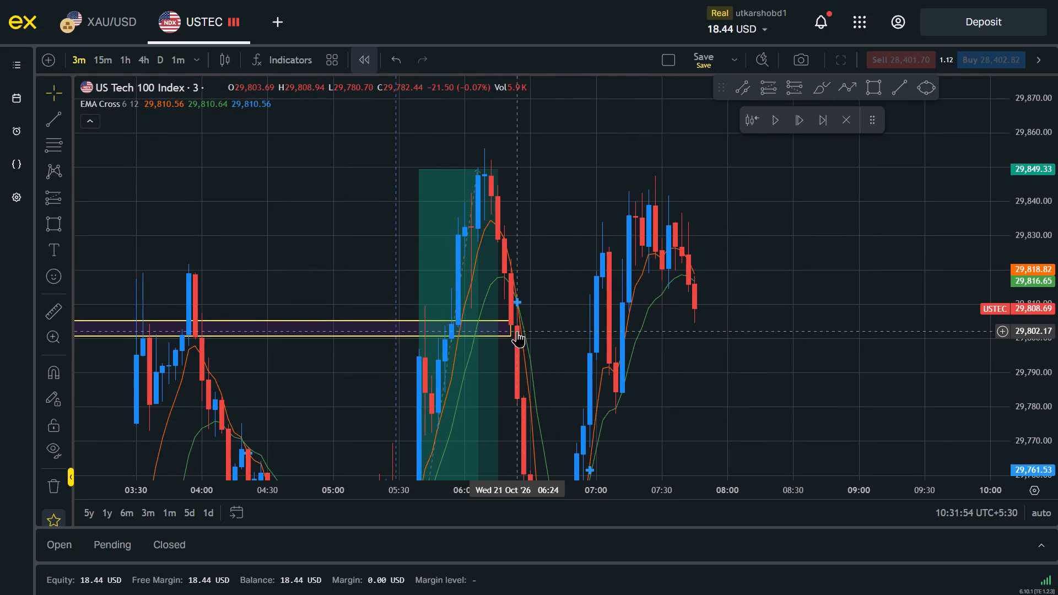
drag(512, 329, 870, 315)
scroll(833, 281, down, 11)
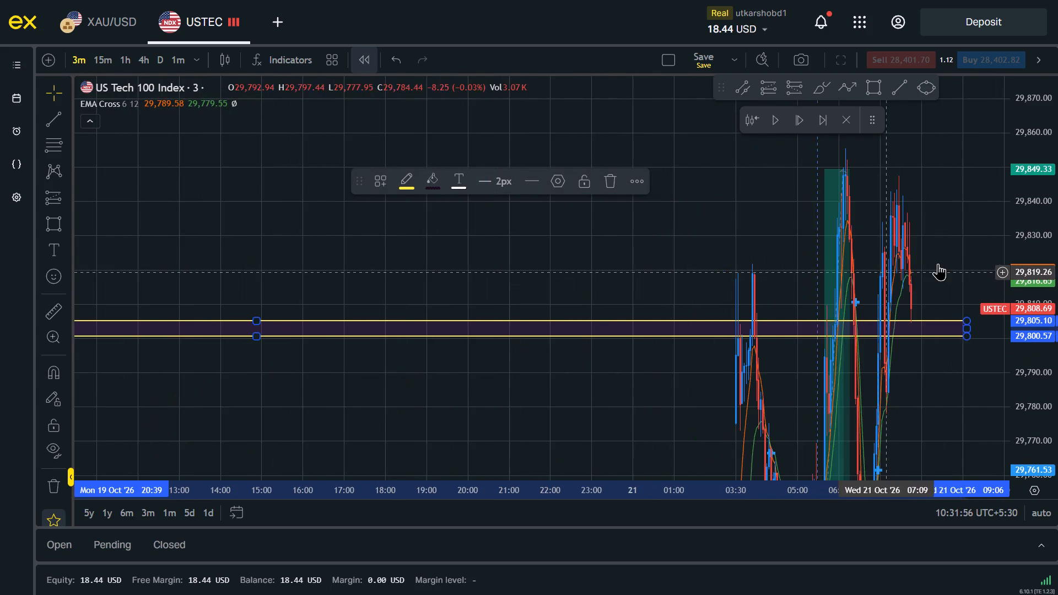
drag(1057, 127, 1057, 449)
click(627, 348)
Stretch the upper zone's start back to about 20:30 on 15 October, spanning roughly 29,805 to 29,813.
scroll(656, 336, down, 7)
scroll(656, 336, up, 1)
scroll(696, 329, down, 5)
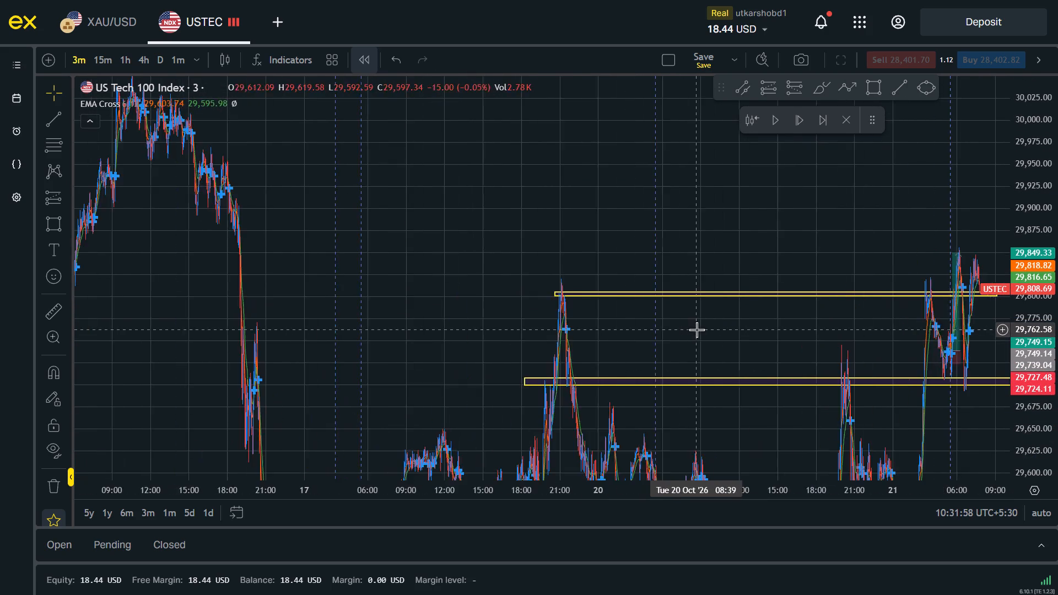
scroll(703, 329, up, 6)
scroll(703, 329, down, 8)
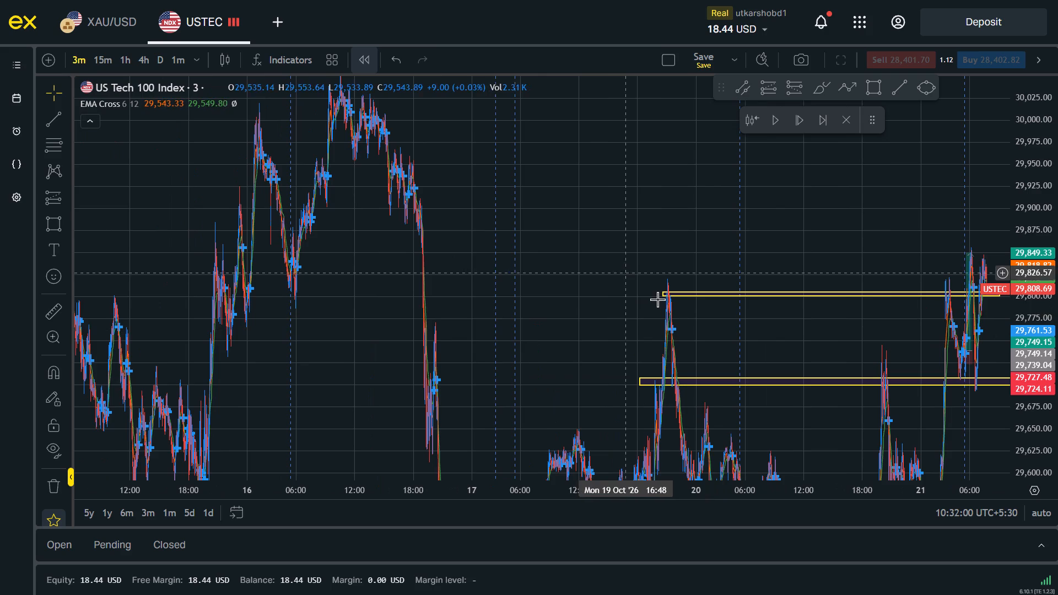
drag(661, 295, 209, 284)
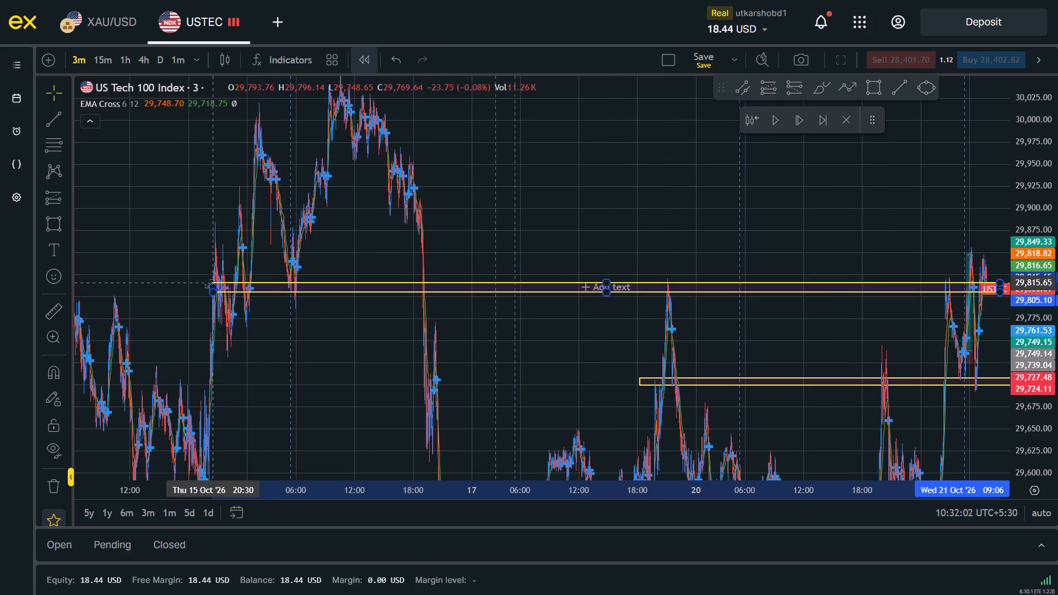
drag(209, 284, 208, 285)
click(742, 323)
scroll(749, 323, up, 18)
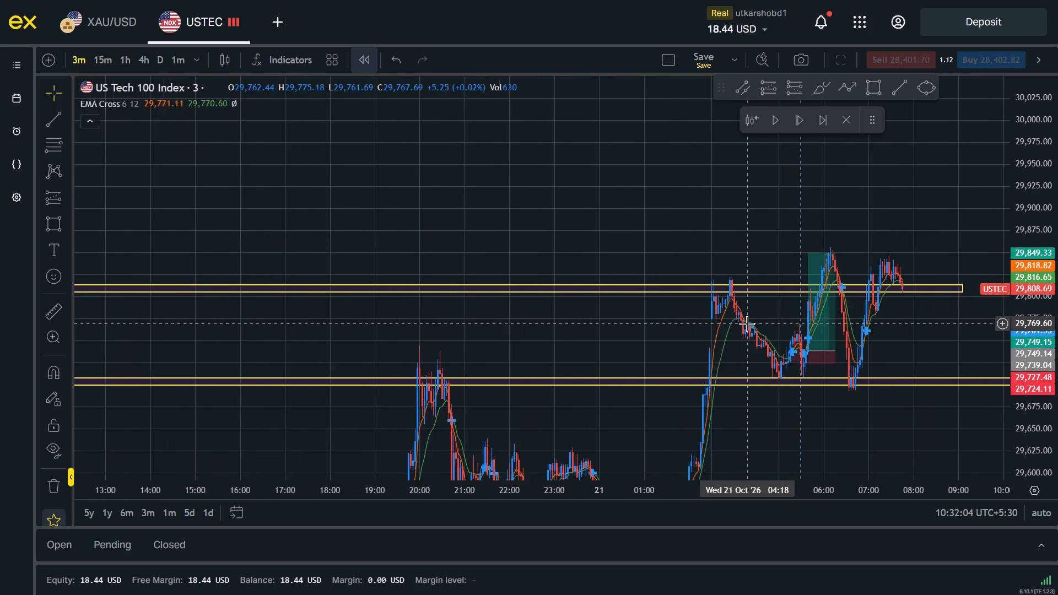
scroll(747, 323, up, 13)
drag(1057, 414, 1057, 118)
drag(836, 394, 808, 397)
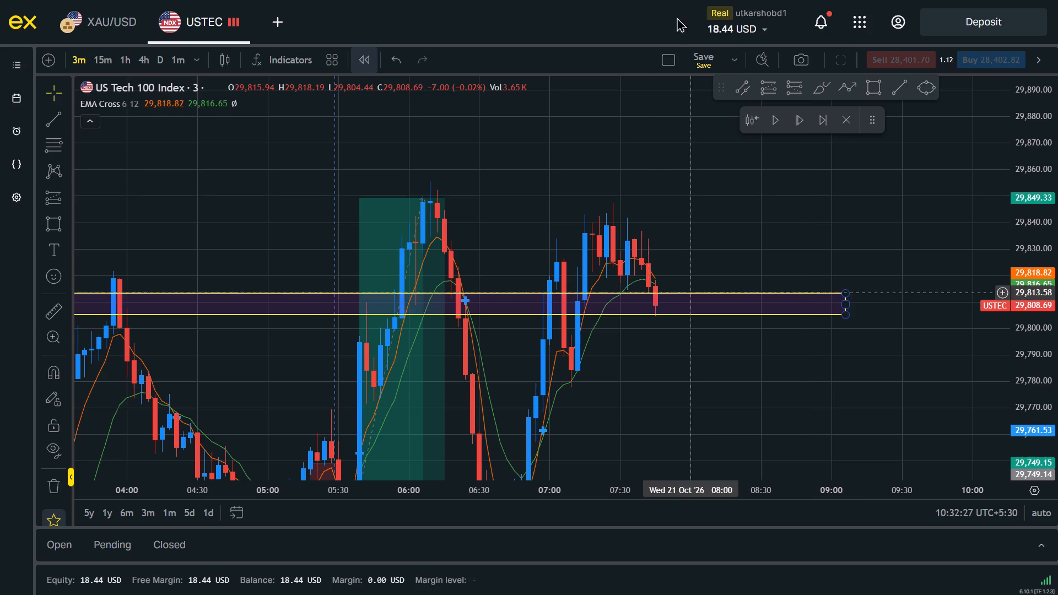
Open a second web trading terminal in a new browser tab and close the Exness Personal Area tab.
click(531, 51)
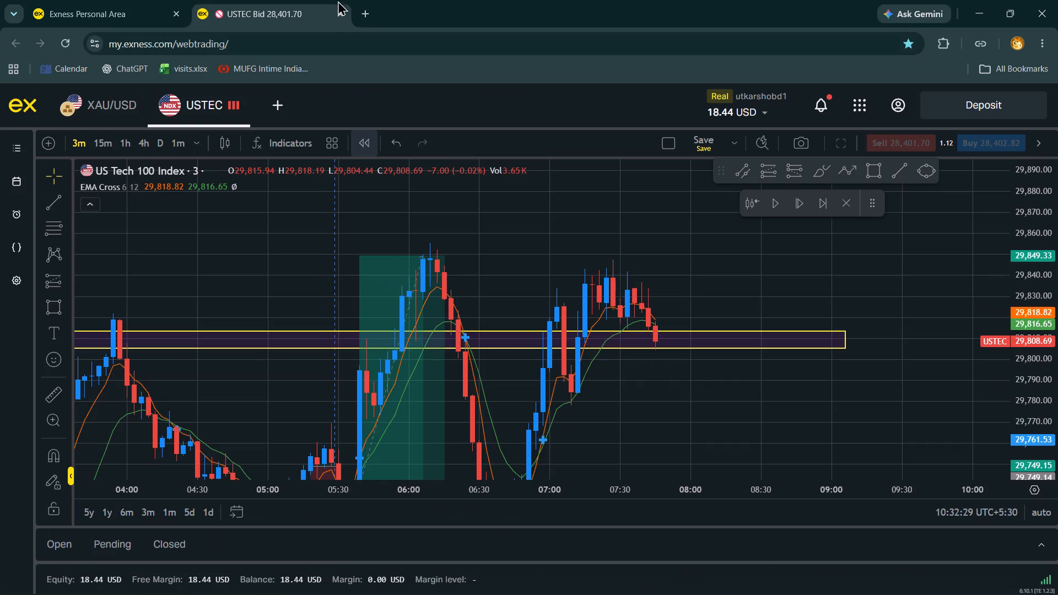
click(364, 13)
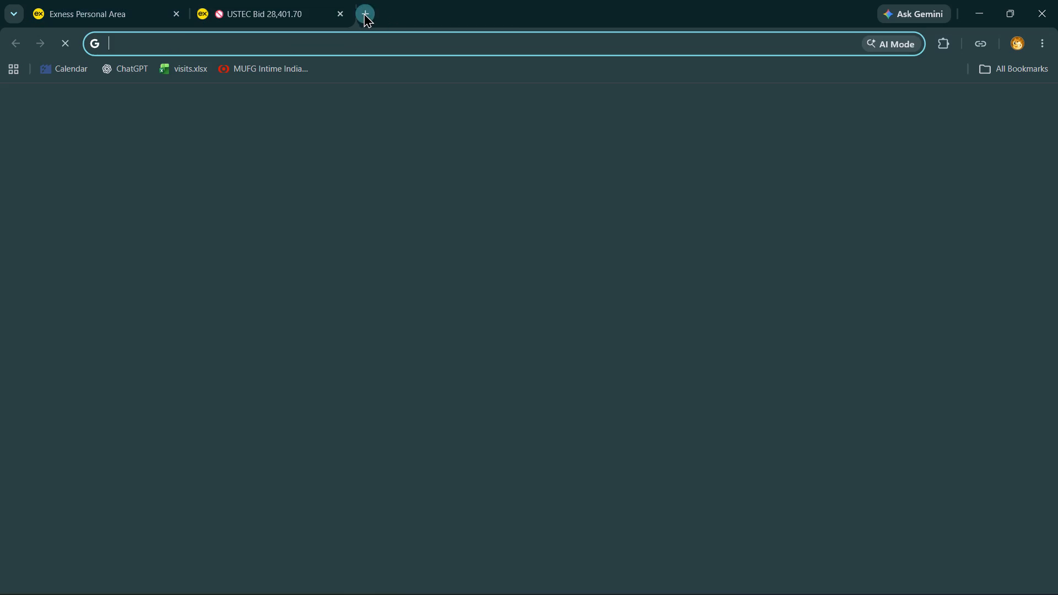
click(636, 408)
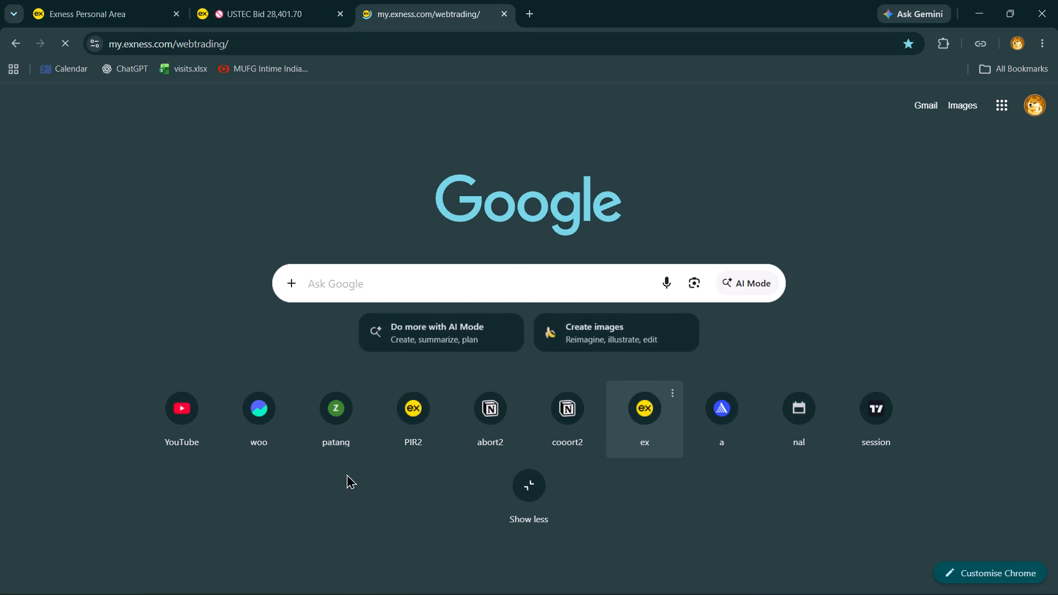
click(176, 18)
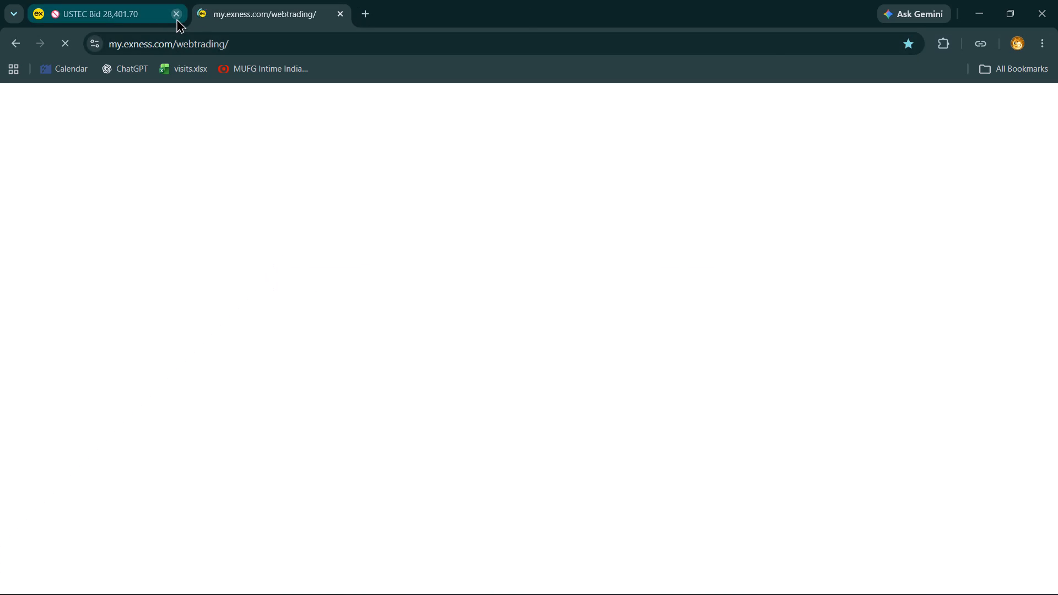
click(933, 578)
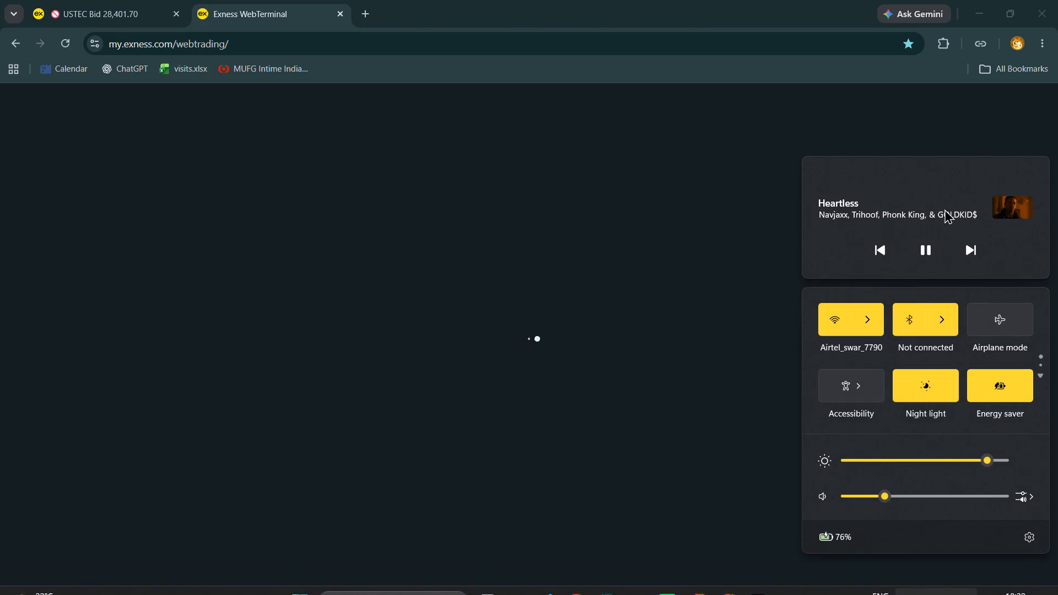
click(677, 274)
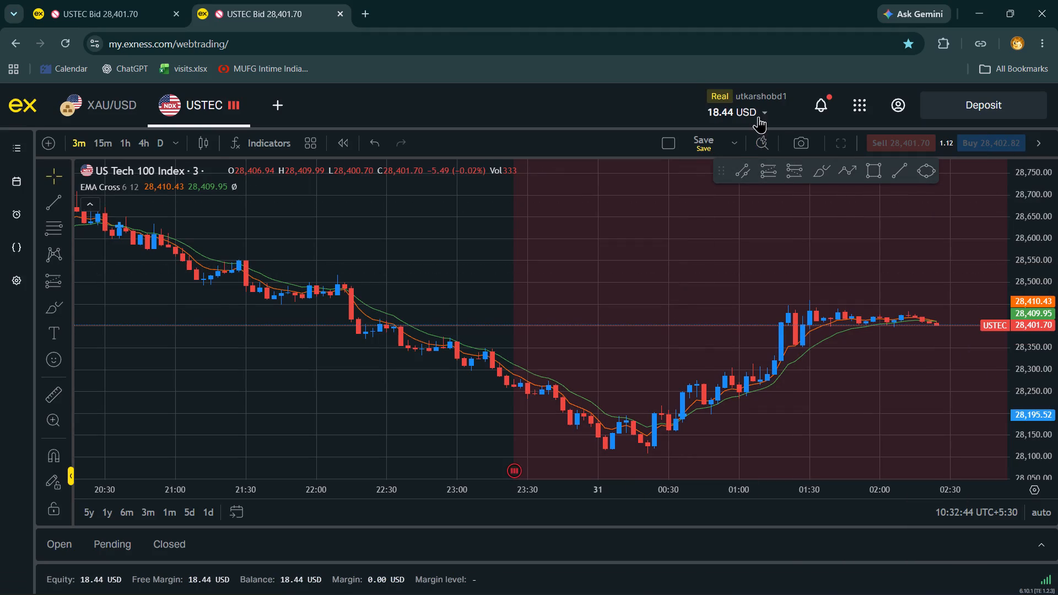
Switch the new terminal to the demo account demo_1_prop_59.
click(752, 112)
click(800, 476)
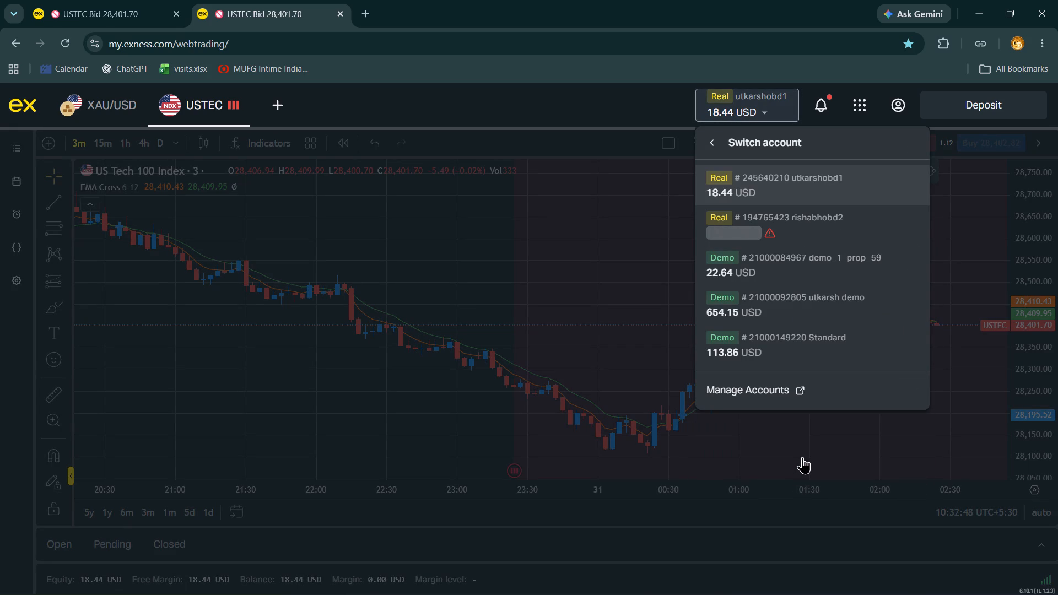
click(850, 255)
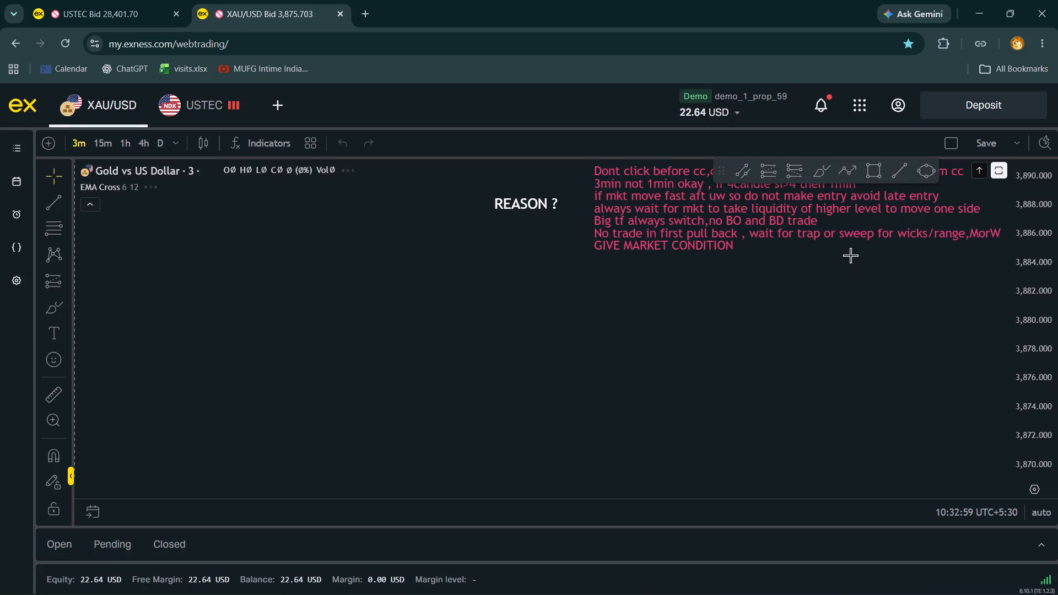
Examine the earlier 30 October price action and marked zones on the 3-minute XAU/USD chart.
scroll(875, 345, down, 1)
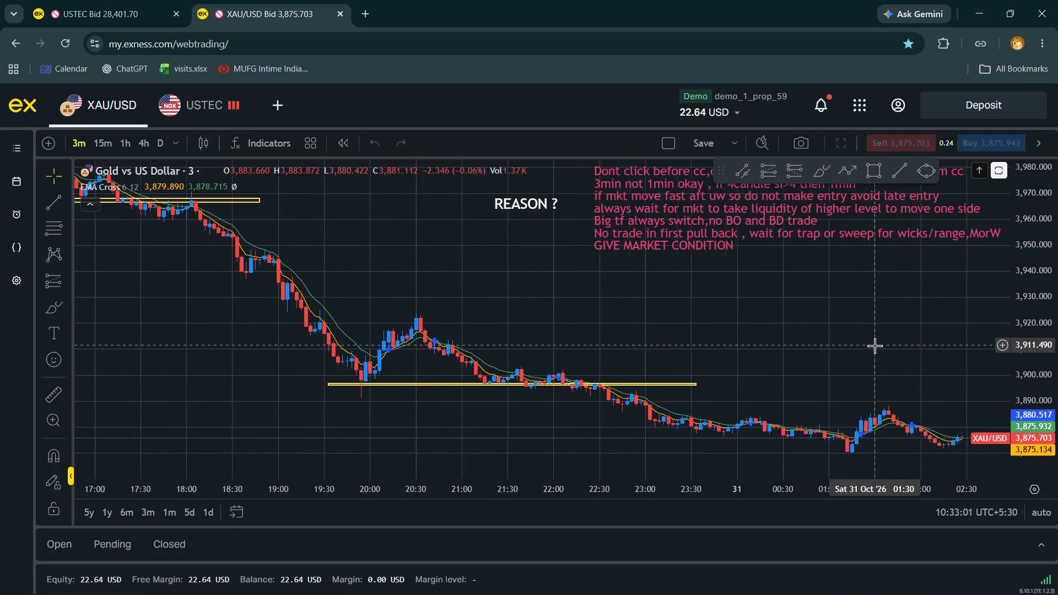
scroll(875, 345, down, 2)
scroll(875, 345, right, 2)
scroll(875, 345, up, 2)
drag(1057, 412, 1038, 183)
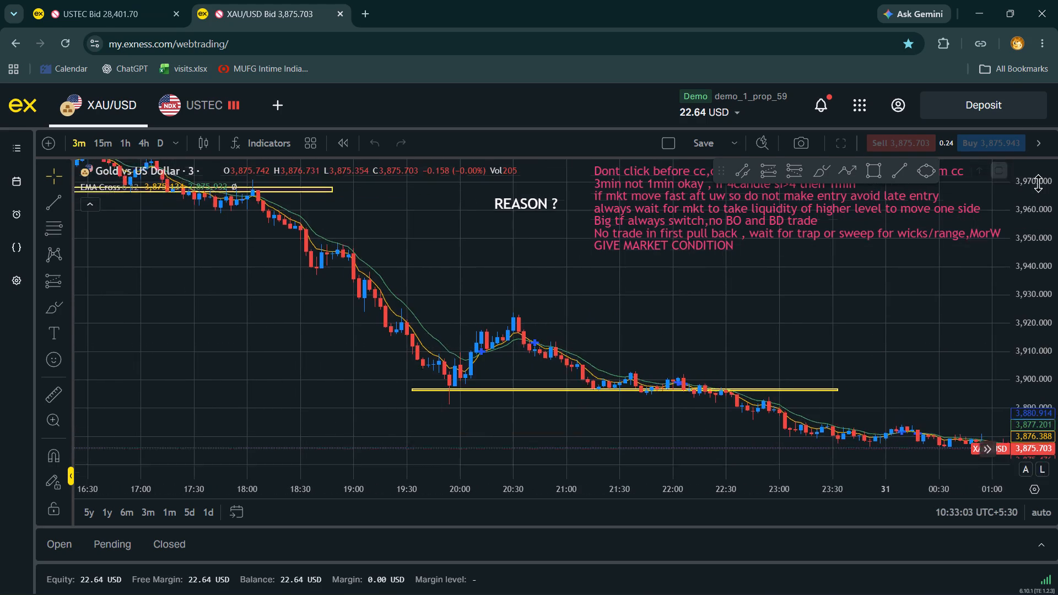
drag(1038, 183, 1006, 76)
drag(524, 263, 786, 553)
drag(483, 207, 654, 498)
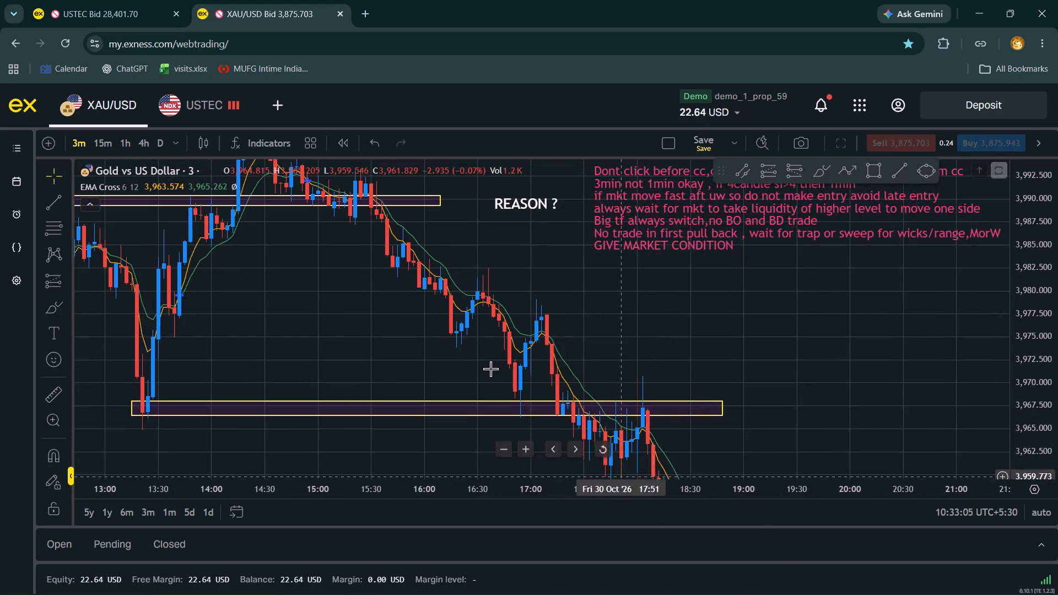
drag(425, 317, 922, 417)
Switch from the current demo account to the demo account holding 654.15 USD.
click(720, 106)
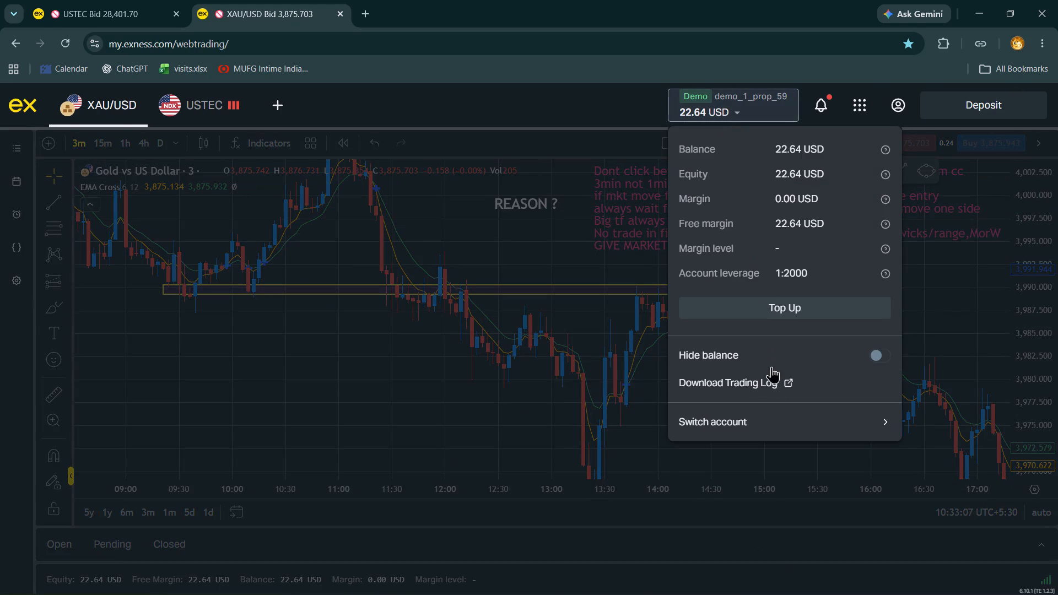
click(791, 422)
click(781, 311)
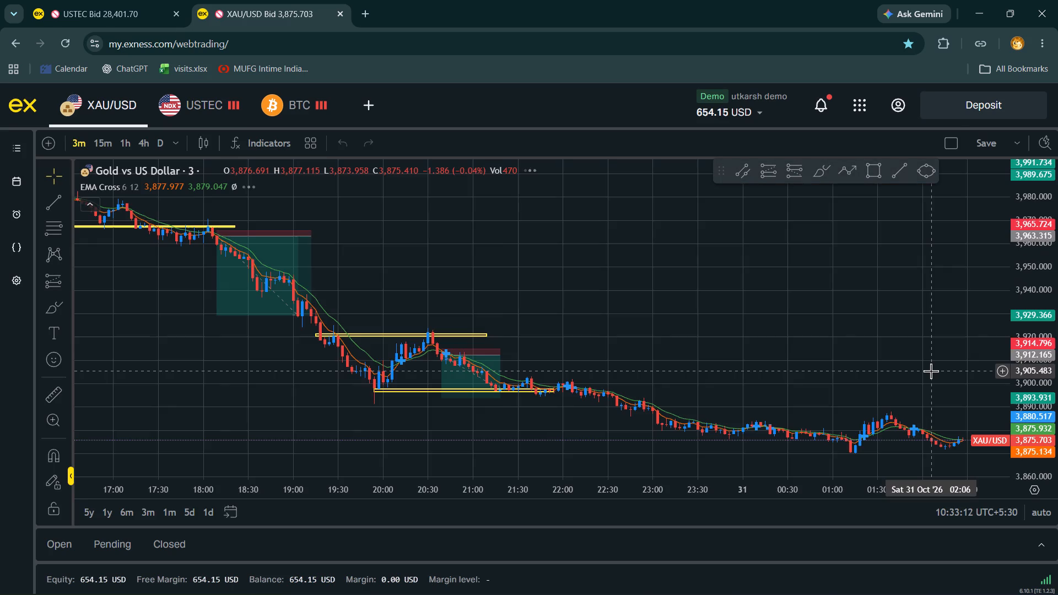
Show the gold chart in full screen and examine the short positions and marked zones on 30 October.
click(834, 139)
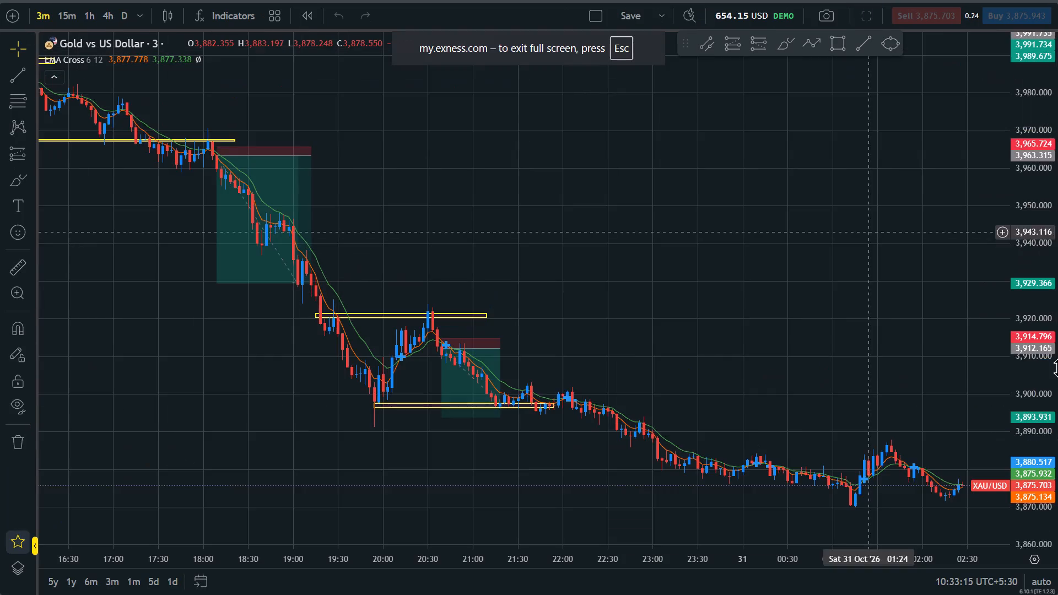
drag(1057, 372, 1014, 68)
drag(824, 493, 627, 187)
drag(749, 380, 742, 338)
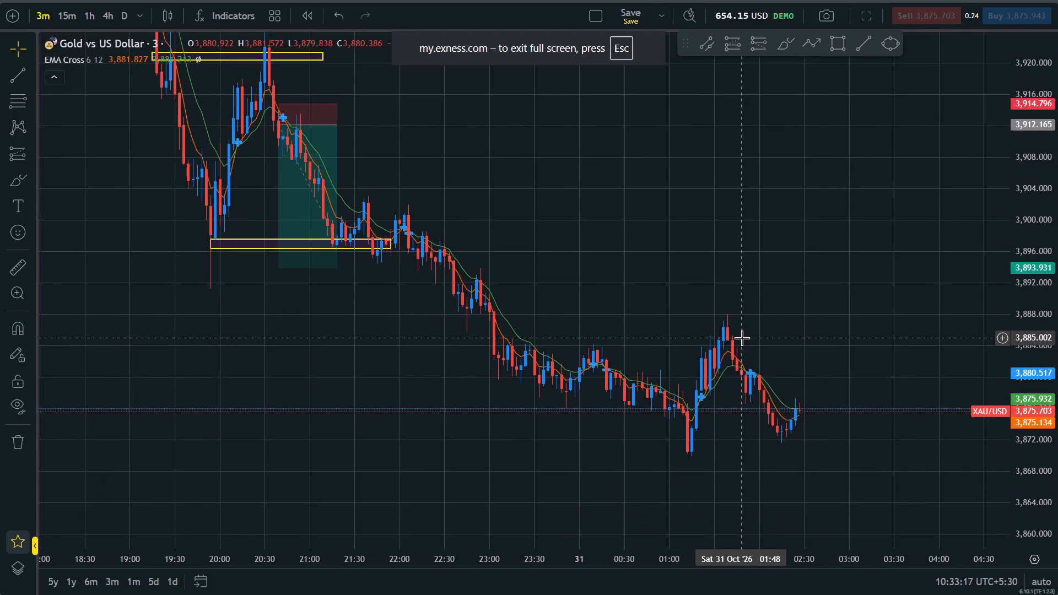
scroll(742, 338, up, 1)
drag(264, 289, 366, 304)
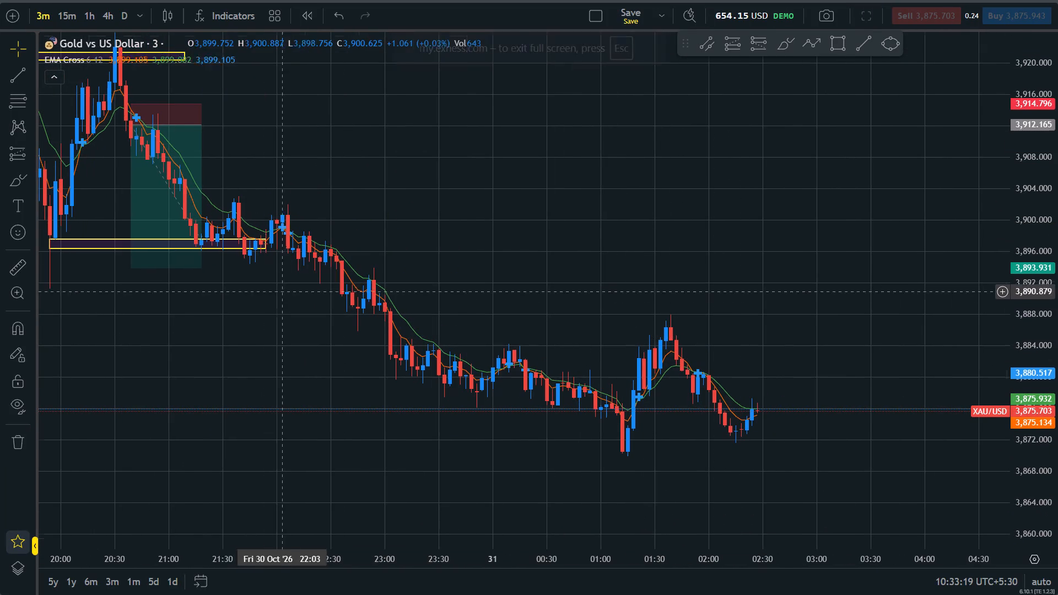
drag(366, 304, 644, 355)
scroll(644, 355, up, 1)
drag(1057, 392, 1002, 101)
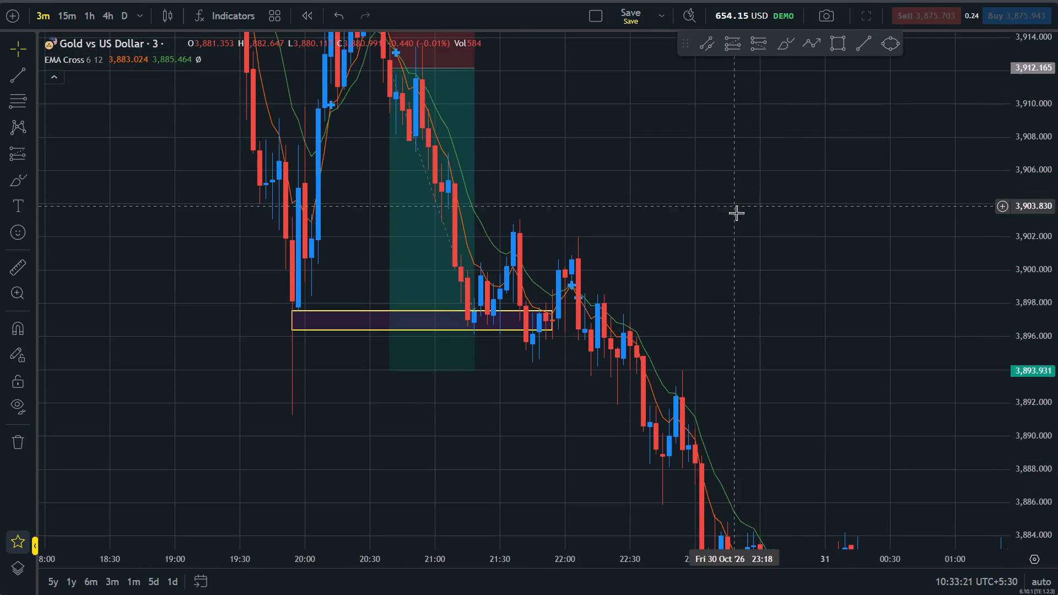
drag(738, 231, 889, 379)
drag(1057, 255, 1057, 395)
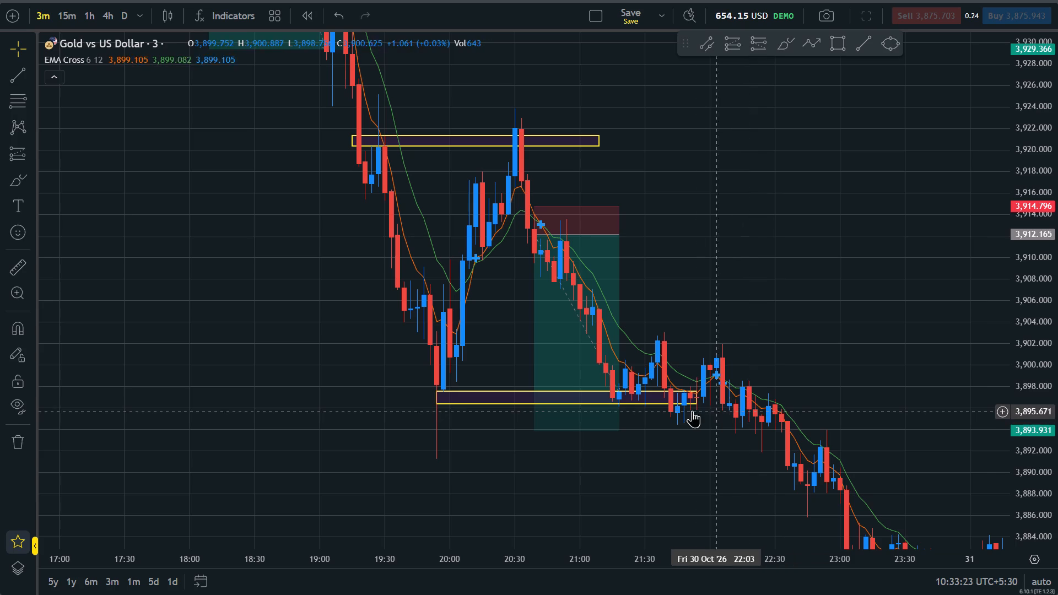
Extend the end of the lower marked zone, near 3,897, to 22:51 on 30 October.
click(692, 411)
drag(798, 488, 675, 459)
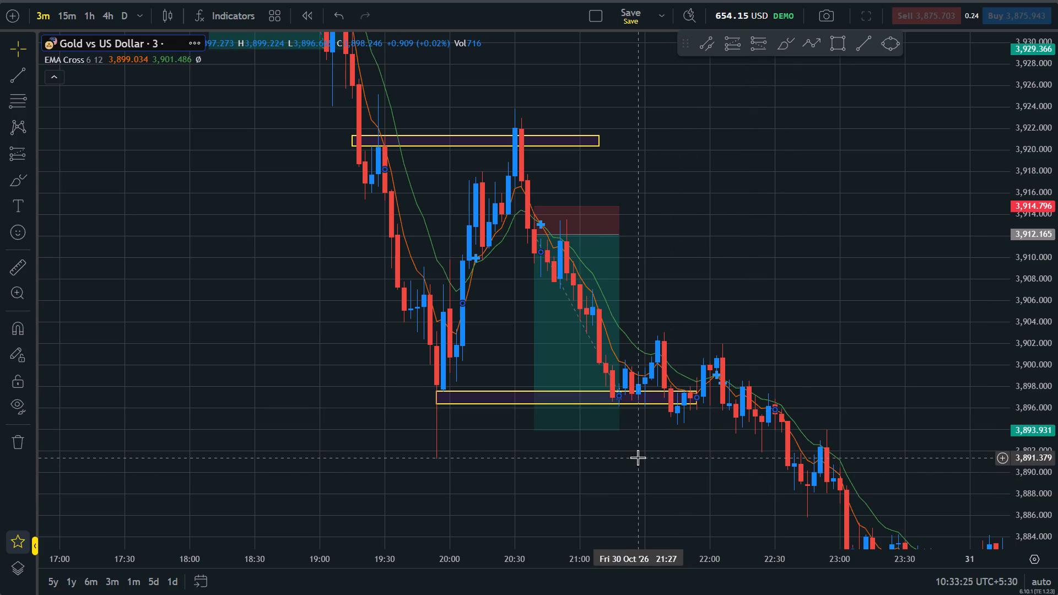
scroll(638, 457, left, 1)
drag(692, 469, 597, 404)
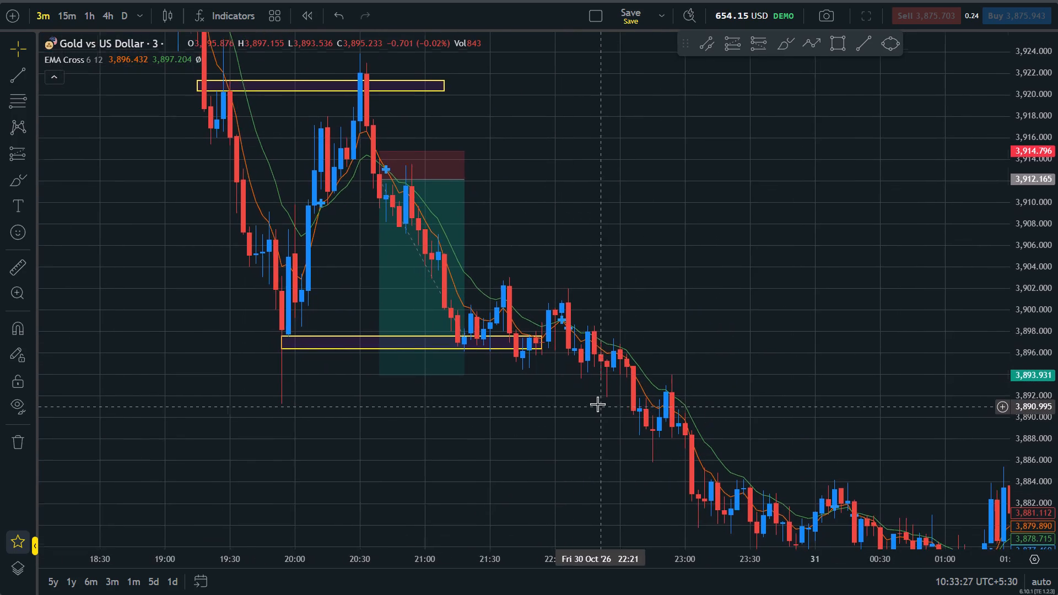
scroll(597, 404, up, 1)
drag(451, 334, 564, 338)
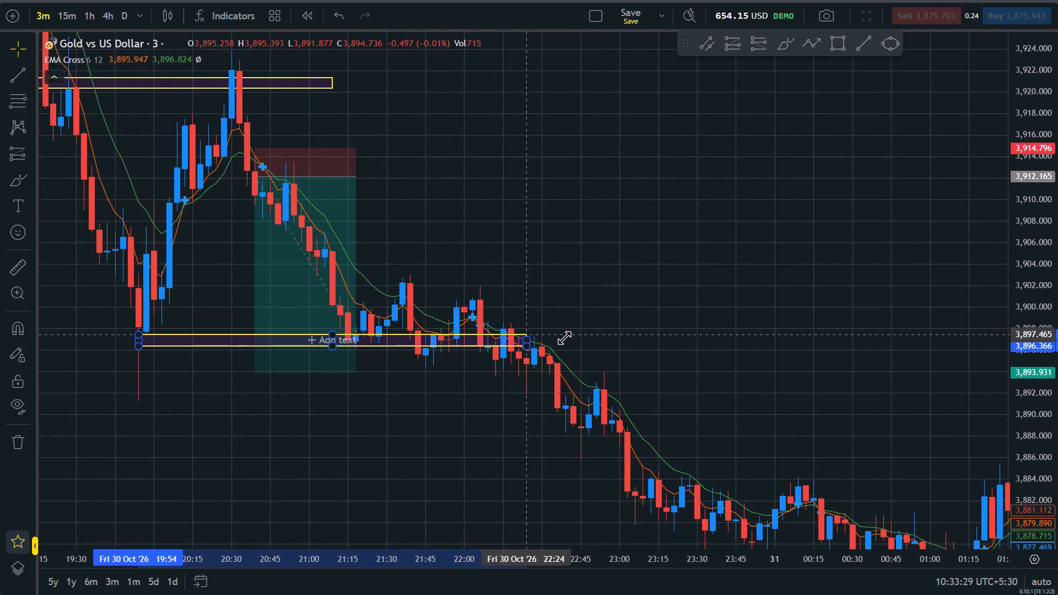
drag(564, 338, 598, 334)
click(553, 441)
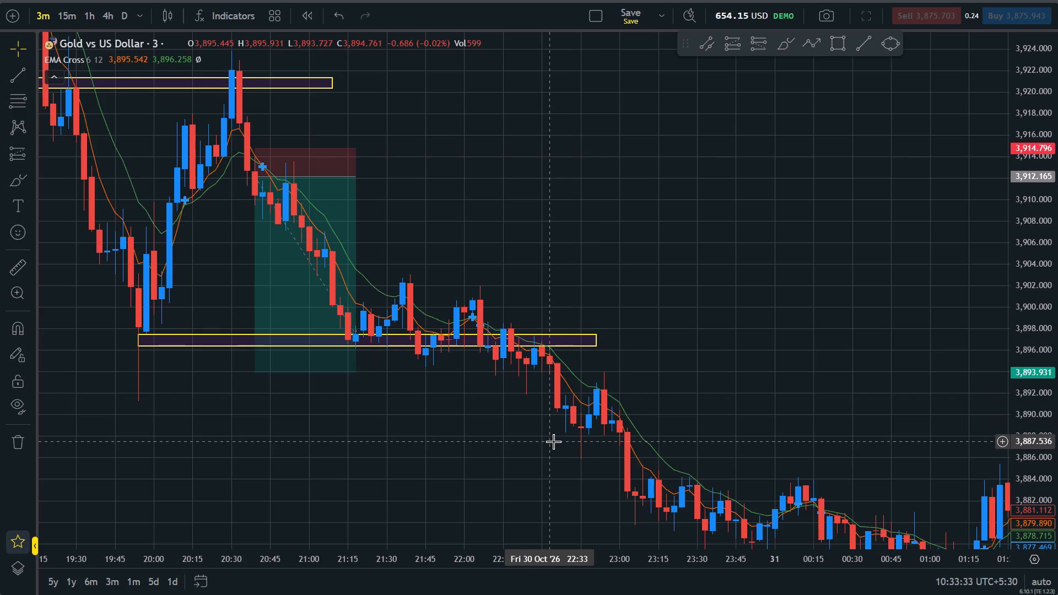
View the latest gold bars and the daily timeframe, returning to the 3-minute chart.
scroll(553, 441, down, 1)
drag(611, 466, 312, 267)
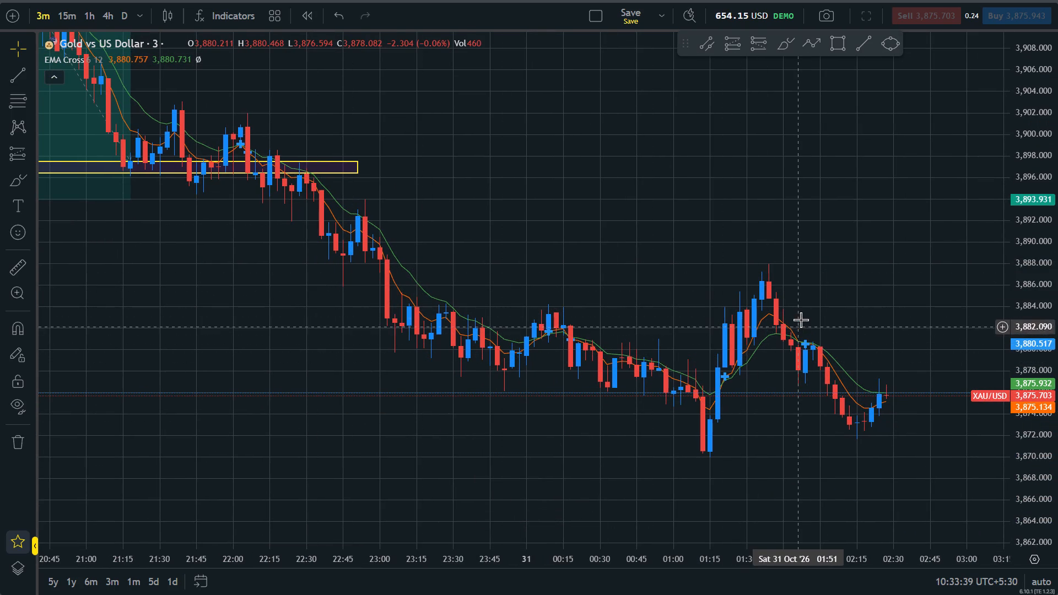
click(130, 18)
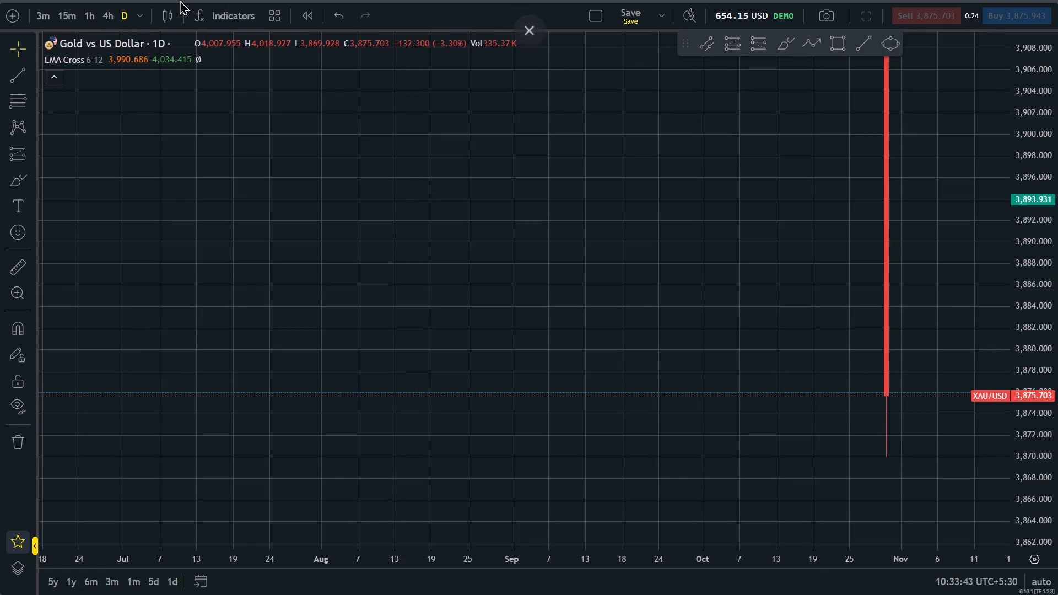
click(41, 14)
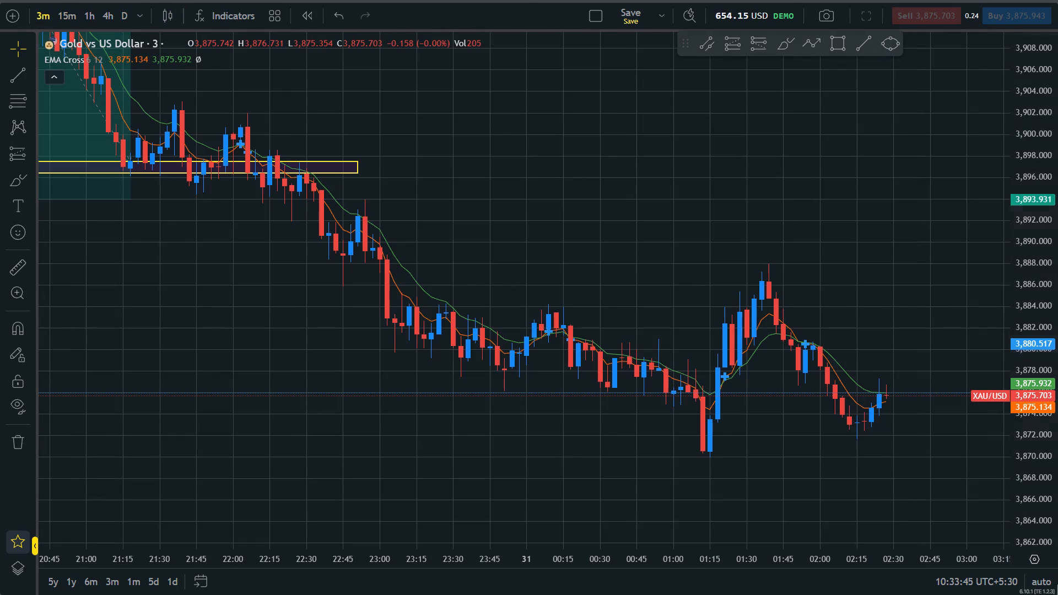
Rescale the gold chart and examine the price between 19:00 and 23:00 on 30 October against both zones and the short position.
click(1044, 581)
drag(312, 350, 779, 432)
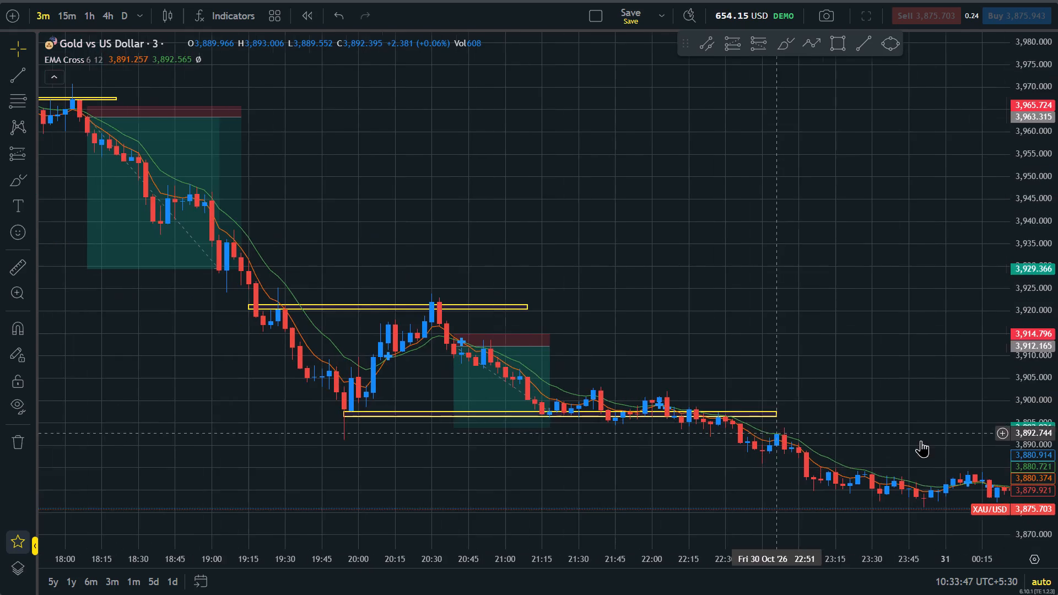
drag(1028, 439, 959, 42)
drag(680, 337, 893, 168)
scroll(893, 168, down, 2)
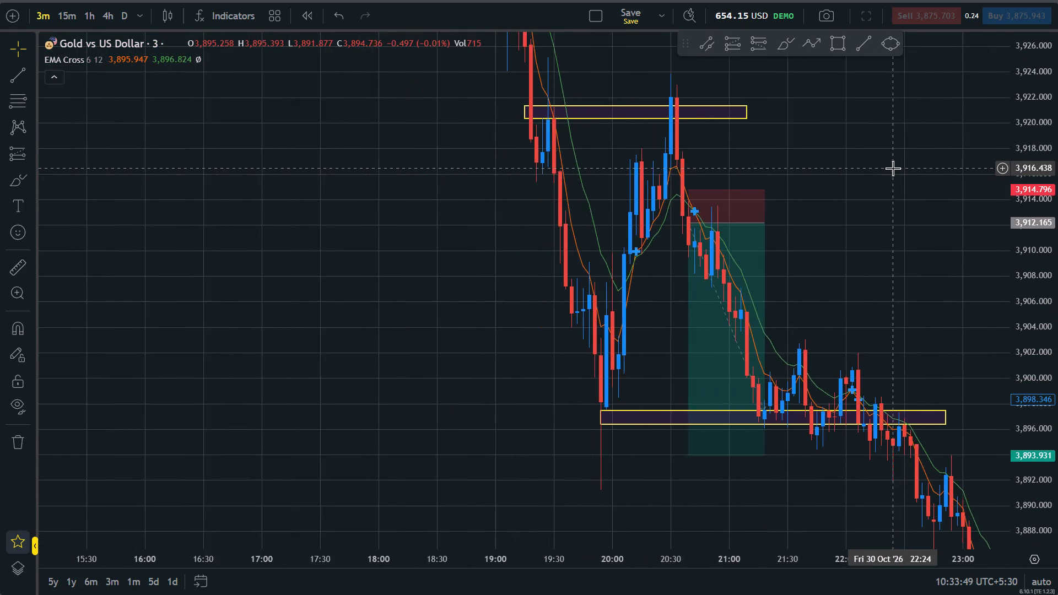
drag(929, 228, 980, 415)
drag(1057, 266, 1057, 434)
scroll(862, 370, up, 2)
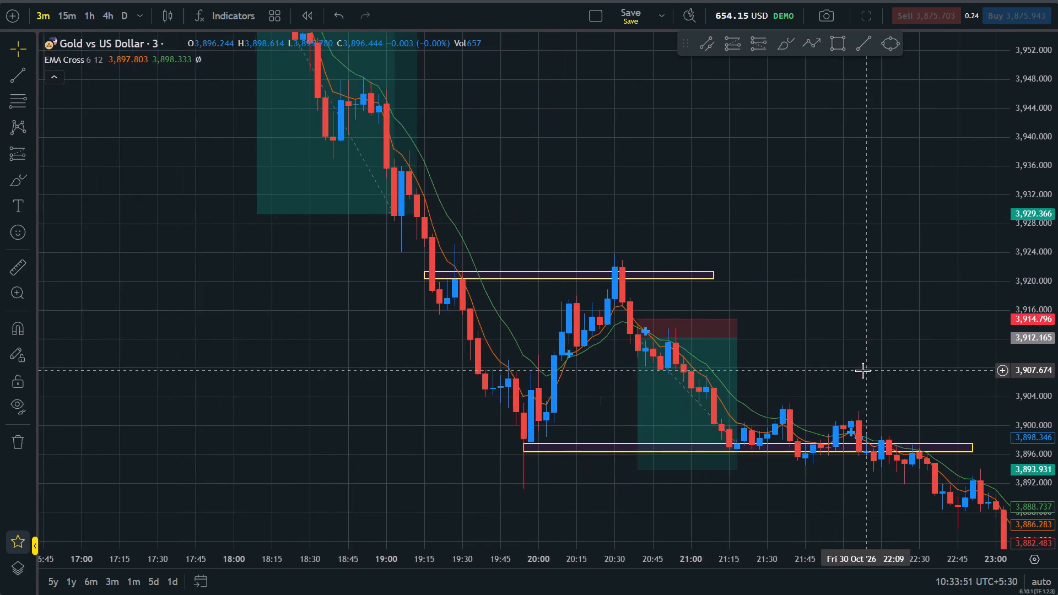
scroll(862, 370, up, 1)
click(607, 400)
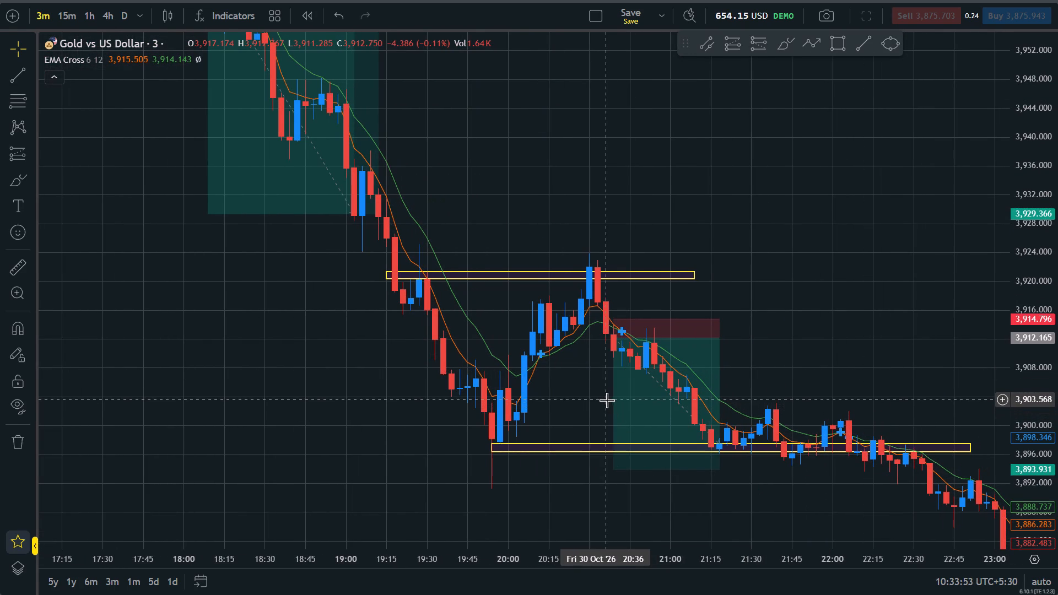
scroll(607, 400, up, 1)
drag(875, 383, 787, 390)
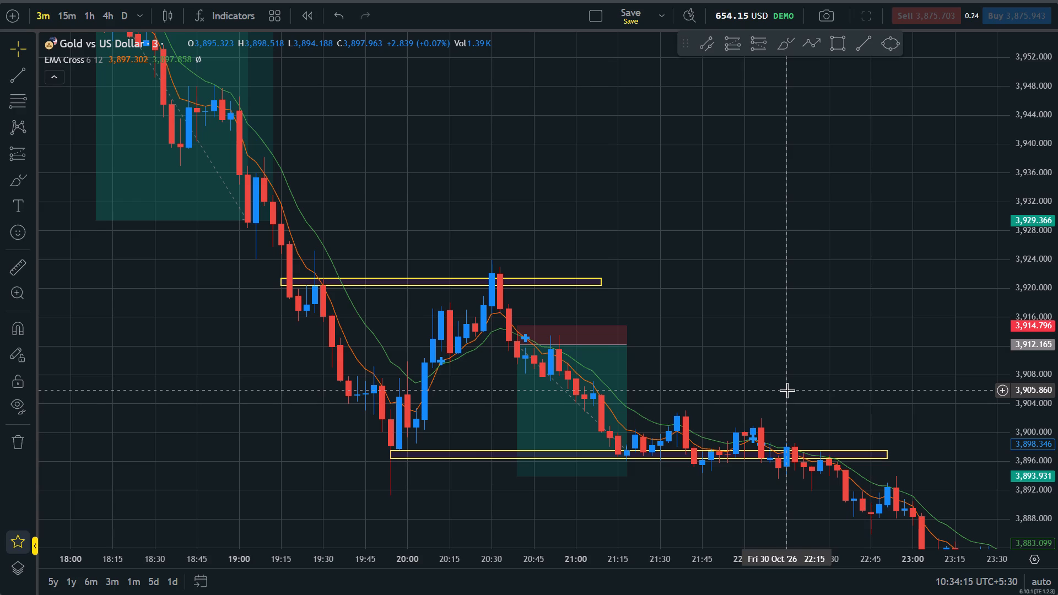
scroll(787, 390, up, 1)
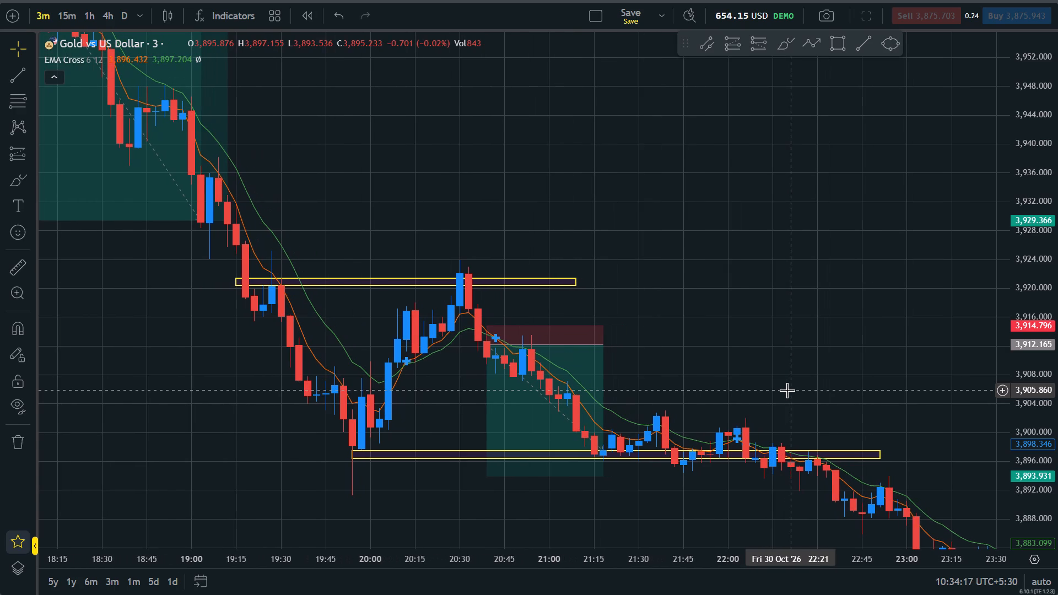
scroll(787, 390, up, 1)
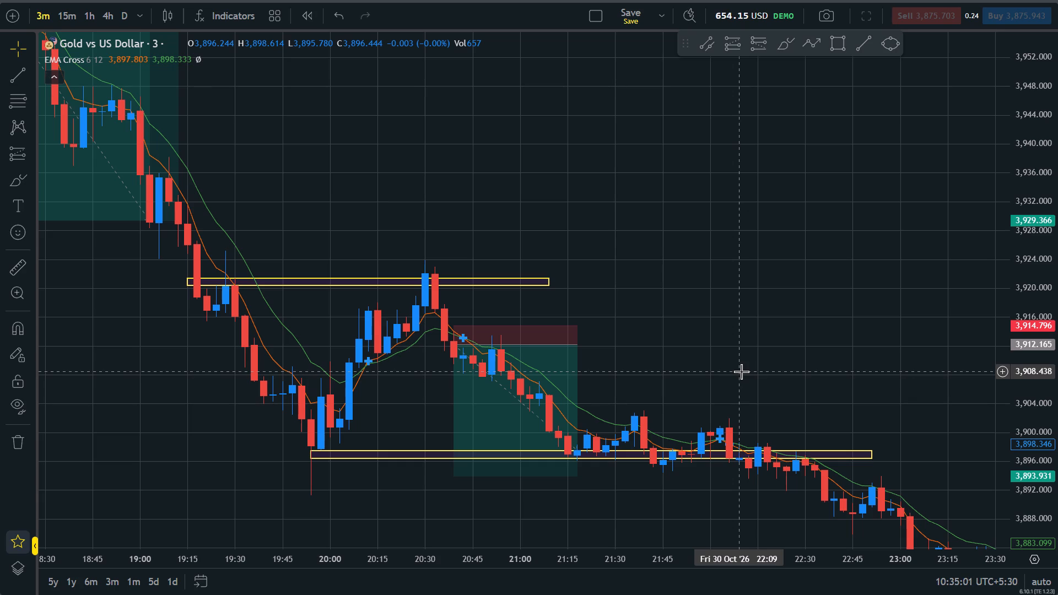
Examine the gold price between 19:00 and 23:00 on 30 October against the short position and the zone near 3,897 at different scales.
scroll(741, 371, up, 1)
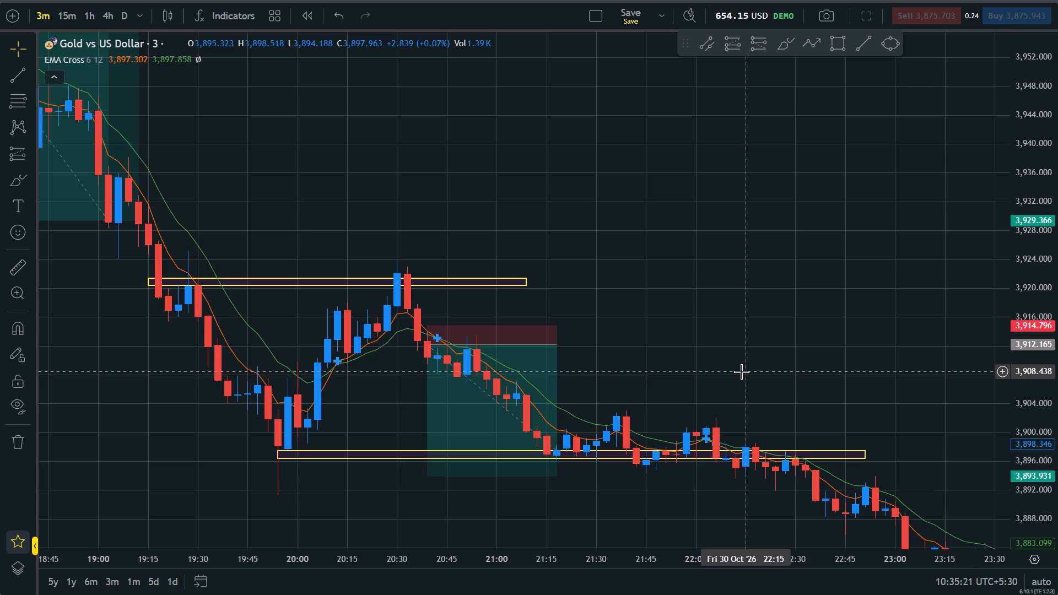
drag(1057, 437, 1057, 351)
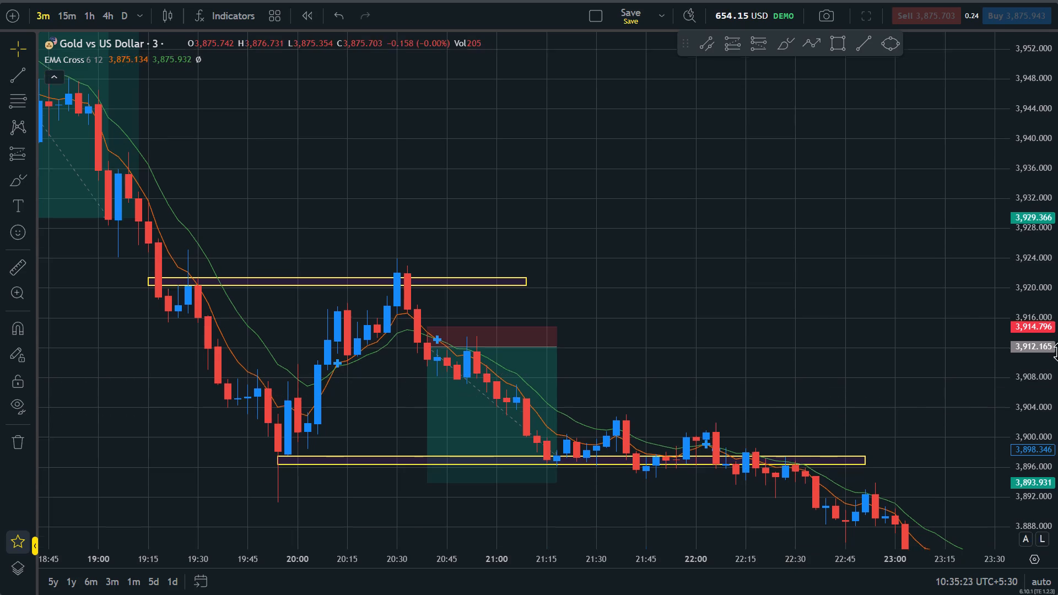
drag(1057, 351, 1051, 317)
drag(780, 458, 730, 245)
scroll(730, 245, down, 1)
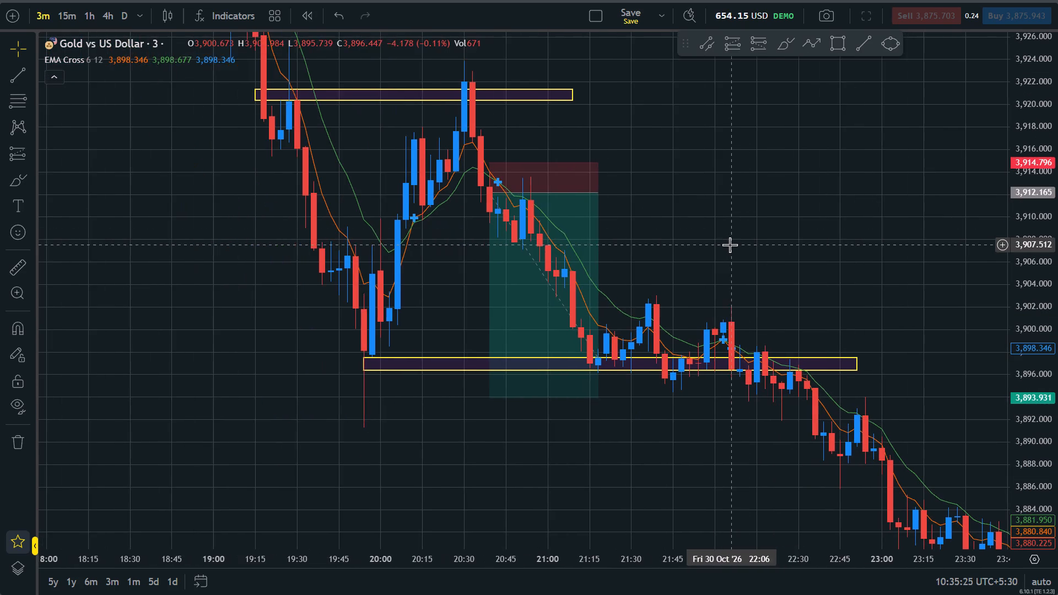
drag(1057, 152, 1057, 289)
drag(767, 177, 781, 273)
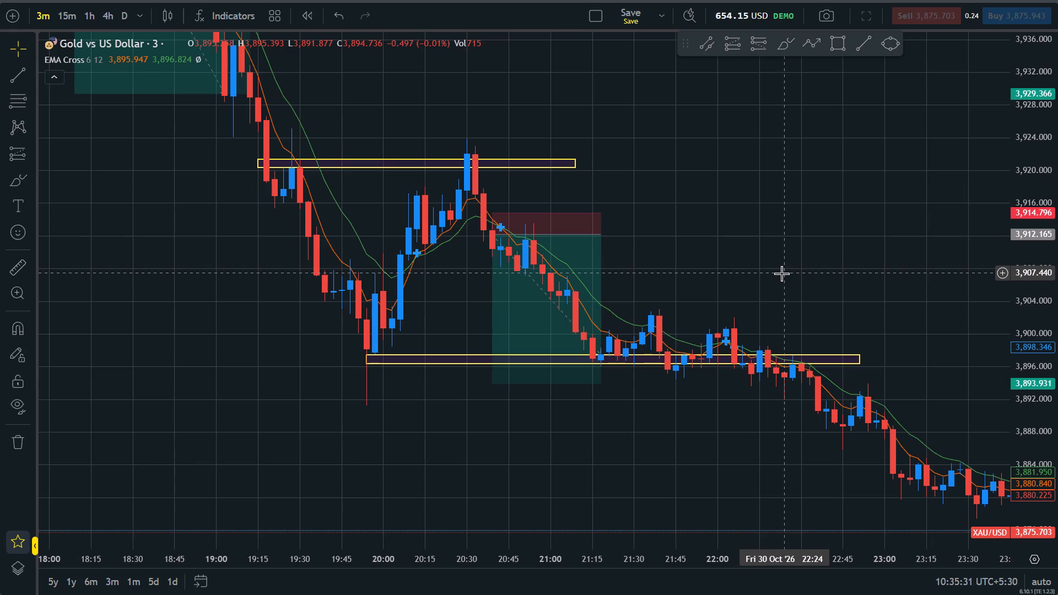
scroll(781, 273, left, 1)
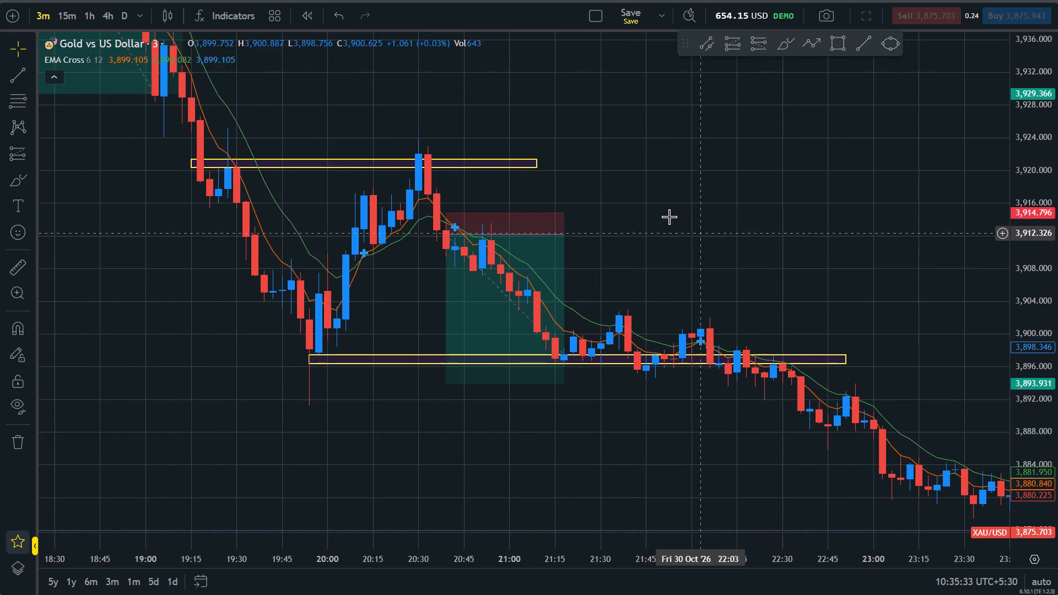
drag(663, 213, 700, 279)
drag(1057, 365, 1040, 120)
drag(802, 387, 741, 267)
scroll(741, 267, down, 2)
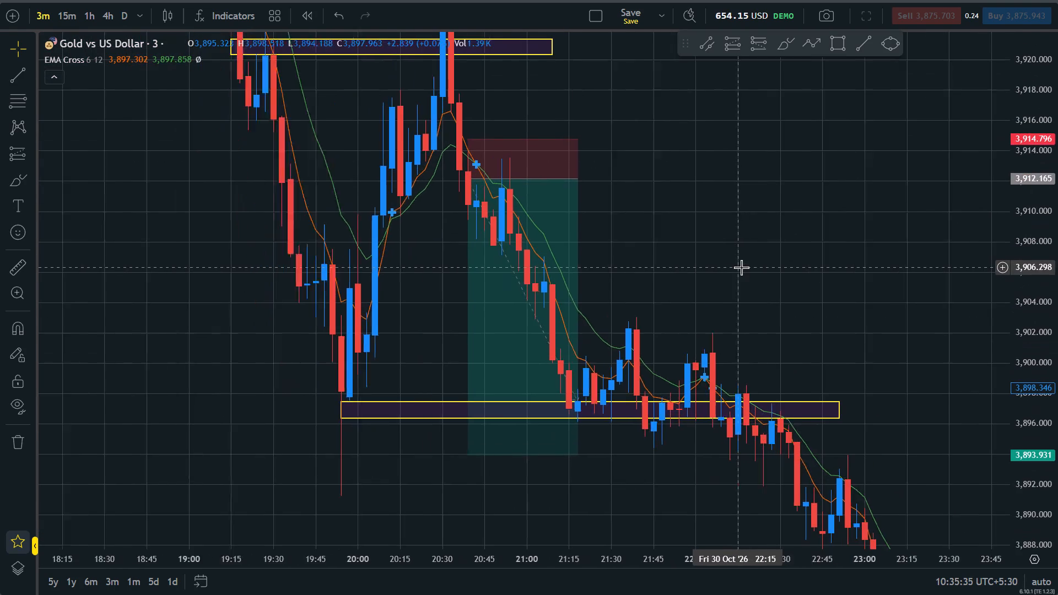
scroll(741, 267, down, 1)
drag(1057, 166, 1057, 353)
drag(856, 213, 866, 290)
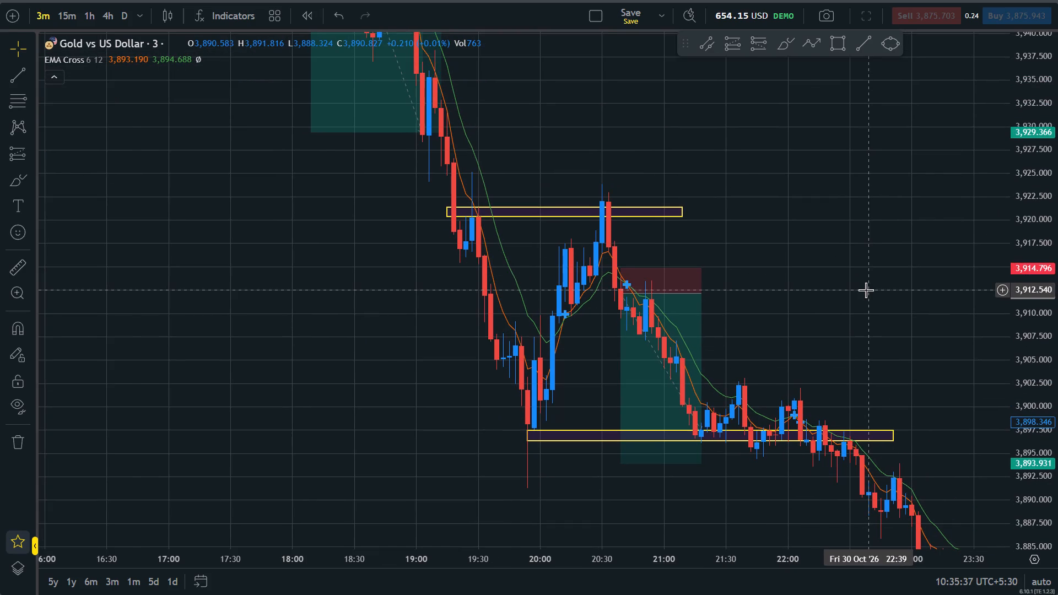
scroll(866, 290, up, 2)
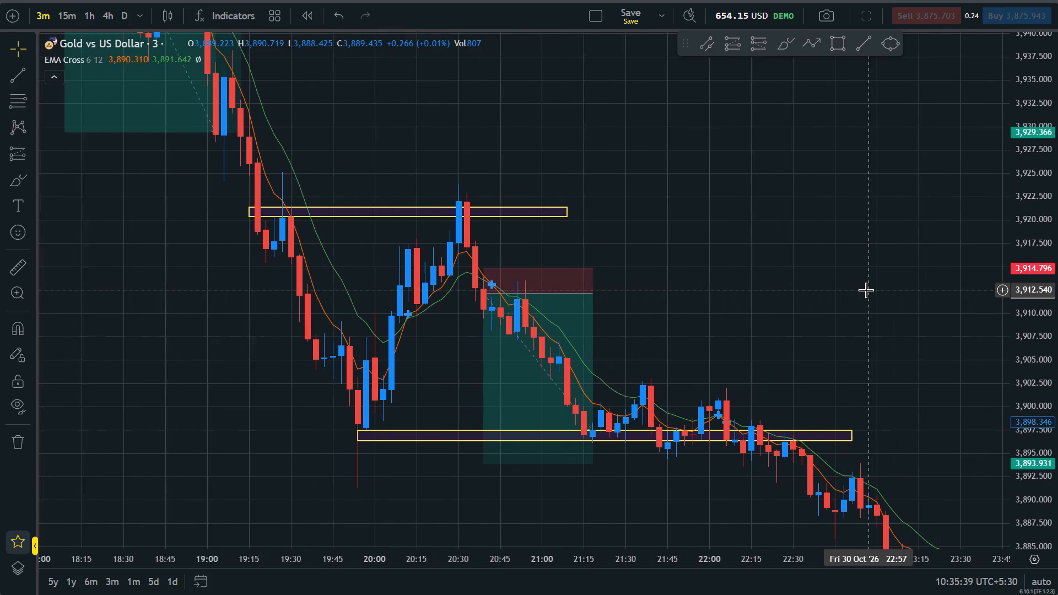
scroll(866, 290, up, 1)
drag(1001, 352, 690, 208)
drag(1057, 409, 989, 96)
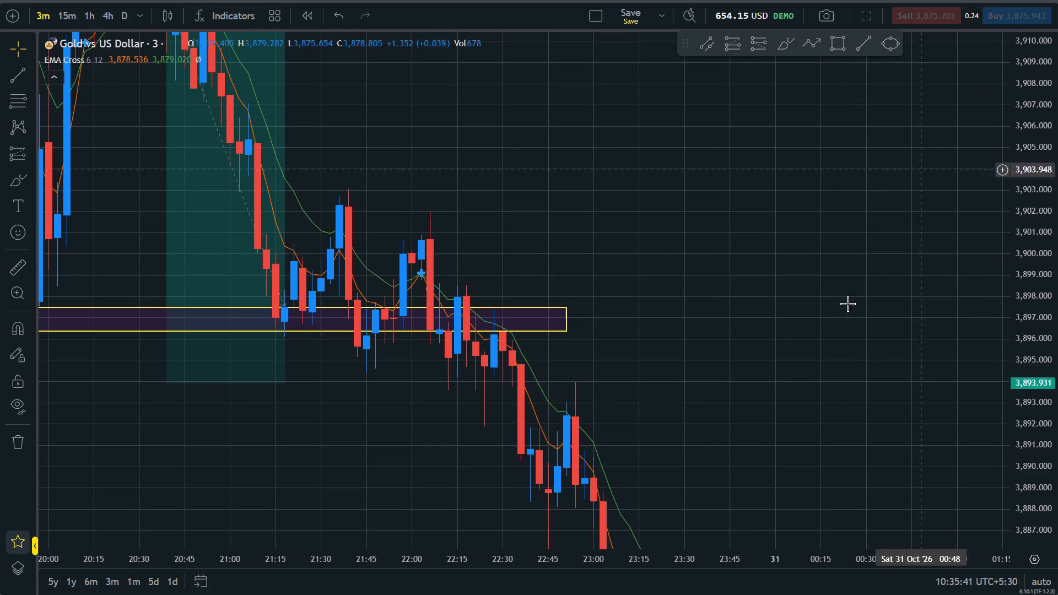
drag(795, 413, 732, 261)
scroll(732, 261, down, 3)
drag(1057, 208, 1057, 348)
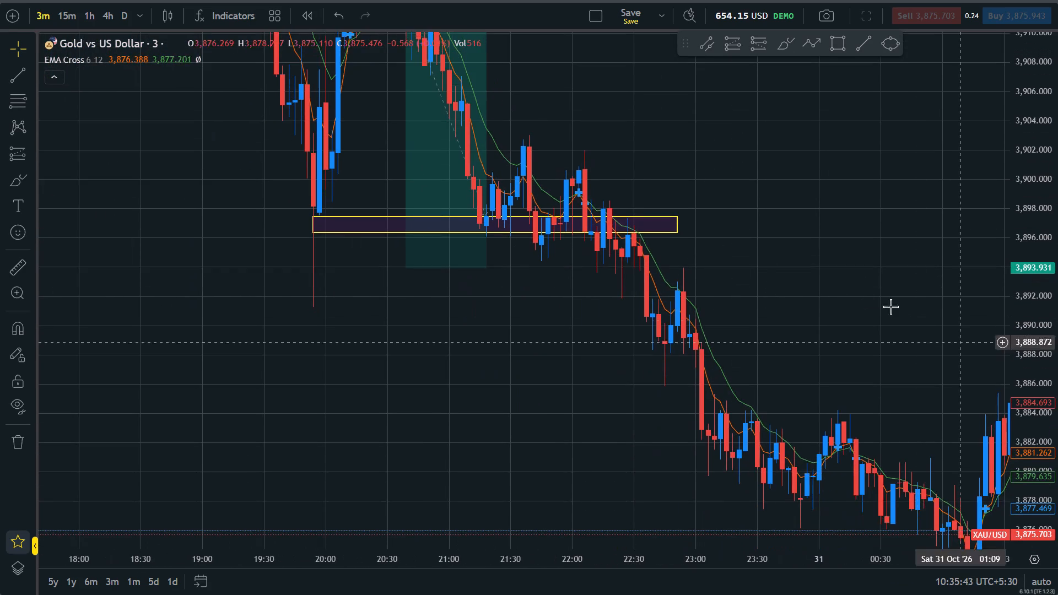
View the latest gold bars on 31 October, returning to the two zones and short position of 30 October.
drag(853, 297, 503, 269)
scroll(920, 360, right, 1)
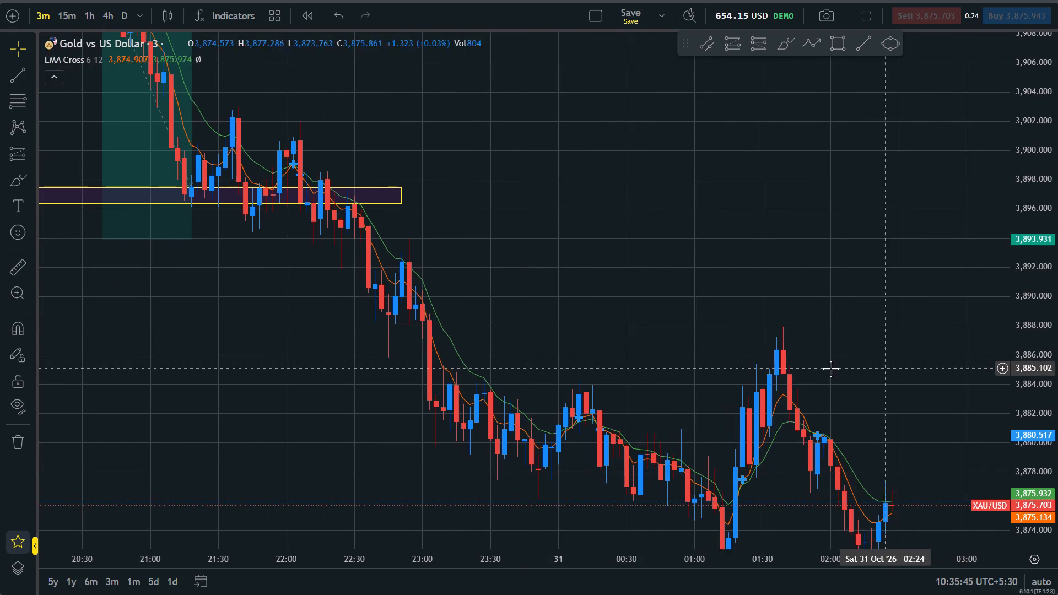
drag(661, 311, 558, 194)
drag(722, 221, 956, 402)
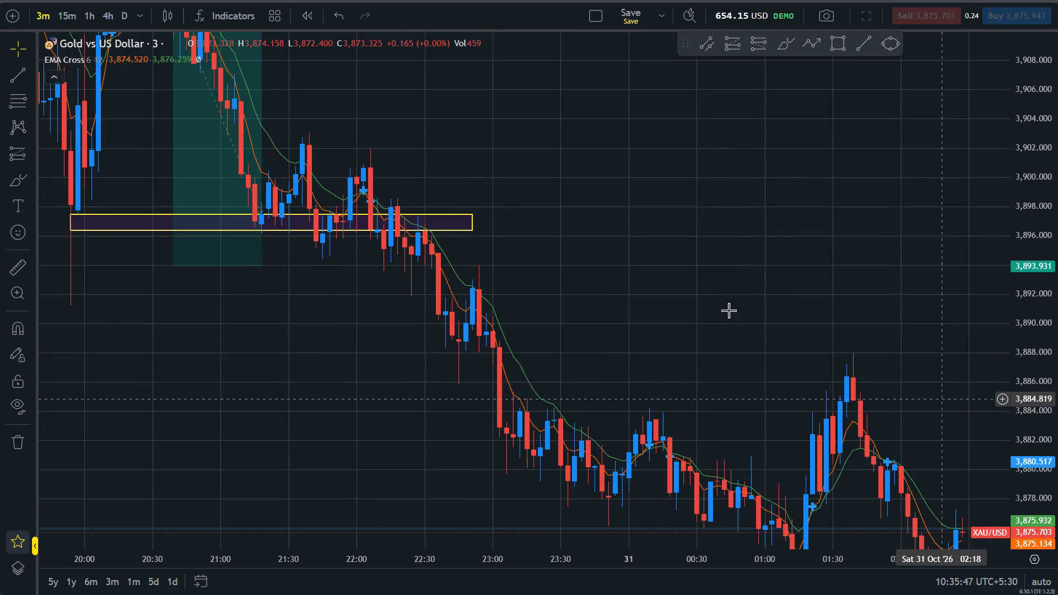
drag(670, 276, 991, 484)
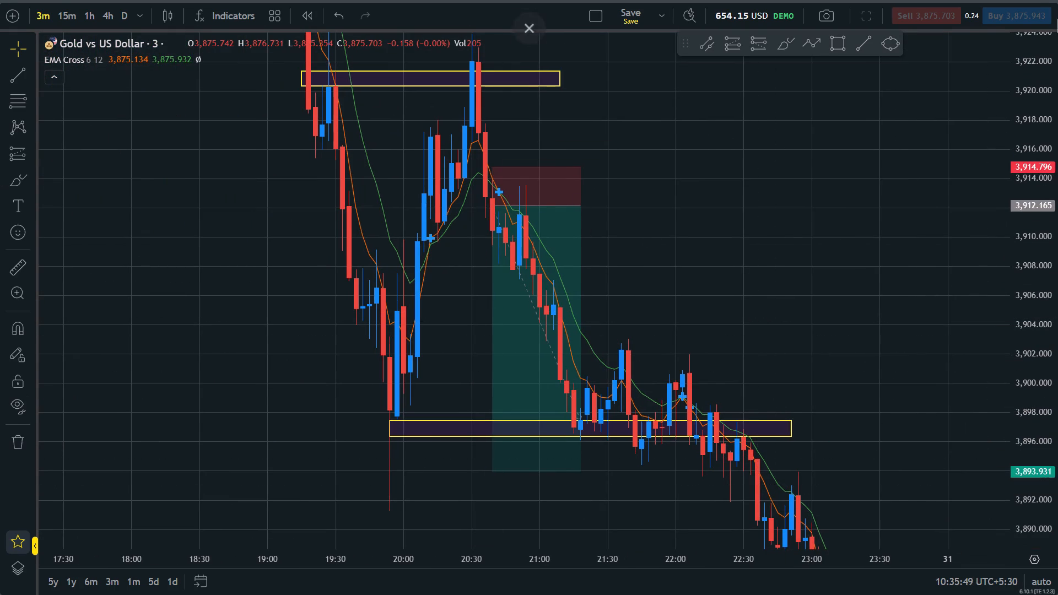
drag(730, 164, 889, 305)
scroll(889, 305, down, 4)
drag(1057, 157, 1057, 393)
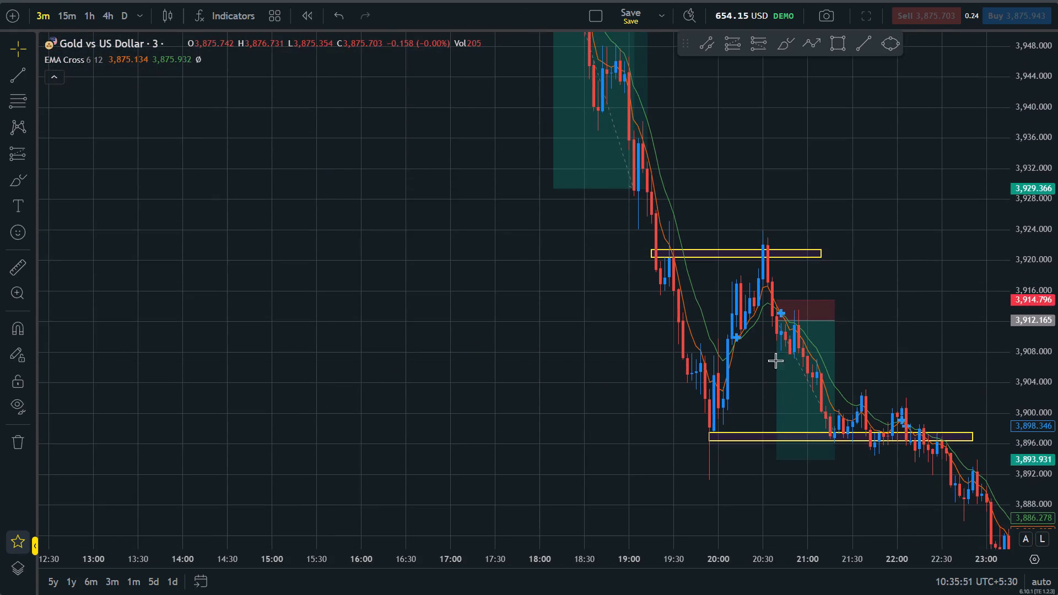
Review the earlier marked zones and short positions on the 3-minute gold chart, going back to 28 October.
drag(288, 337, 347, 580)
drag(410, 272, 659, 537)
scroll(587, 445, down, 7)
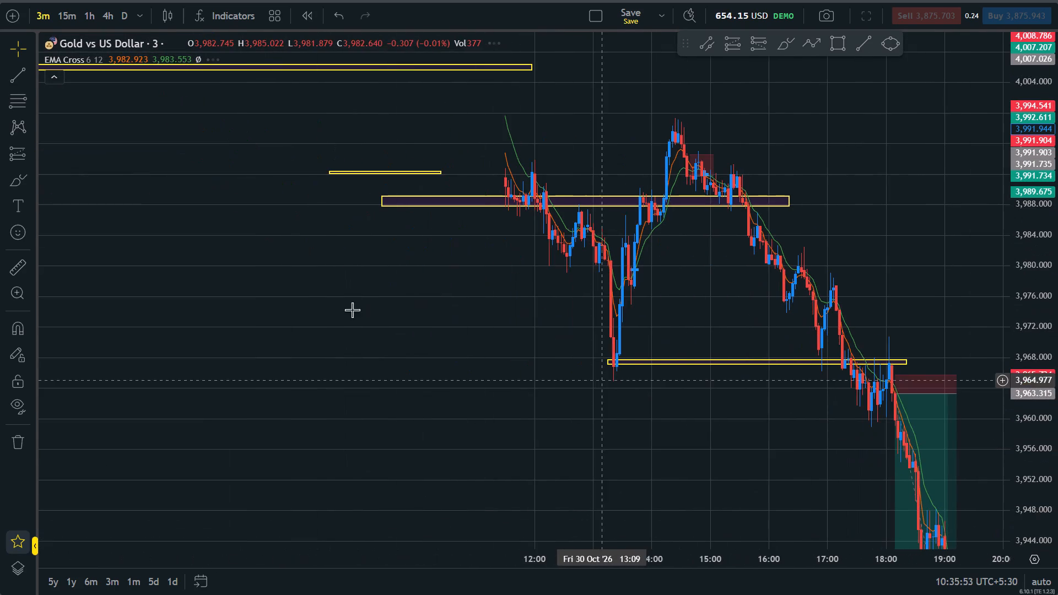
drag(328, 326, 848, 554)
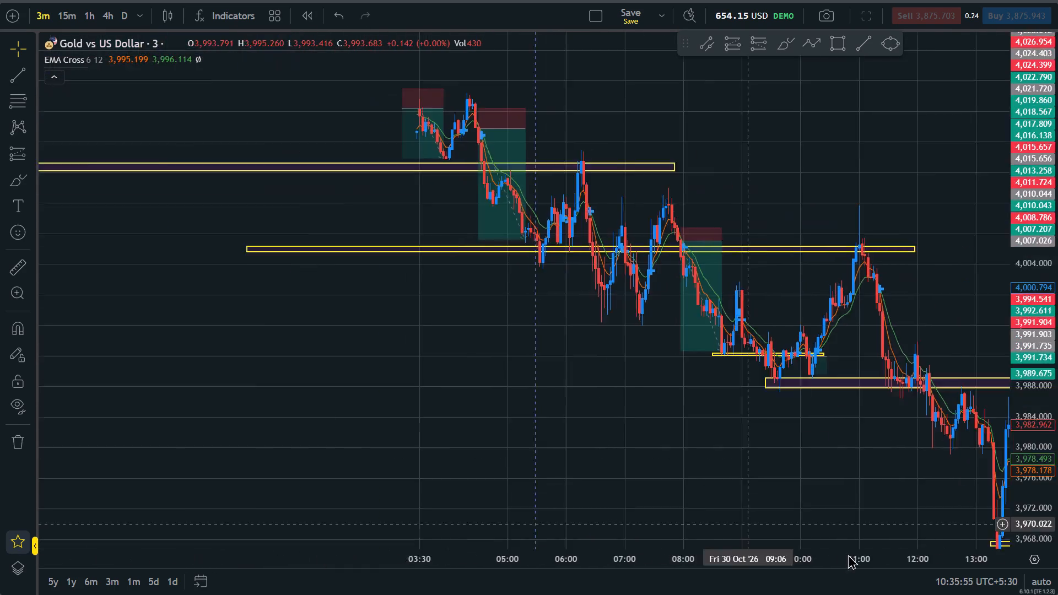
drag(848, 554, 1024, 593)
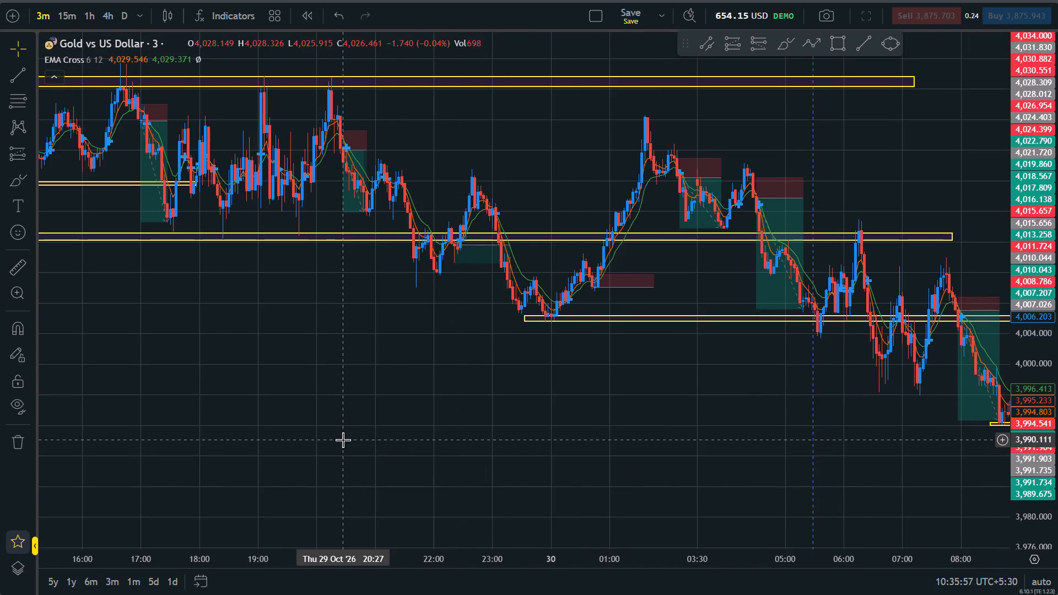
drag(343, 440, 477, 457)
drag(115, 449, 881, 447)
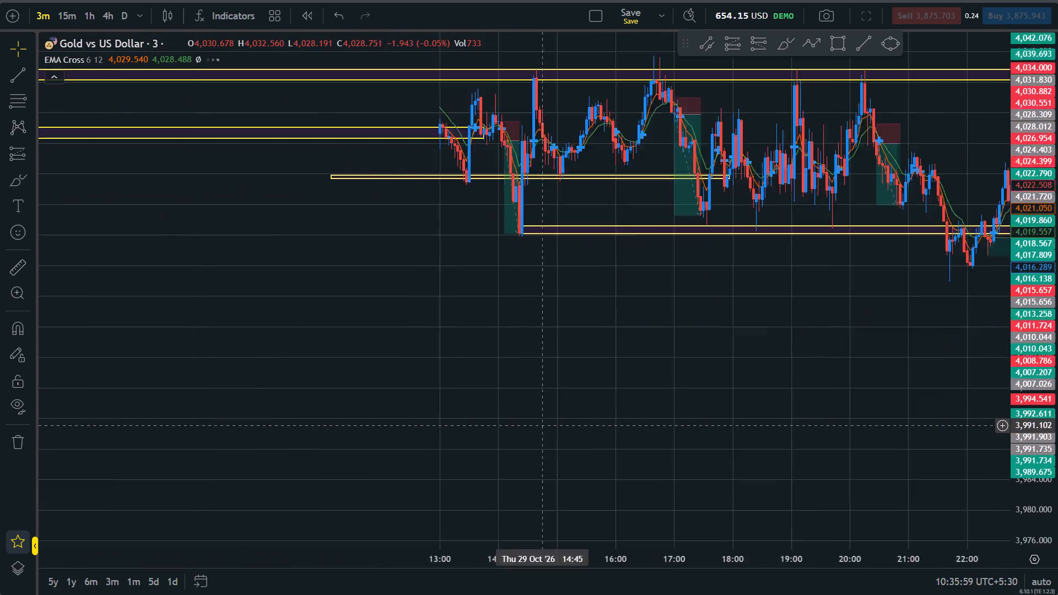
drag(881, 447, 1055, 541)
drag(396, 375, 836, 591)
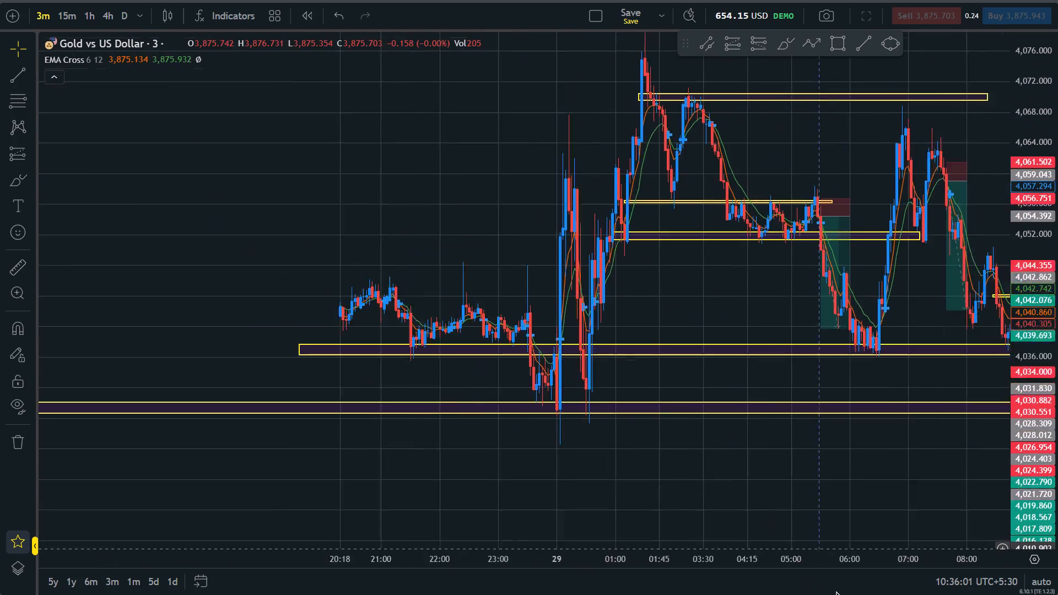
drag(836, 591, 852, 594)
drag(344, 274, 741, 253)
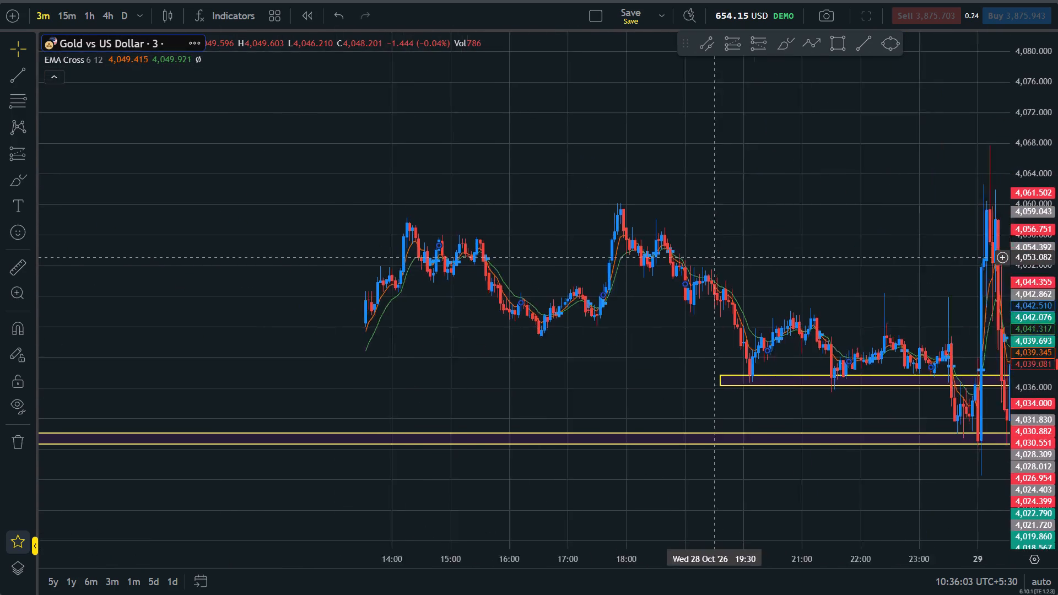
drag(741, 253, 762, 251)
Examine the two short positions and surrounding zones between 05:30 and 08:00 on 29 October at a larger scale.
drag(913, 250, 288, 209)
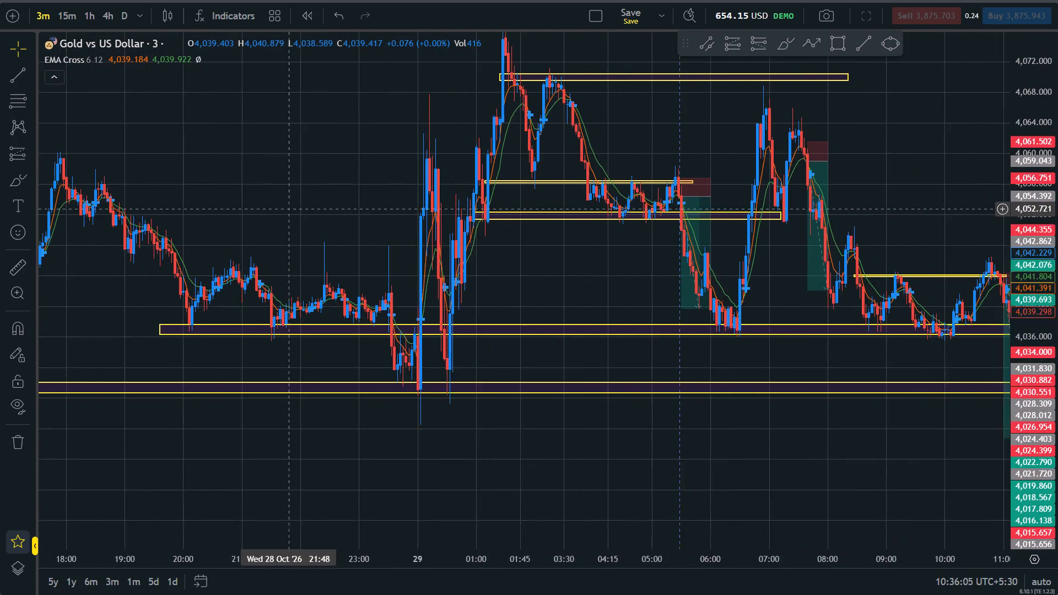
drag(288, 209, 296, 207)
scroll(484, 242, up, 5)
drag(309, 293, 532, 390)
drag(1057, 447, 1057, 264)
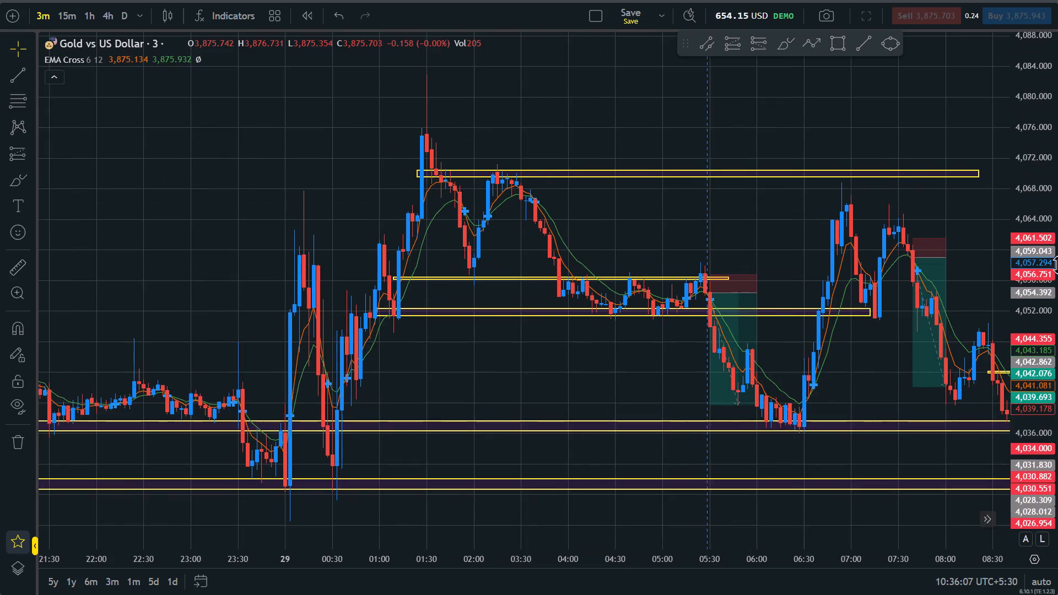
drag(1057, 264, 1051, 193)
scroll(558, 440, up, 4)
drag(499, 443, 445, 482)
drag(617, 222, 617, 204)
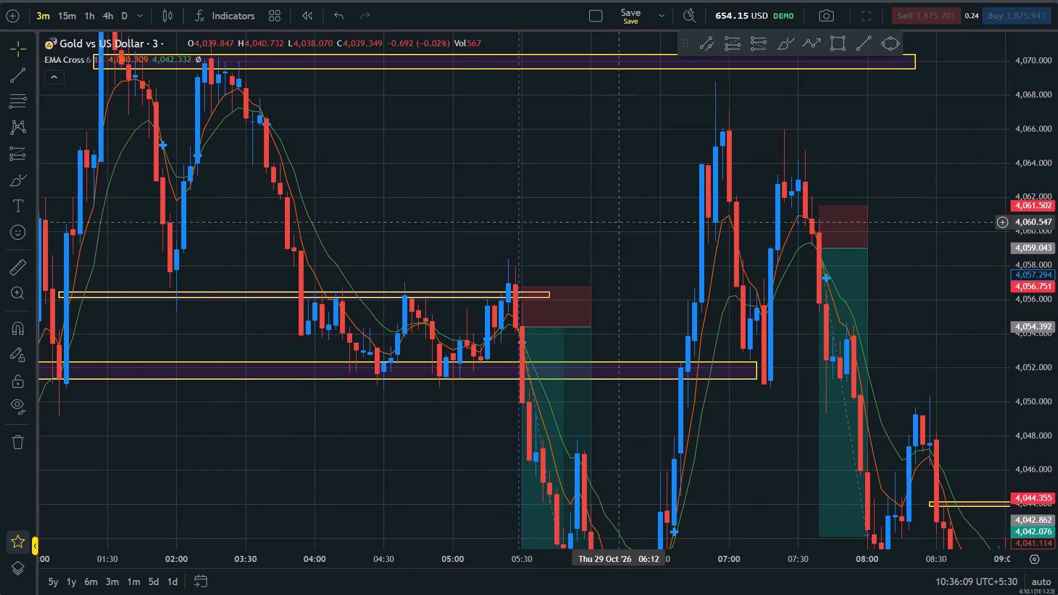
drag(617, 204, 614, 164)
drag(1057, 250, 1057, 374)
Open the chart settings and look through the Status line, Scales and lines, and Canvas options.
right_click(549, 306)
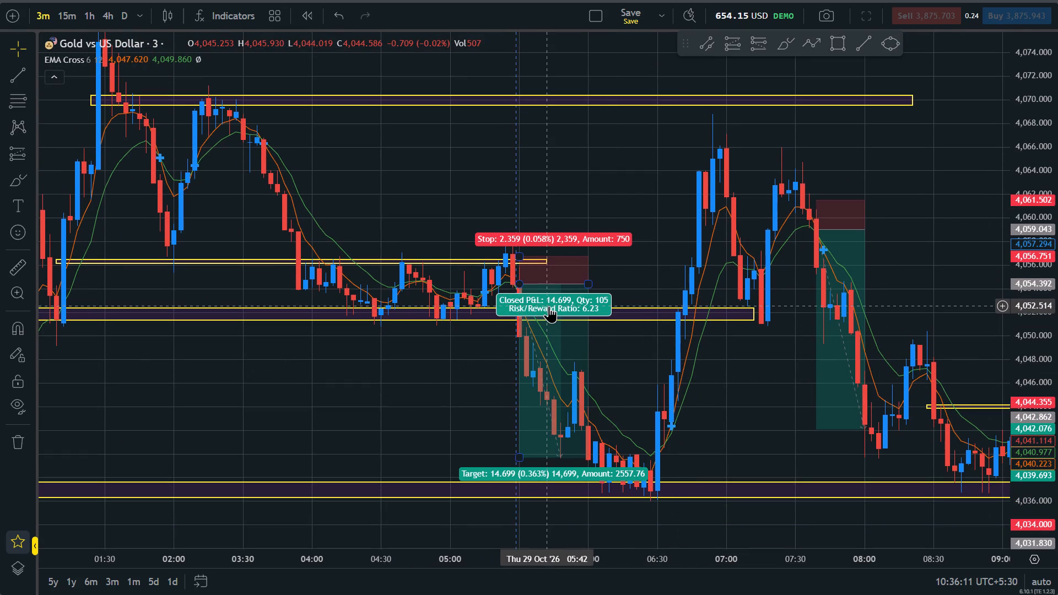
click(649, 180)
right_click(624, 199)
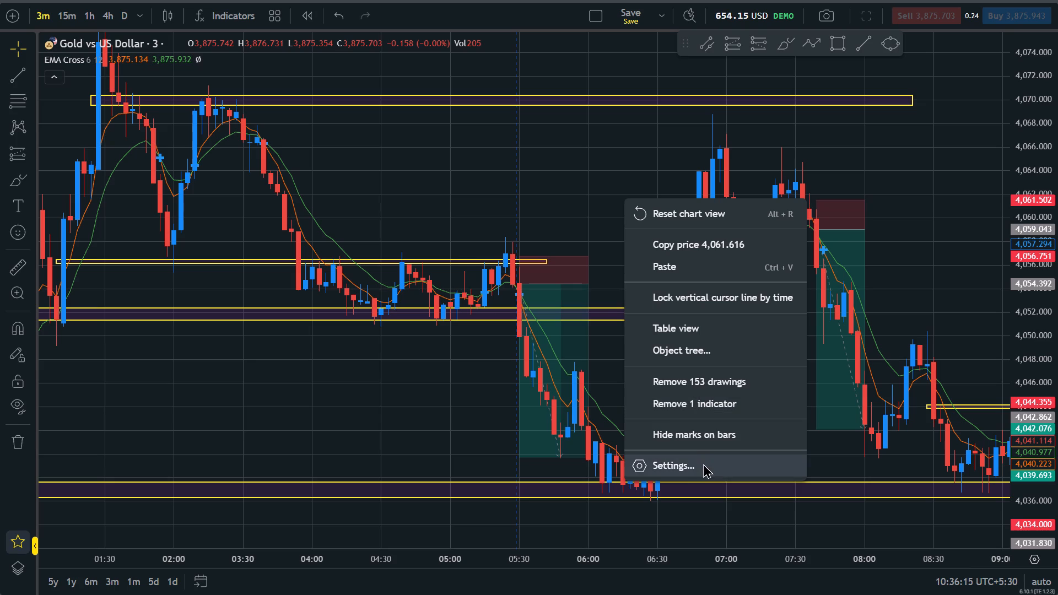
click(703, 463)
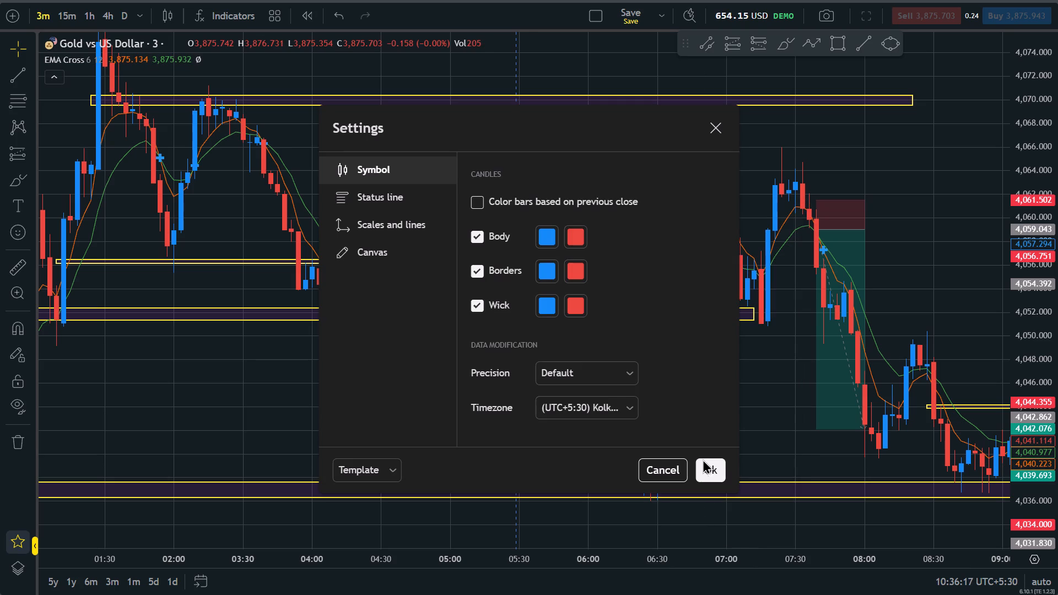
click(424, 199)
scroll(626, 419, down, 4)
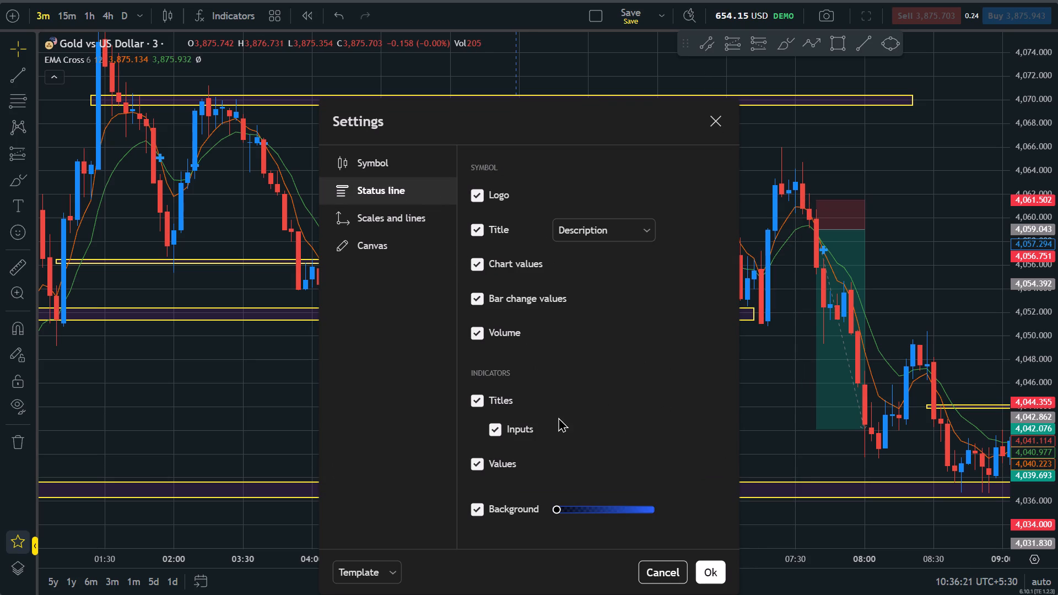
scroll(558, 417, down, 4)
drag(559, 508, 550, 508)
click(409, 213)
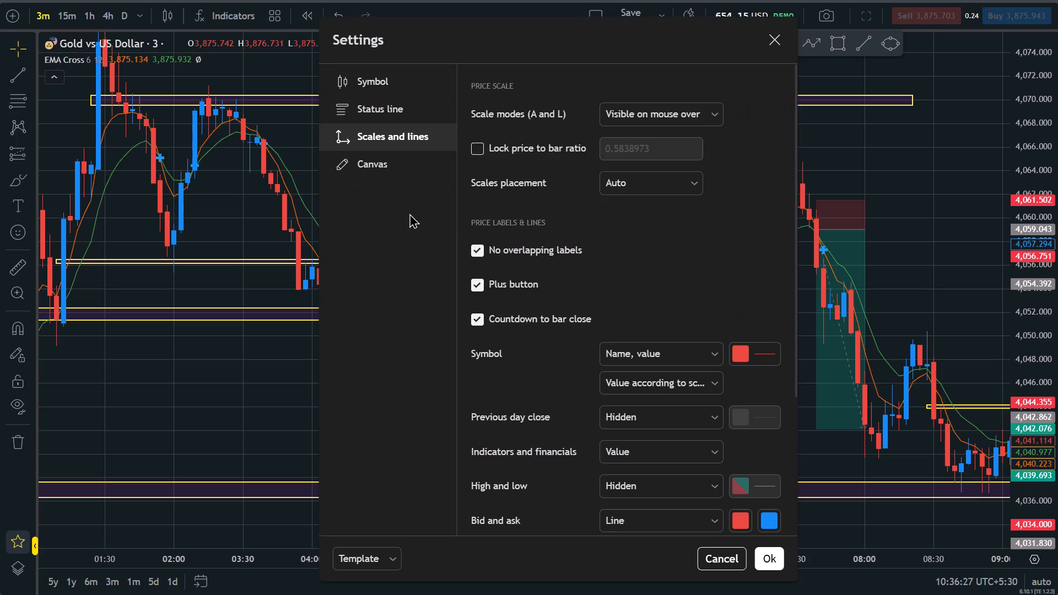
scroll(553, 232, down, 5)
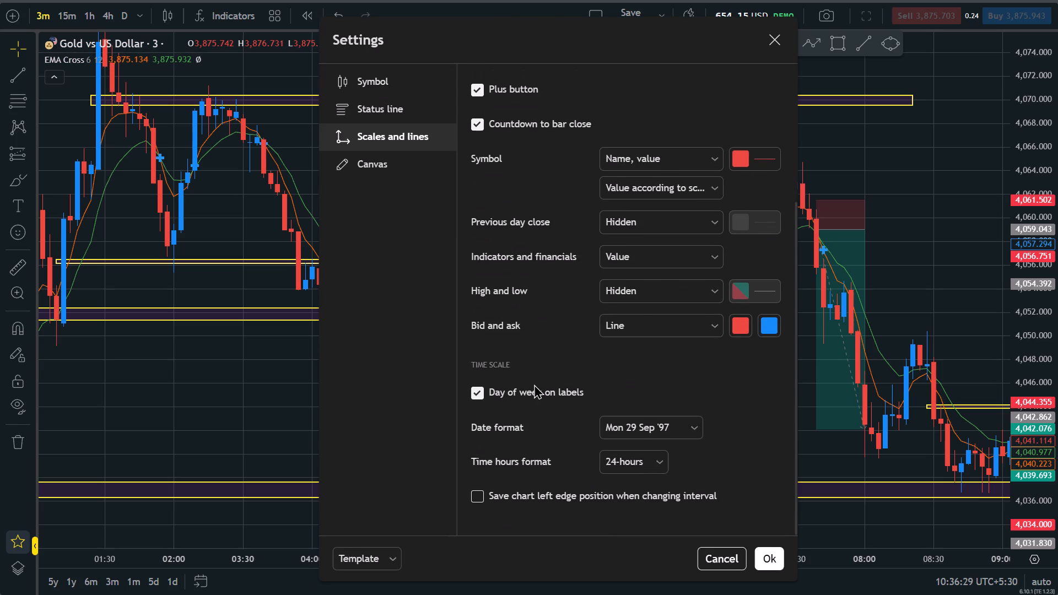
scroll(543, 439, up, 5)
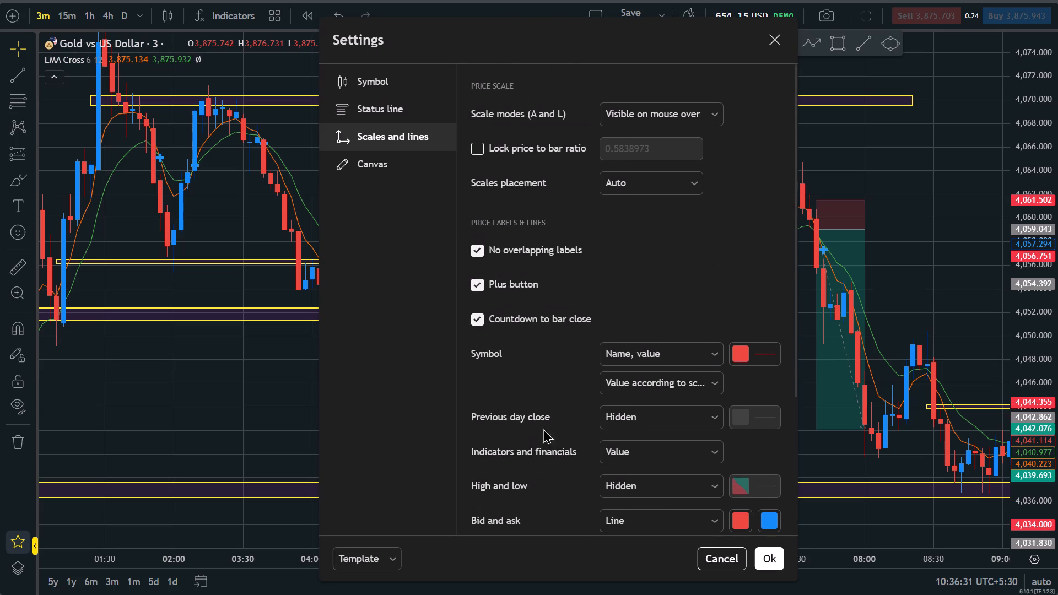
click(390, 167)
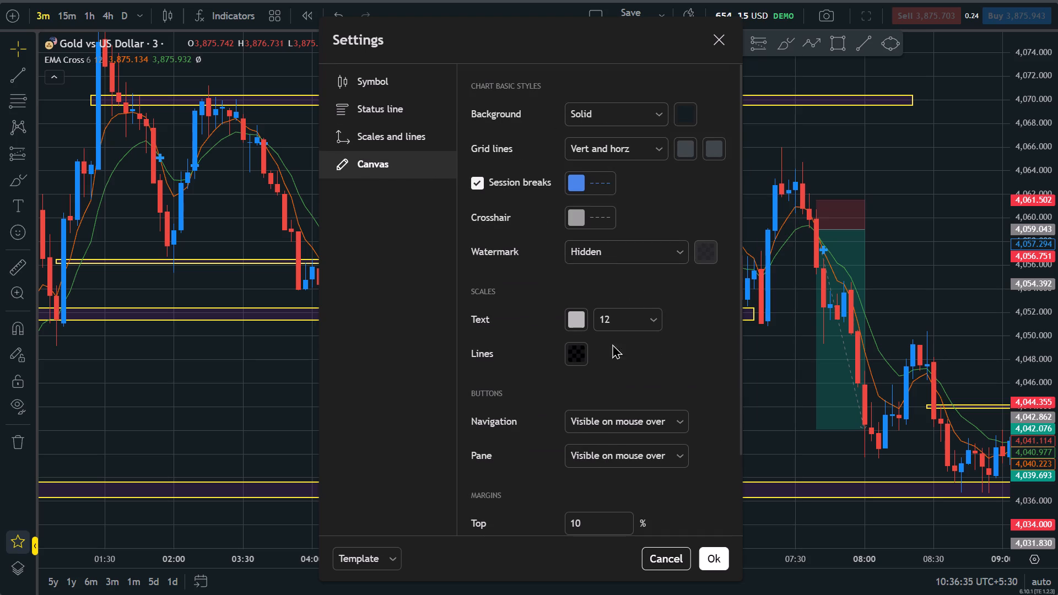
scroll(587, 359, down, 3)
scroll(603, 394, up, 8)
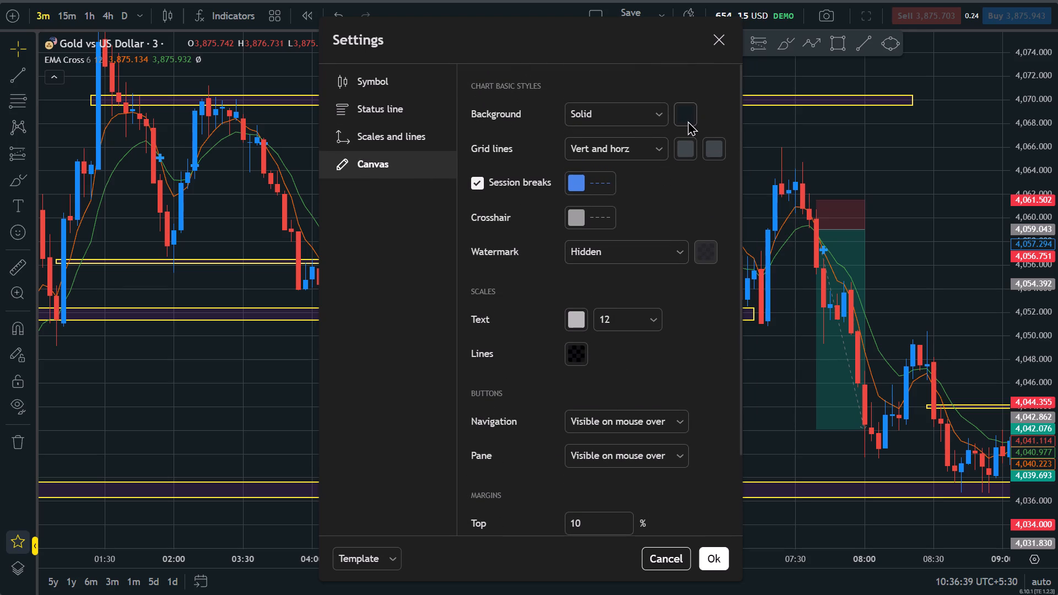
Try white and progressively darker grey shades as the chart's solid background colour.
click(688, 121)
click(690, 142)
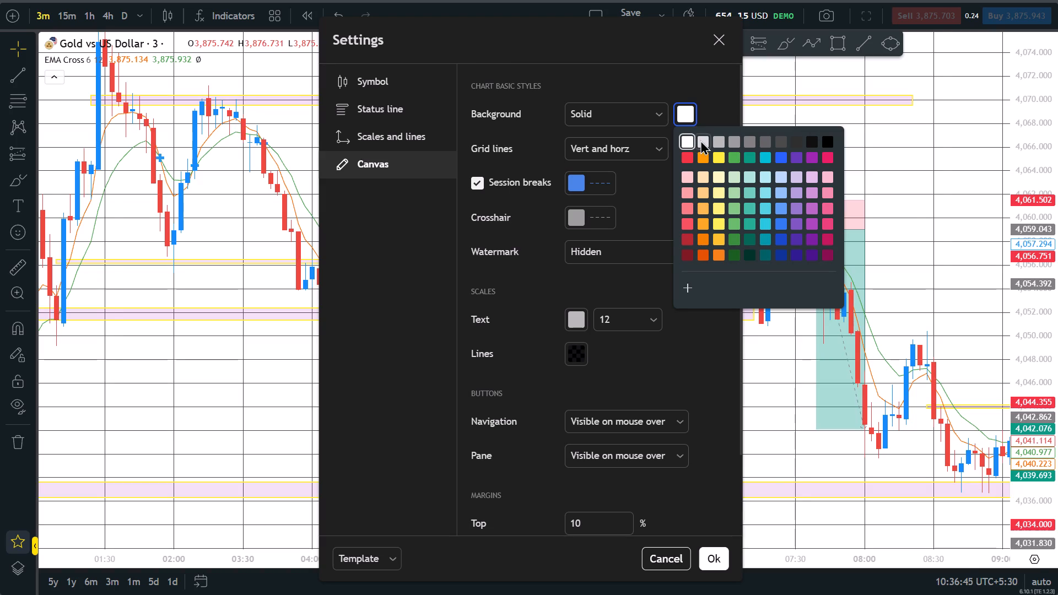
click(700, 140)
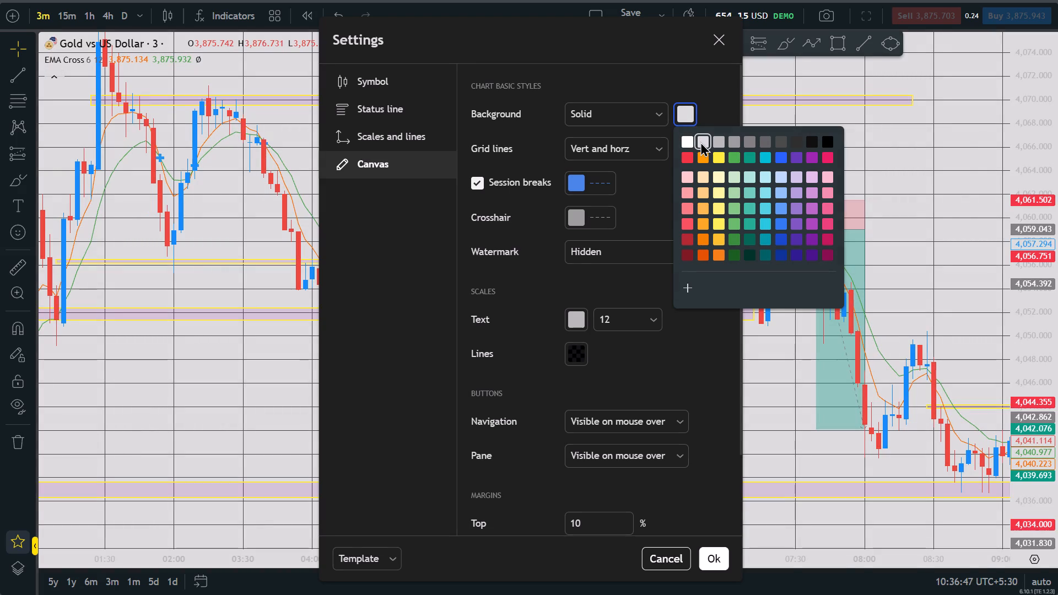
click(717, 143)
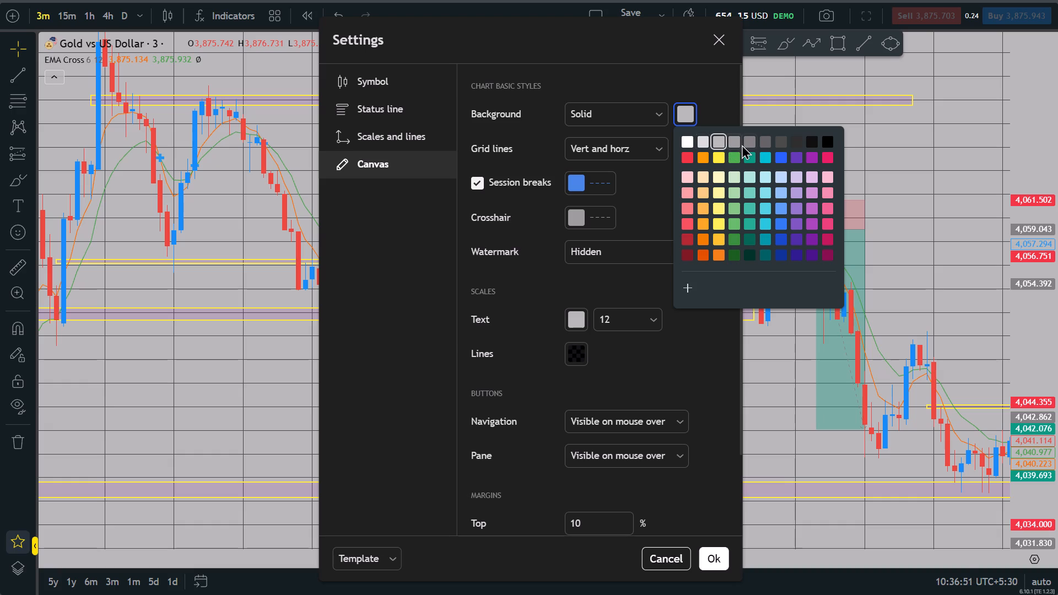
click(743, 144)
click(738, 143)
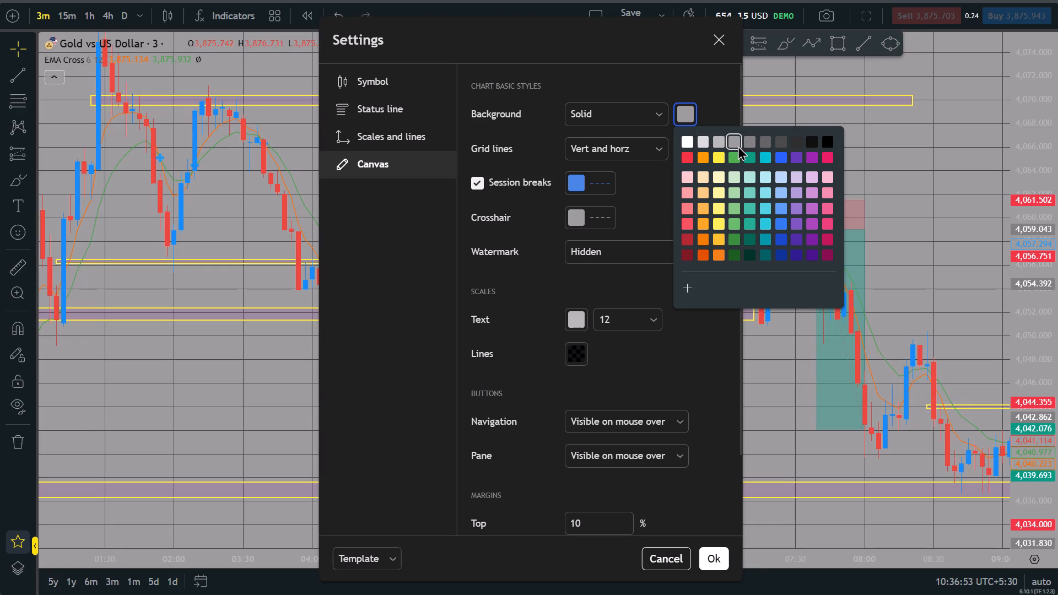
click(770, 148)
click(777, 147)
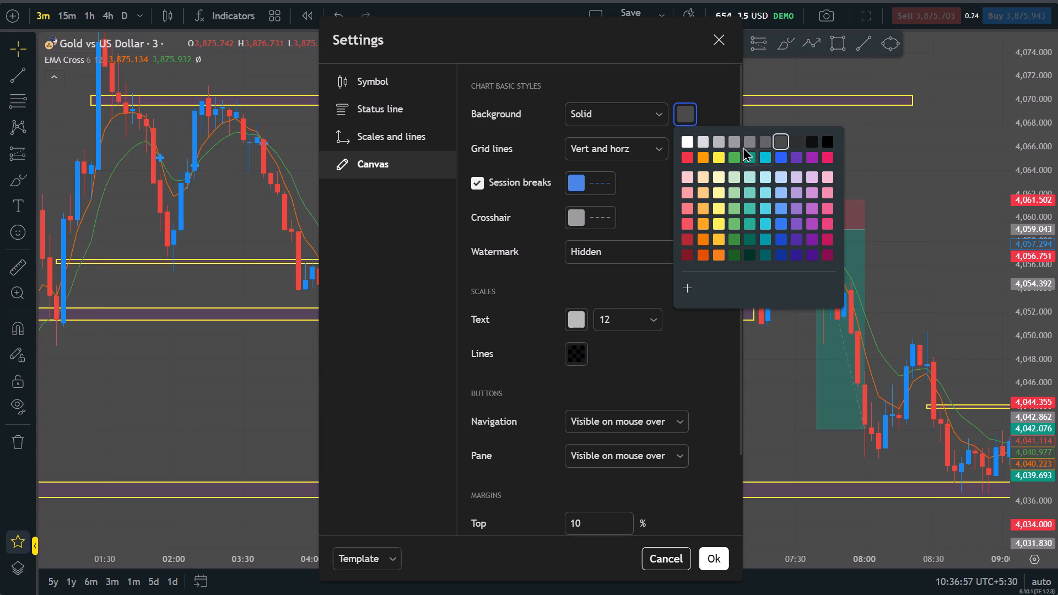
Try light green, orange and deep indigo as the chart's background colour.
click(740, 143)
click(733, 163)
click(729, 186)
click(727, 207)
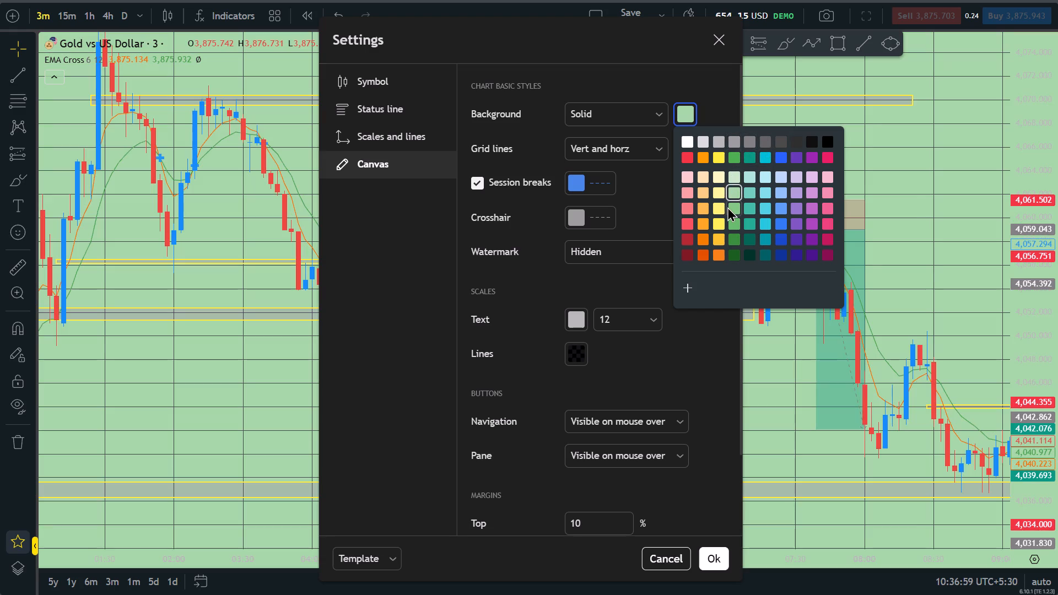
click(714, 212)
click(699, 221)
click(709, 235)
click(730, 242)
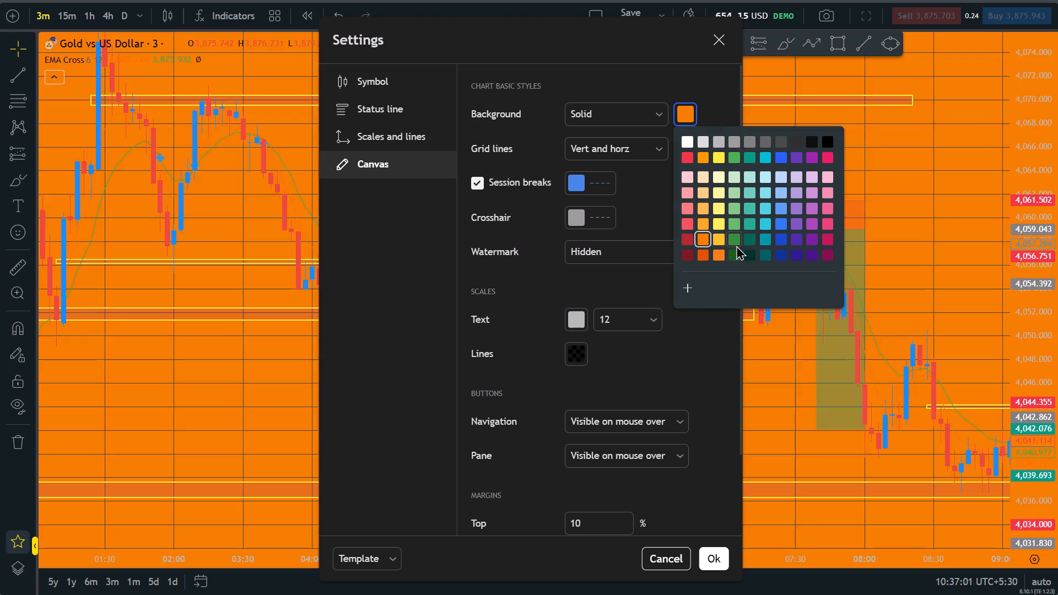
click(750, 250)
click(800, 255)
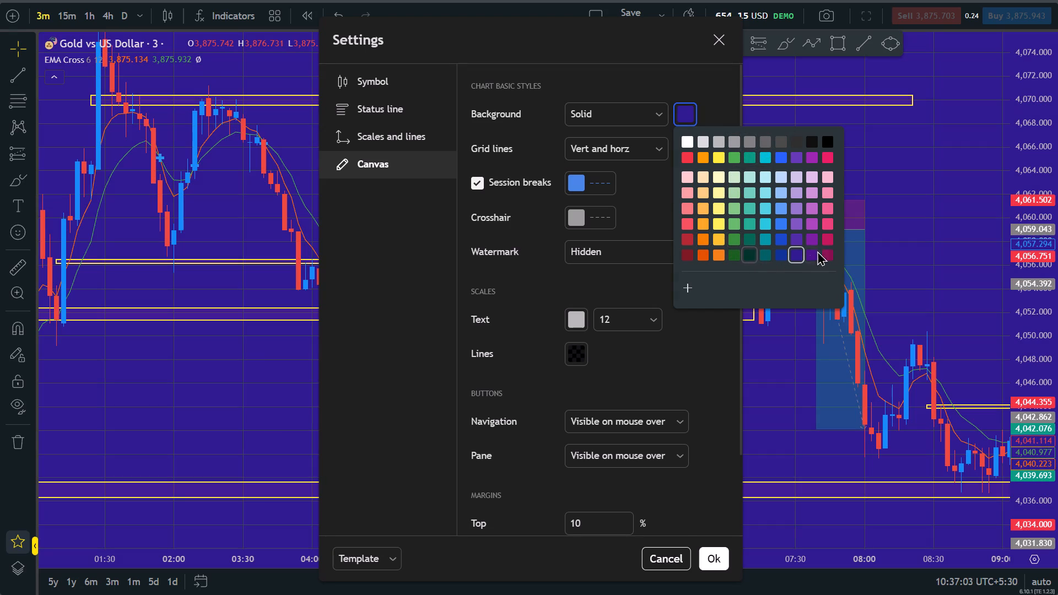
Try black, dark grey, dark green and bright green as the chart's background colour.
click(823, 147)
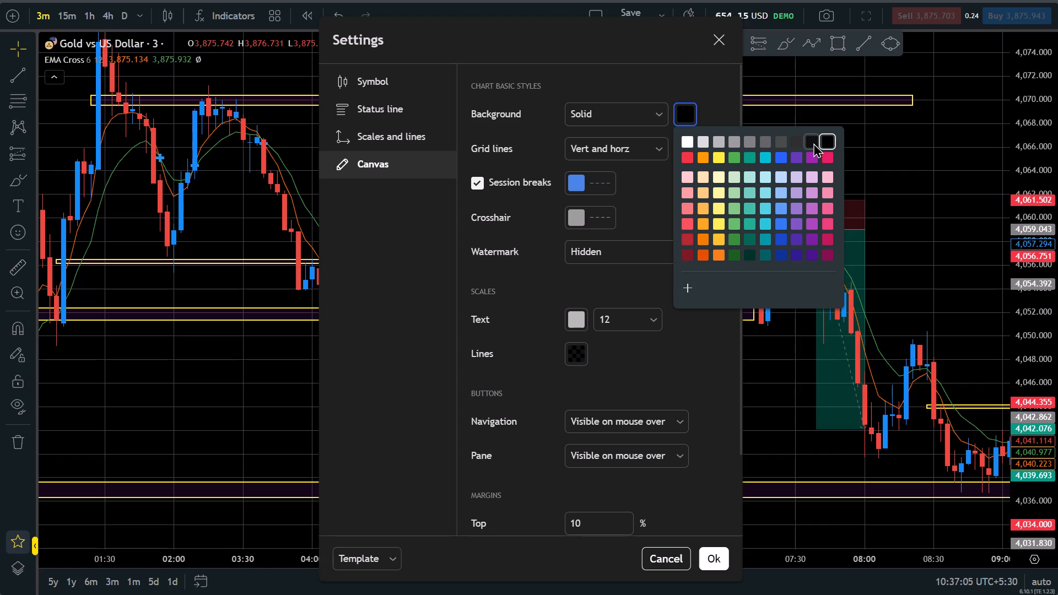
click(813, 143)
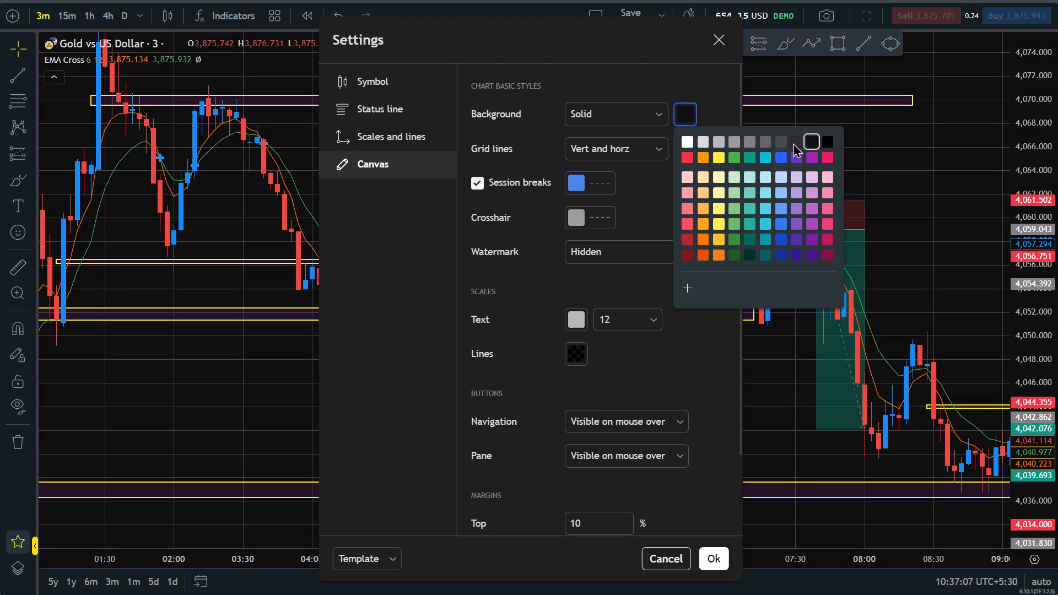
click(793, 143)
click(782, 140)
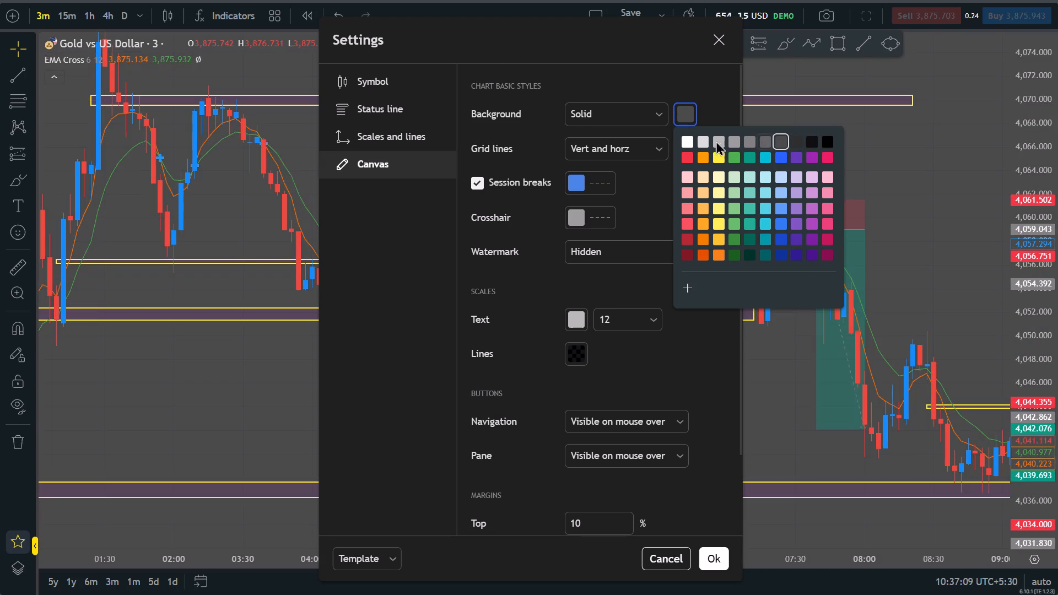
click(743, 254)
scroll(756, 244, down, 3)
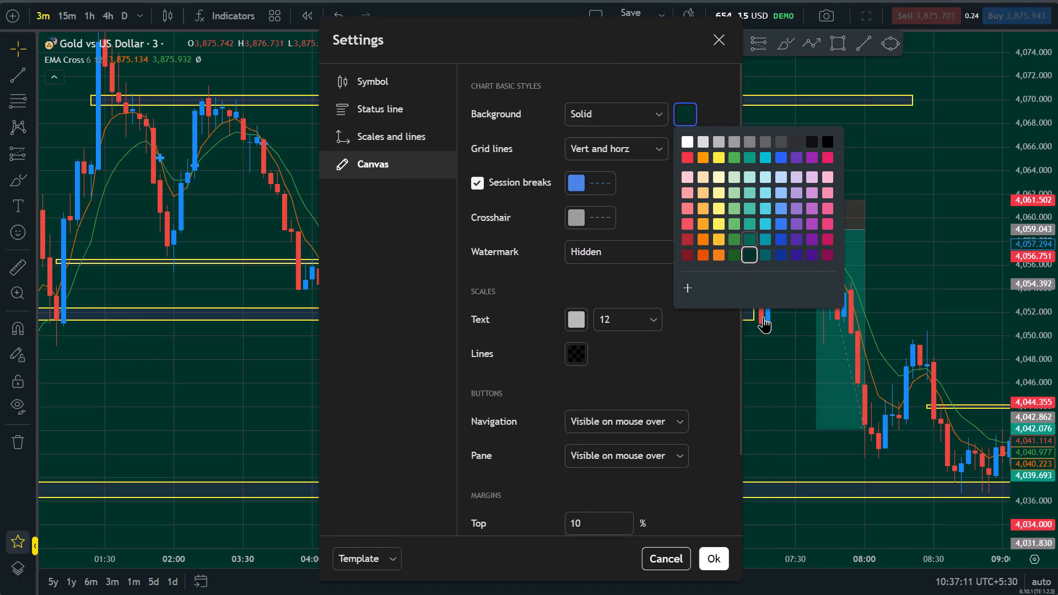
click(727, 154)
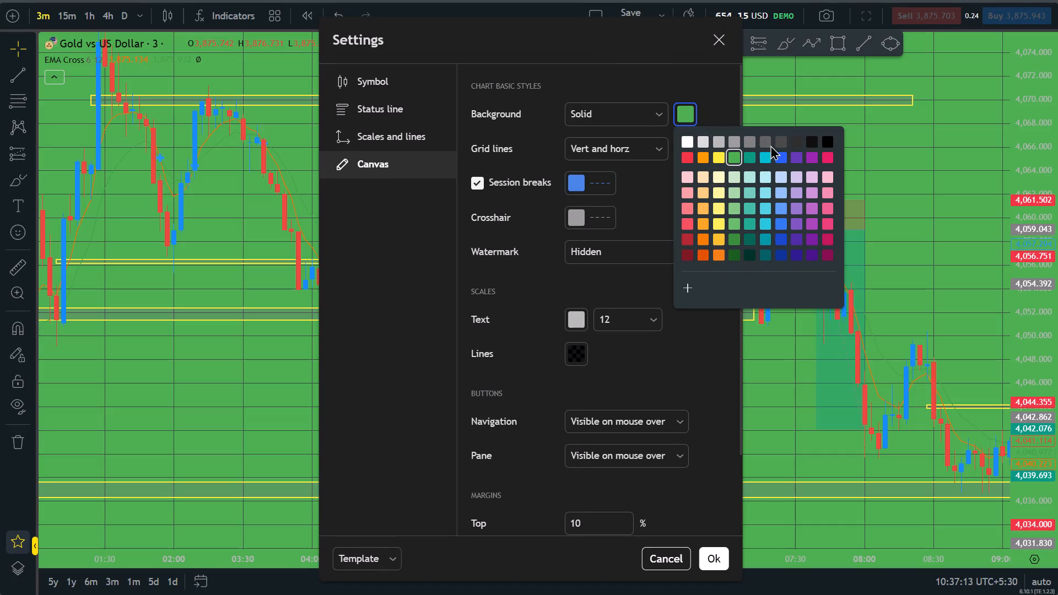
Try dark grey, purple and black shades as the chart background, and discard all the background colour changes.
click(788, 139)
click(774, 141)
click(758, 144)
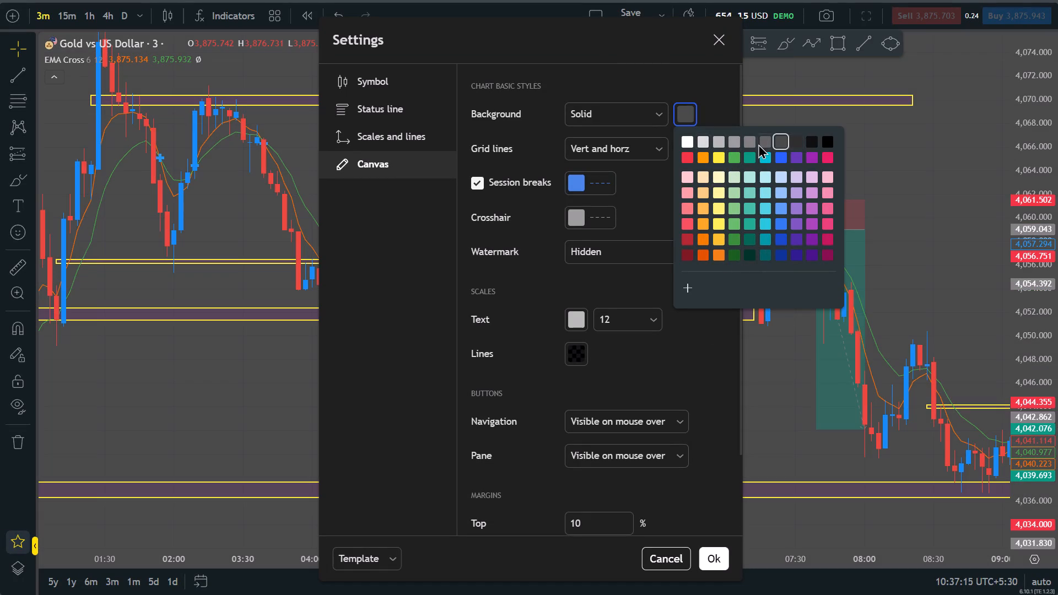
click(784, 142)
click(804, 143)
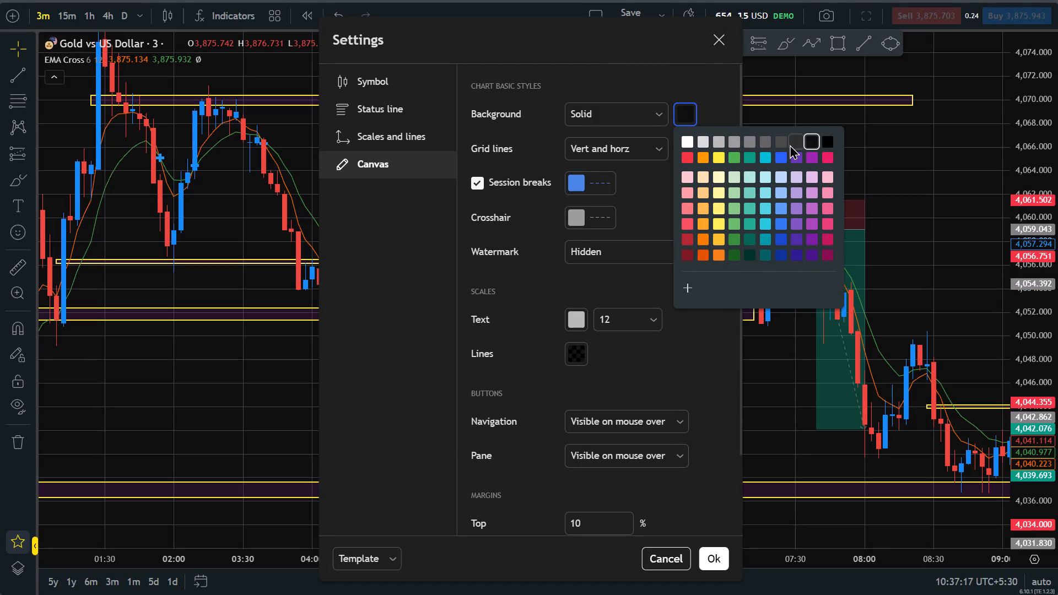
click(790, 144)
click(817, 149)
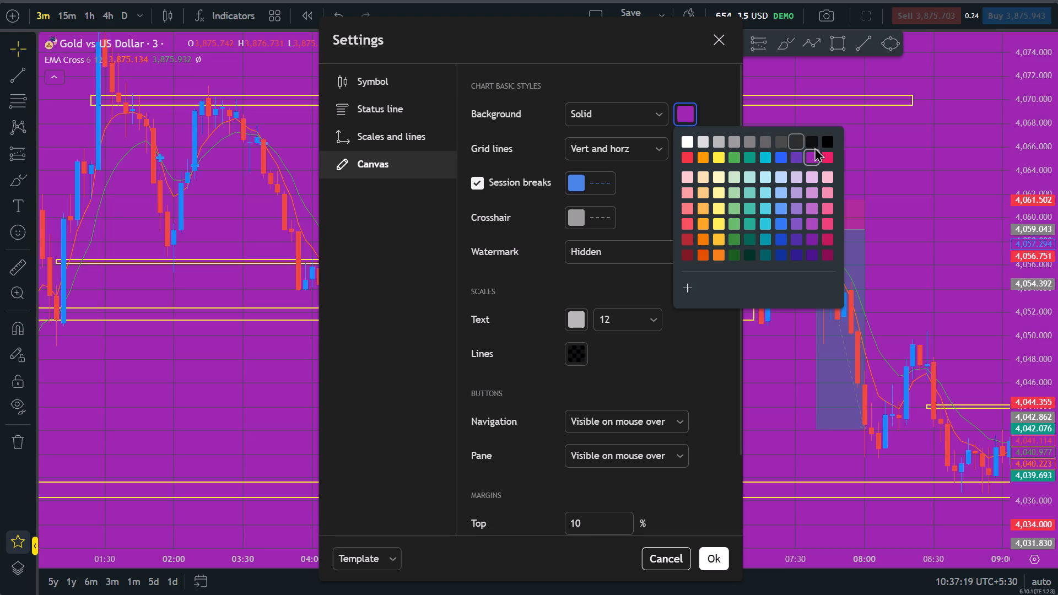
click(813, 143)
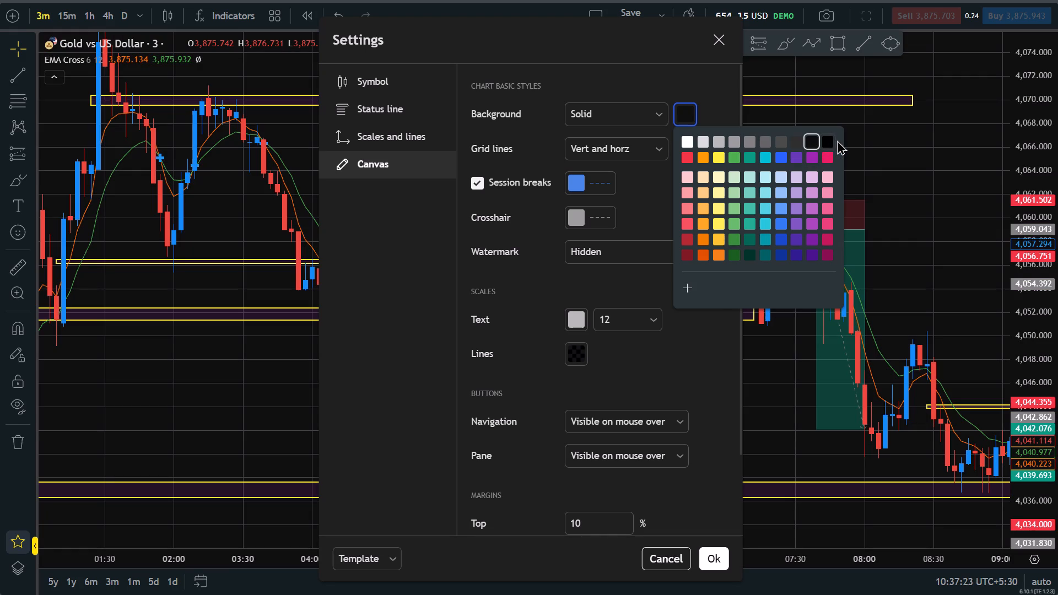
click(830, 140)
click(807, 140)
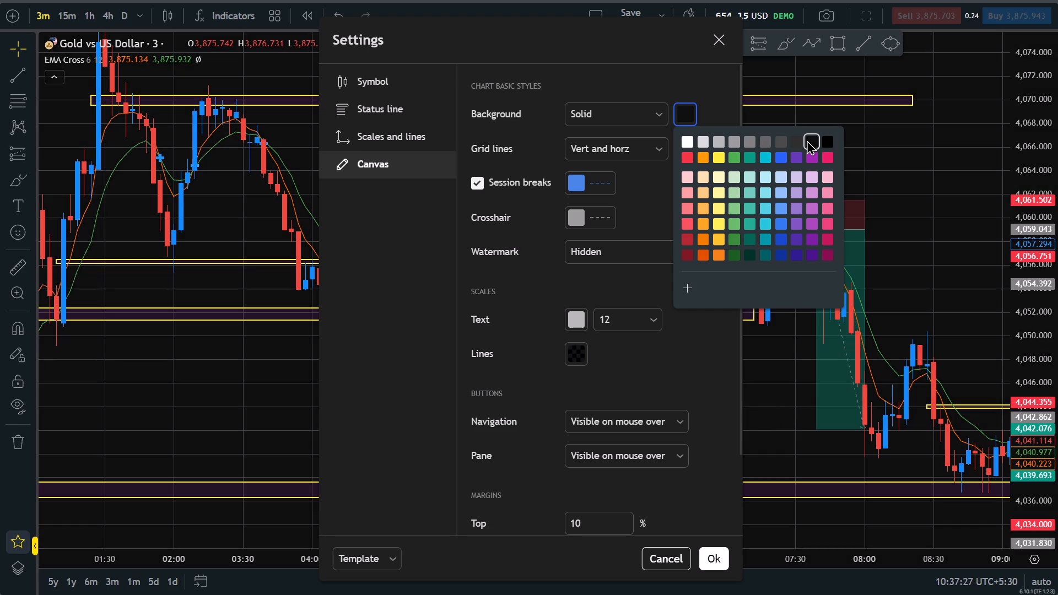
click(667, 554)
Examine the two short positions and their zones on 29 October at different time and price scales.
drag(746, 386, 651, 419)
scroll(675, 417, down, 4)
scroll(709, 421, up, 4)
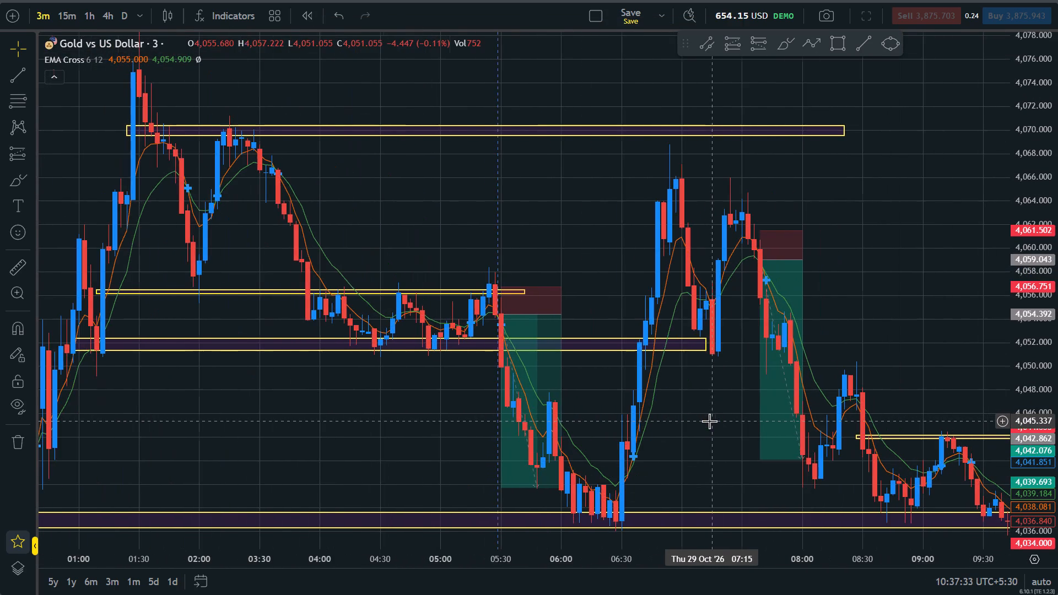
scroll(709, 421, up, 2)
scroll(669, 438, down, 4)
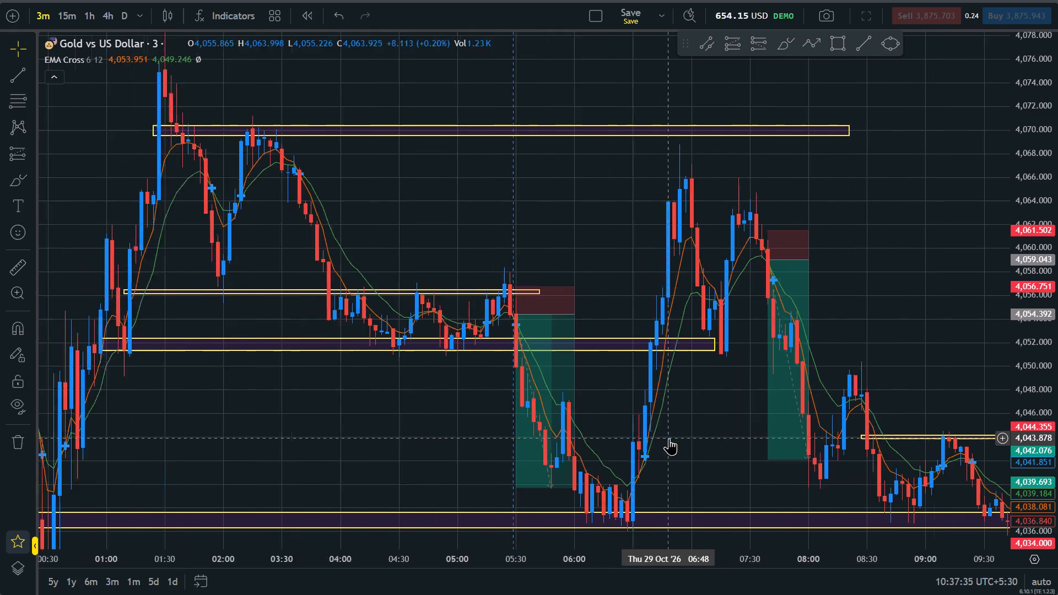
drag(1057, 218, 1054, 317)
scroll(744, 338, up, 4)
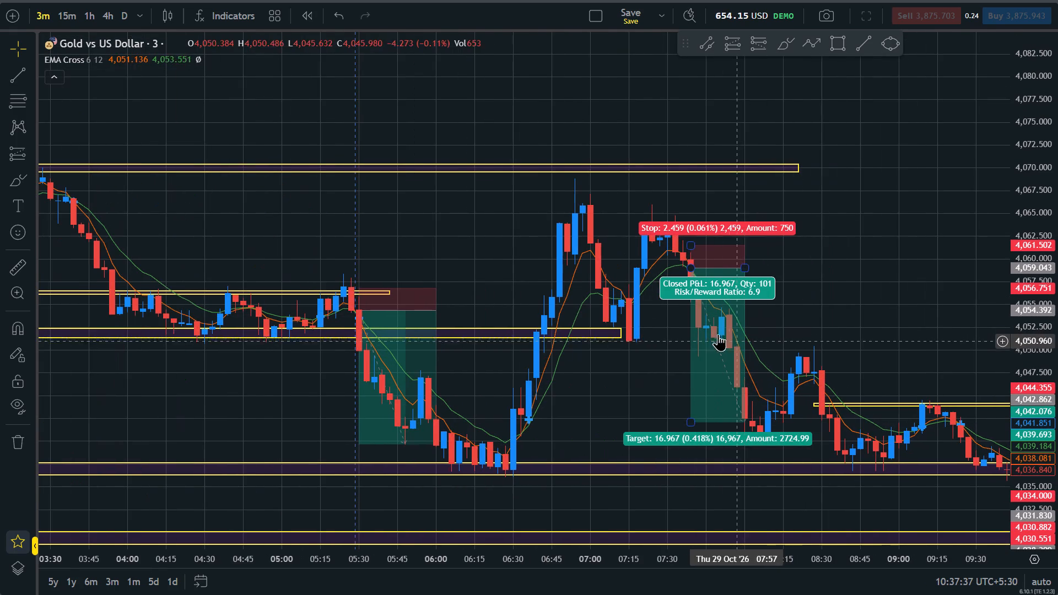
drag(1057, 313, 1024, 172)
drag(861, 280, 704, 275)
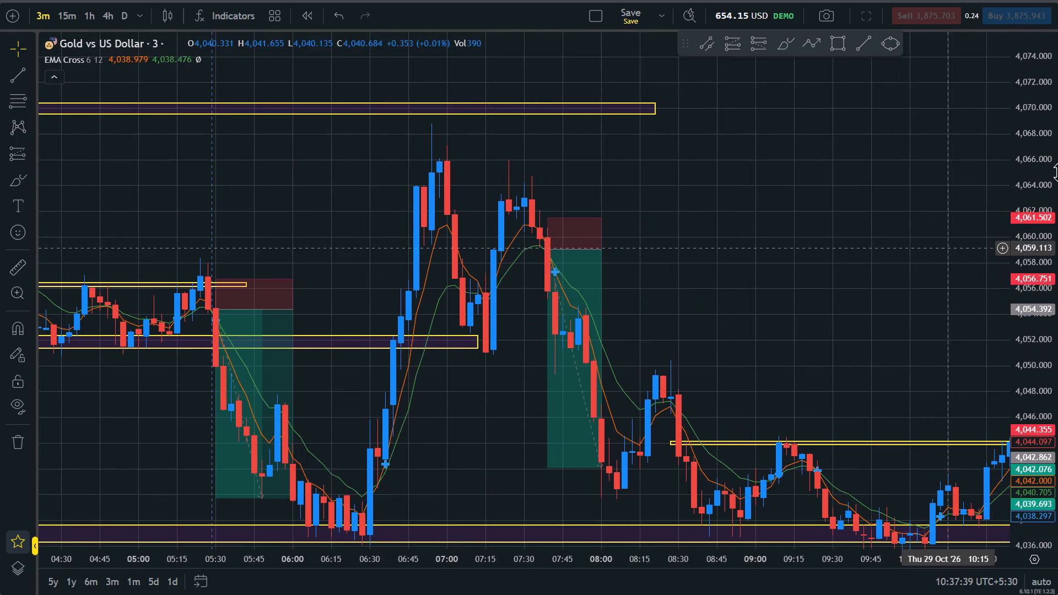
drag(1057, 157, 1040, 247)
drag(828, 239, 770, 239)
scroll(553, 99, down, 6)
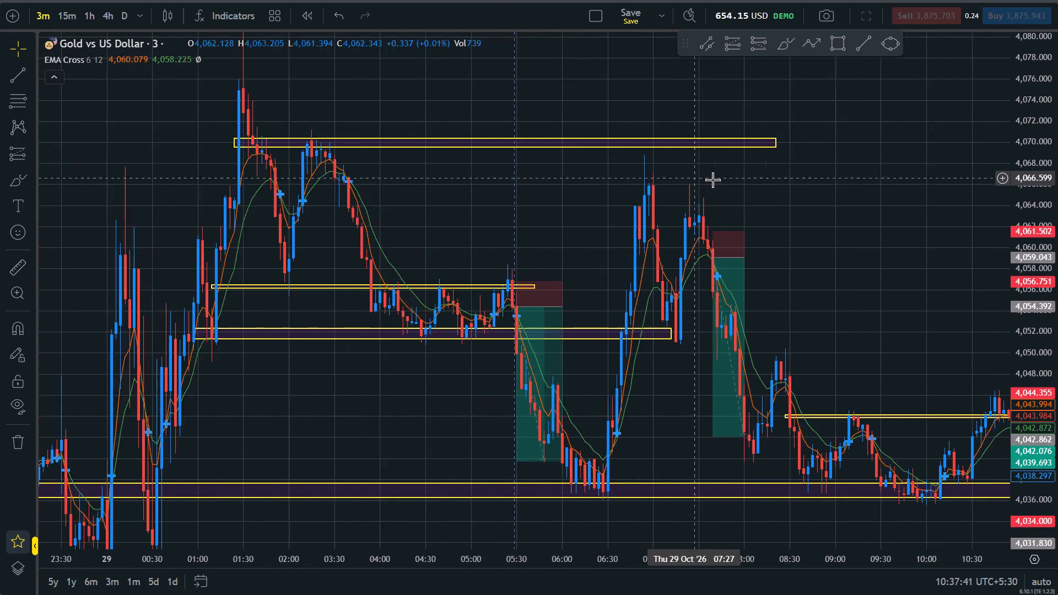
Examine the second short position and the price action between the zones from 08:00 to 10:45 on 29 October.
scroll(712, 180, down, 4)
scroll(803, 219, up, 10)
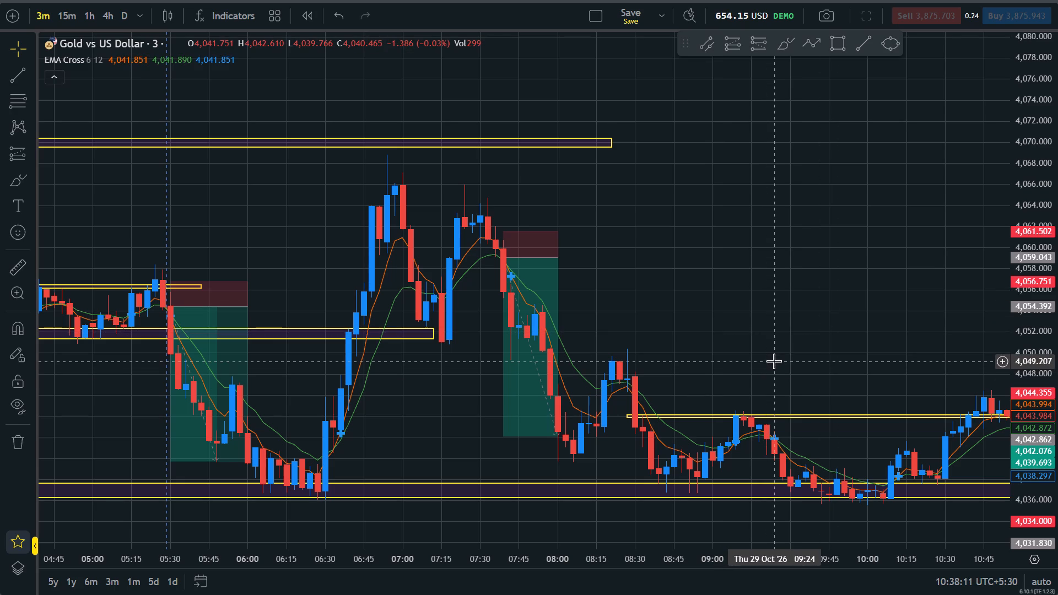
scroll(774, 361, up, 1)
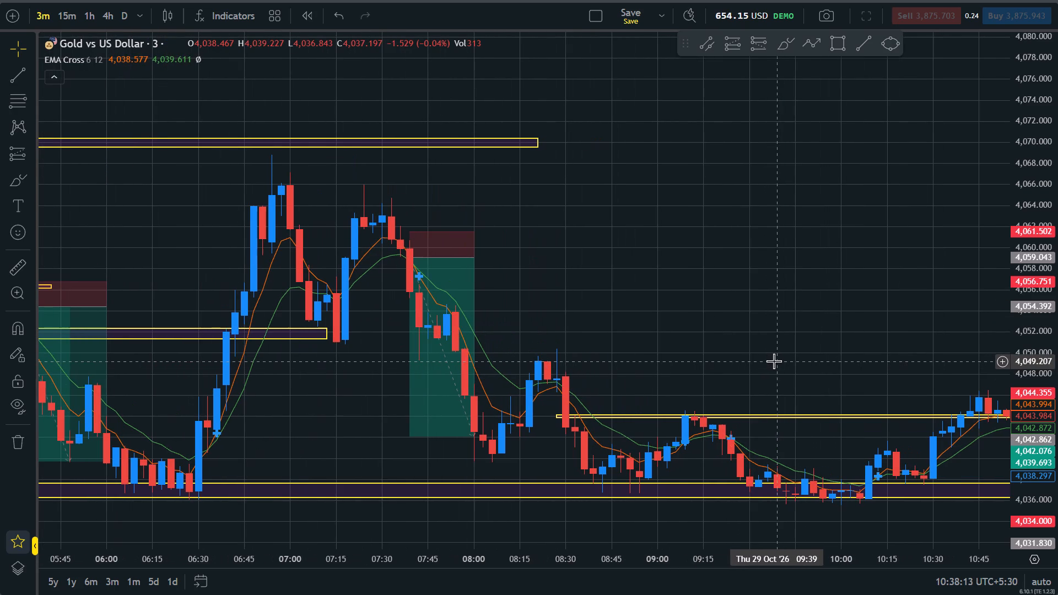
scroll(774, 361, down, 1)
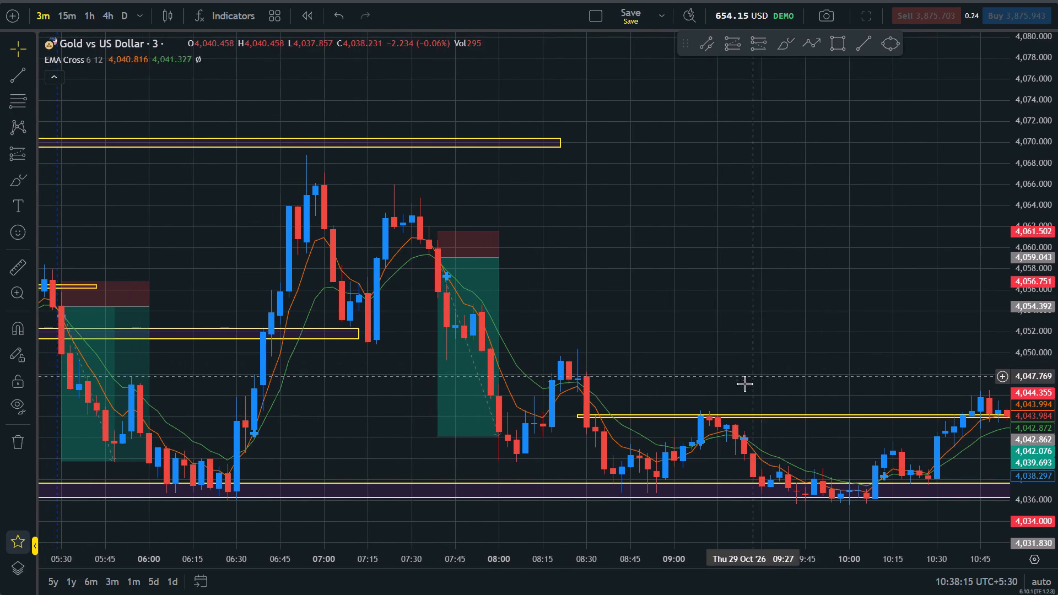
drag(598, 354, 637, 314)
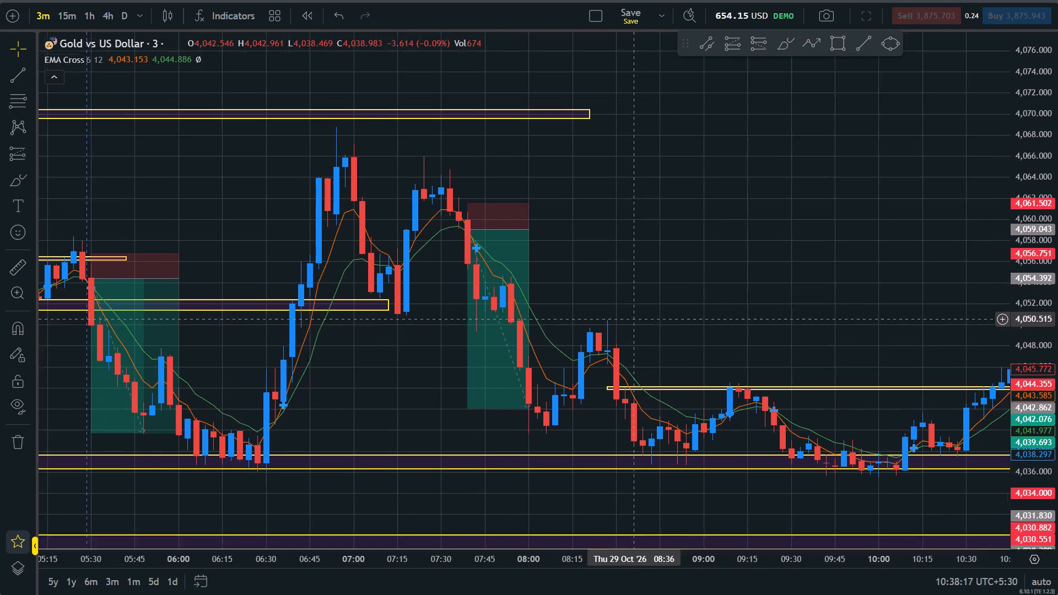
drag(637, 314, 638, 318)
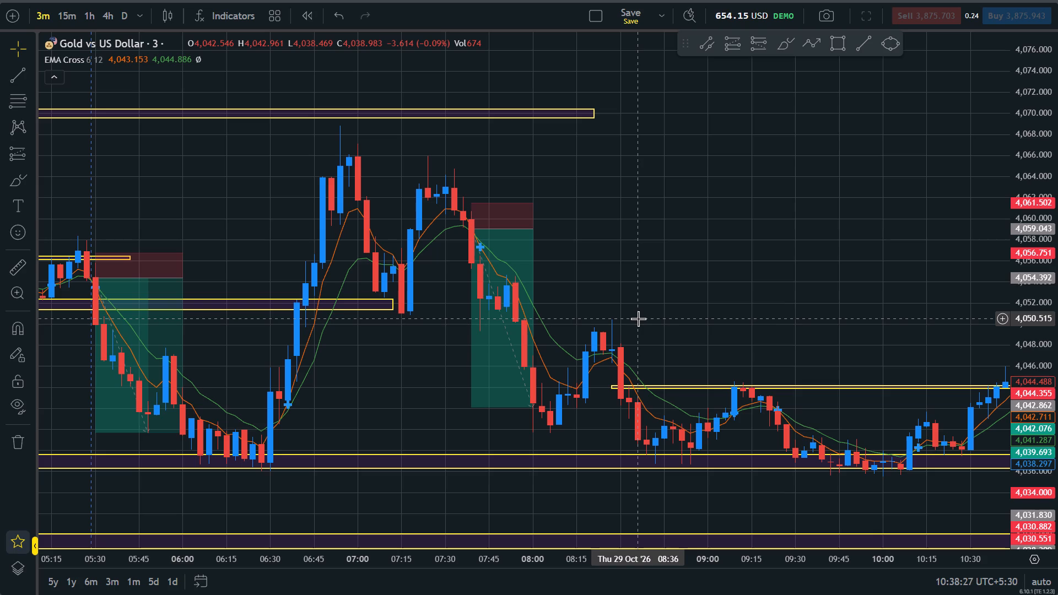
scroll(638, 318, up, 1)
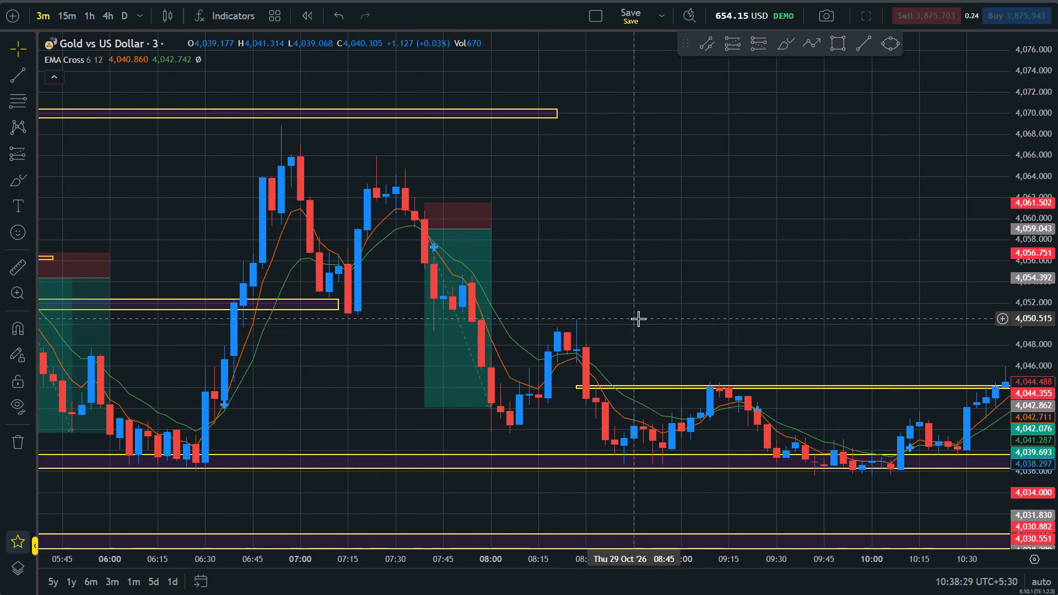
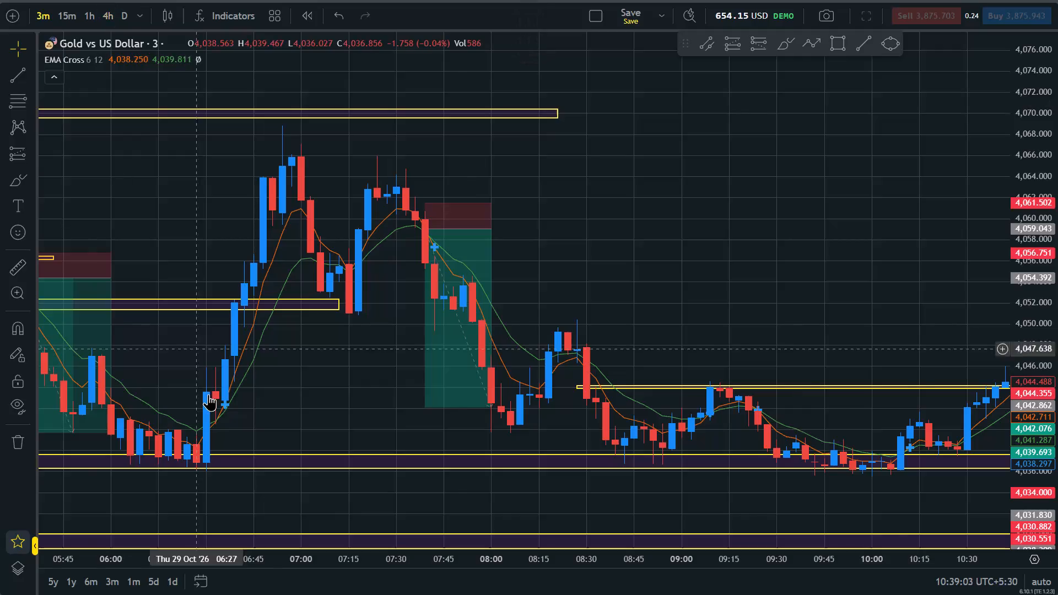
Examine the zones and the two marked short positions from late 28 October to 10:00 on 29 October.
scroll(213, 396, down, 8)
drag(959, 219, 948, 232)
scroll(948, 232, up, 1)
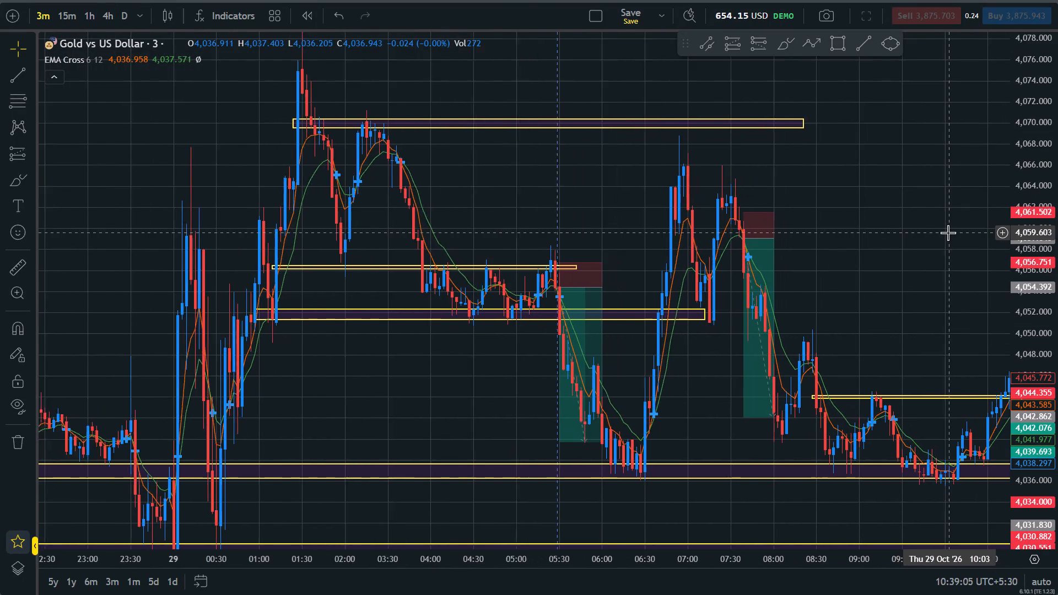
scroll(948, 232, up, 3)
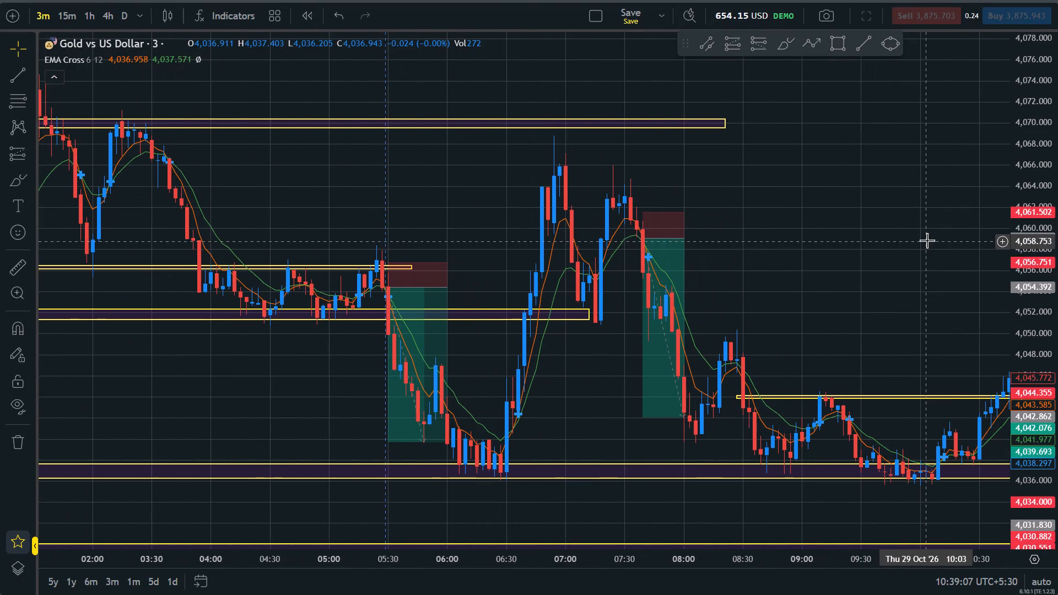
drag(933, 236, 1013, 254)
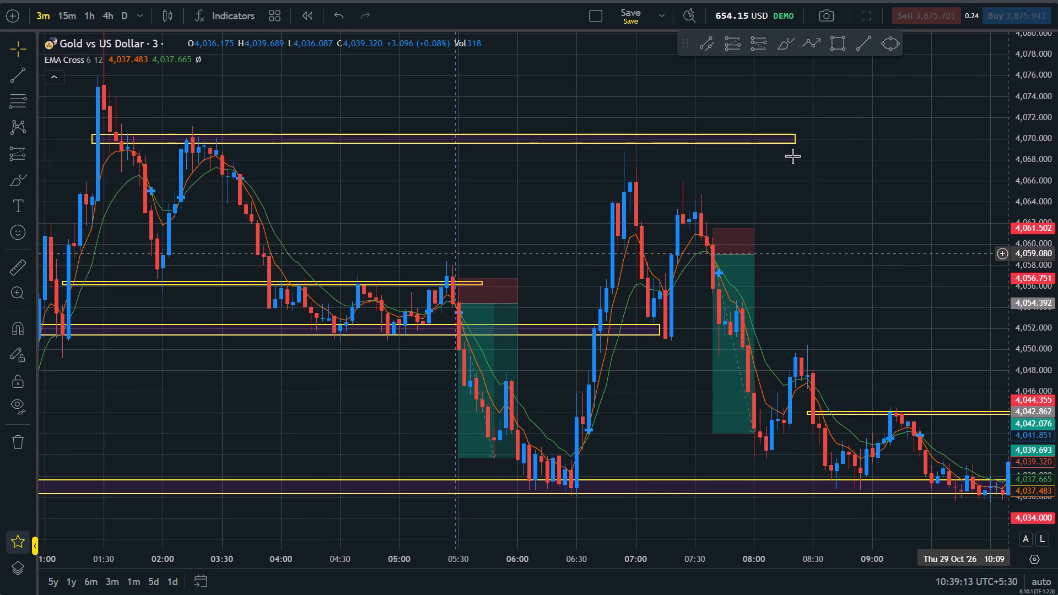
drag(886, 253, 881, 268)
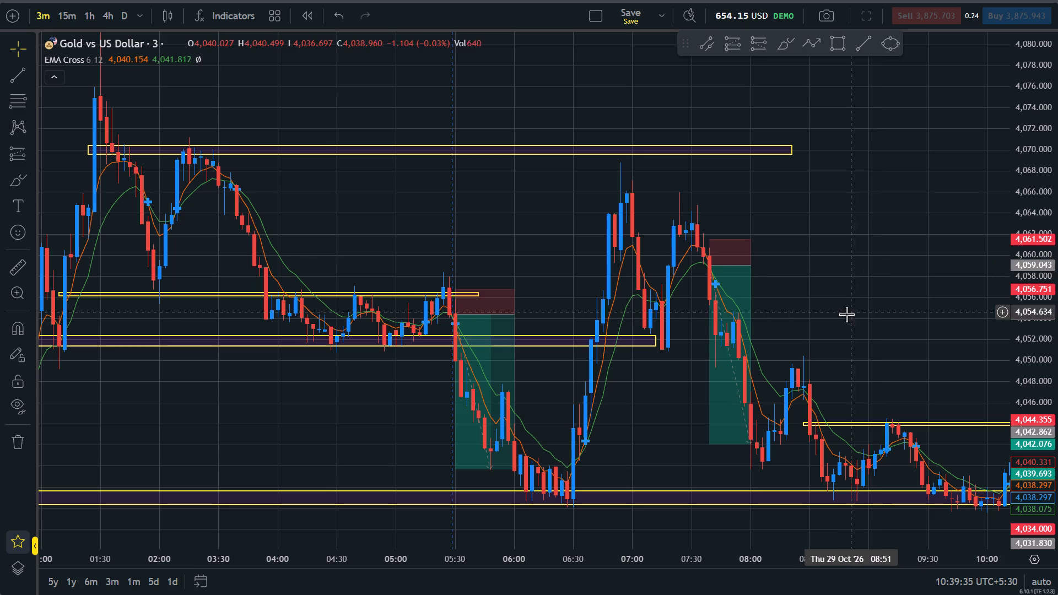
scroll(841, 317, up, 1)
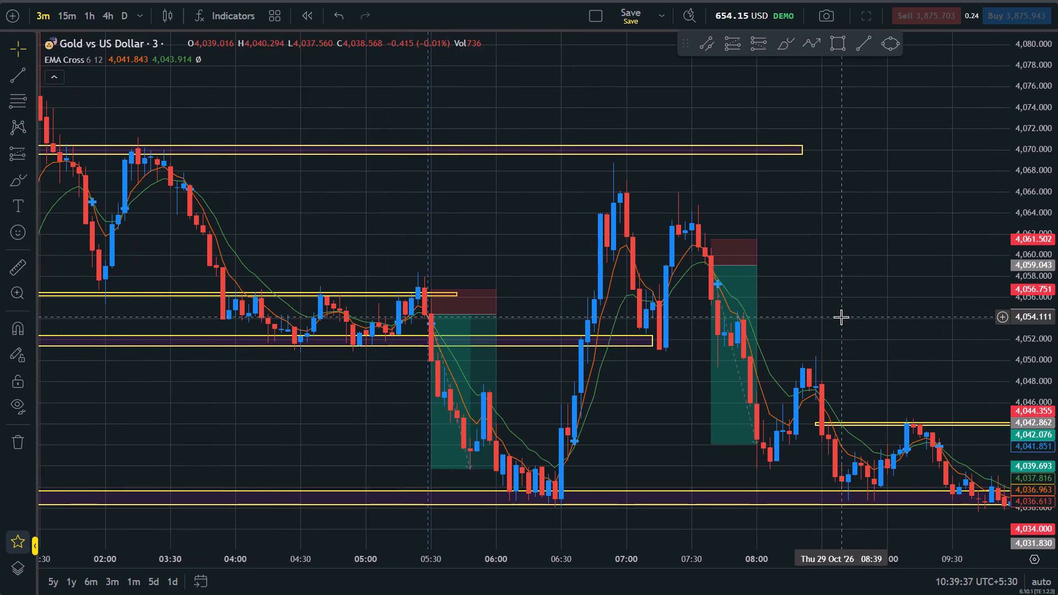
scroll(841, 317, down, 3)
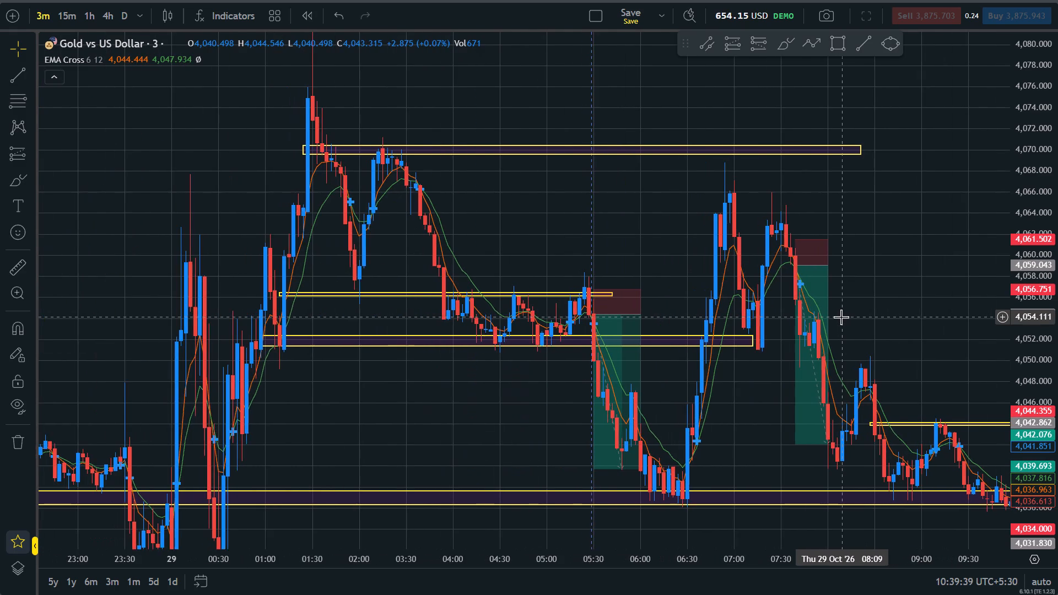
scroll(841, 317, right, 2)
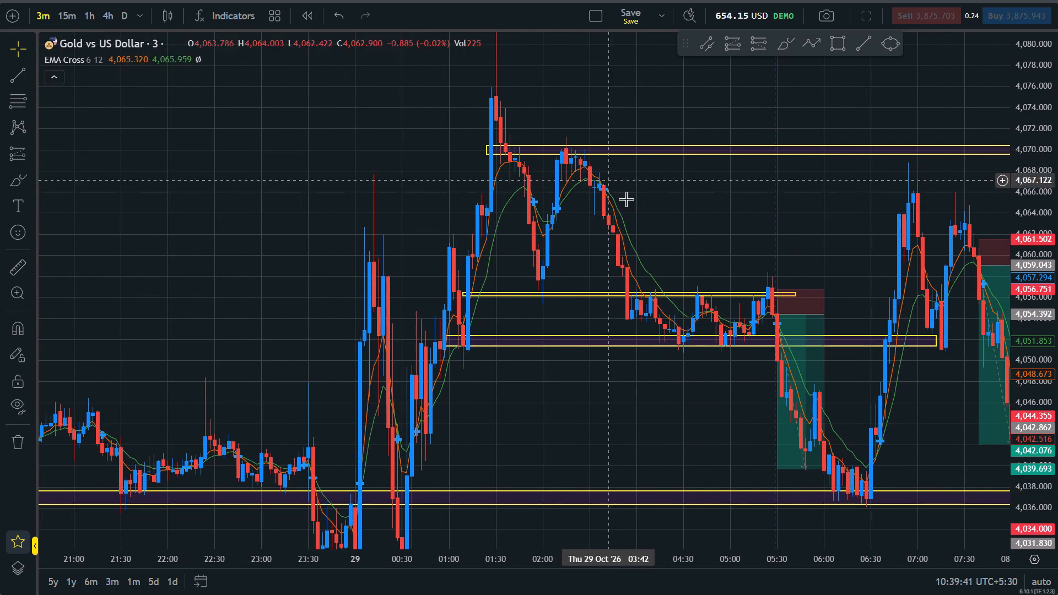
Place a short position at 03:33 on 29 October, with entry at about 4,066.486 and stop at about 4,068.596.
drag(1057, 319, 1017, 43)
drag(743, 141, 830, 371)
scroll(830, 371, up, 2)
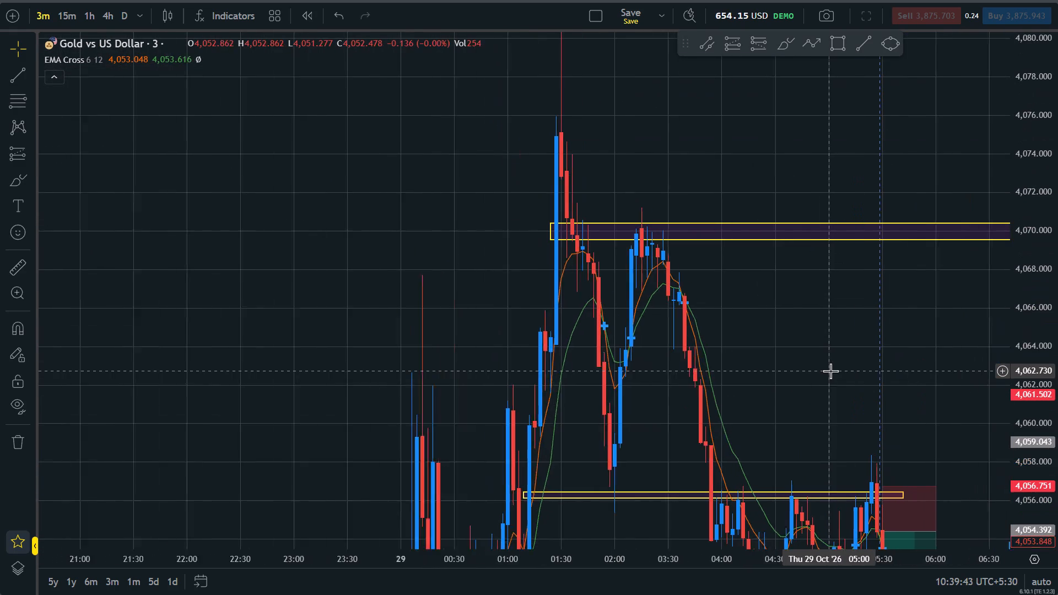
scroll(830, 371, up, 3)
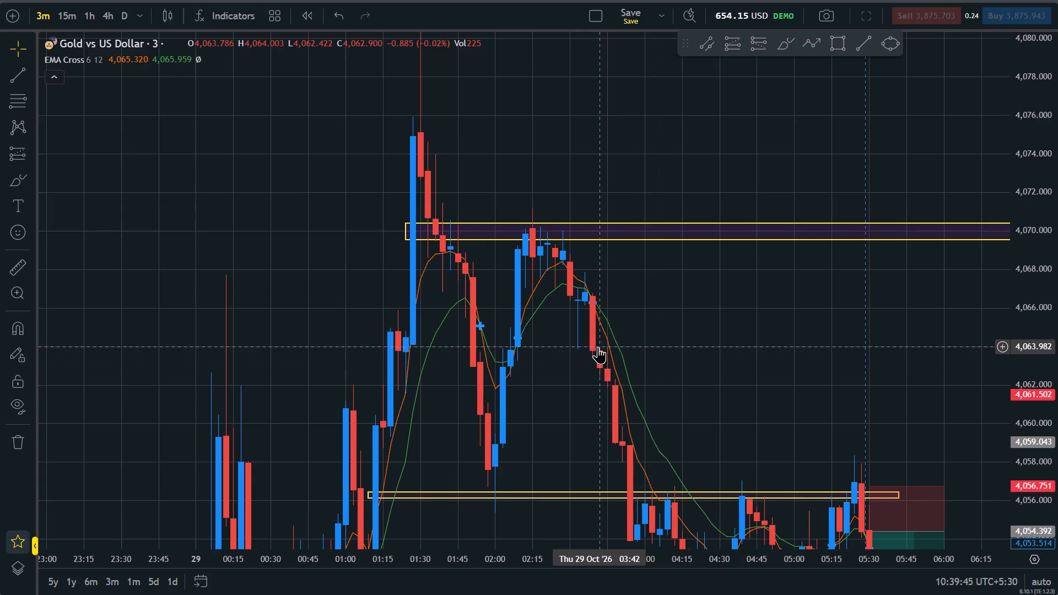
click(598, 347)
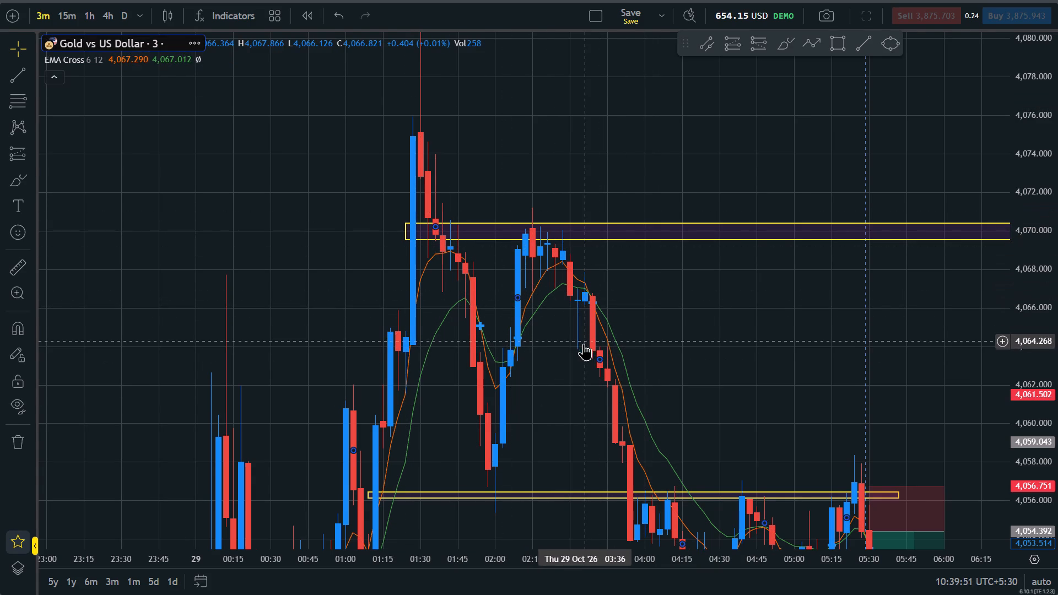
scroll(584, 343, up, 1)
click(540, 345)
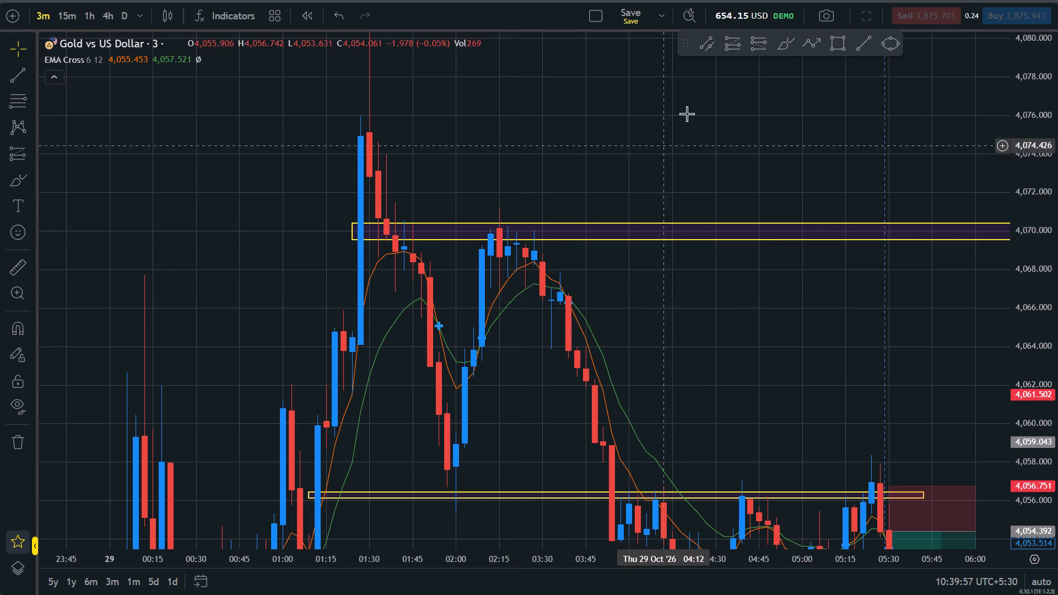
click(759, 42)
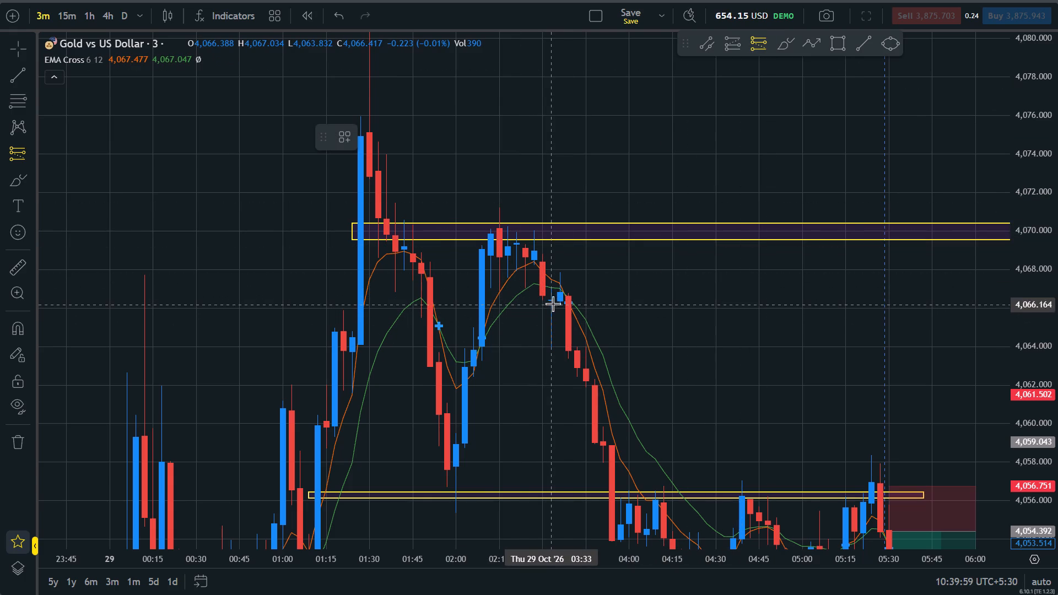
click(548, 299)
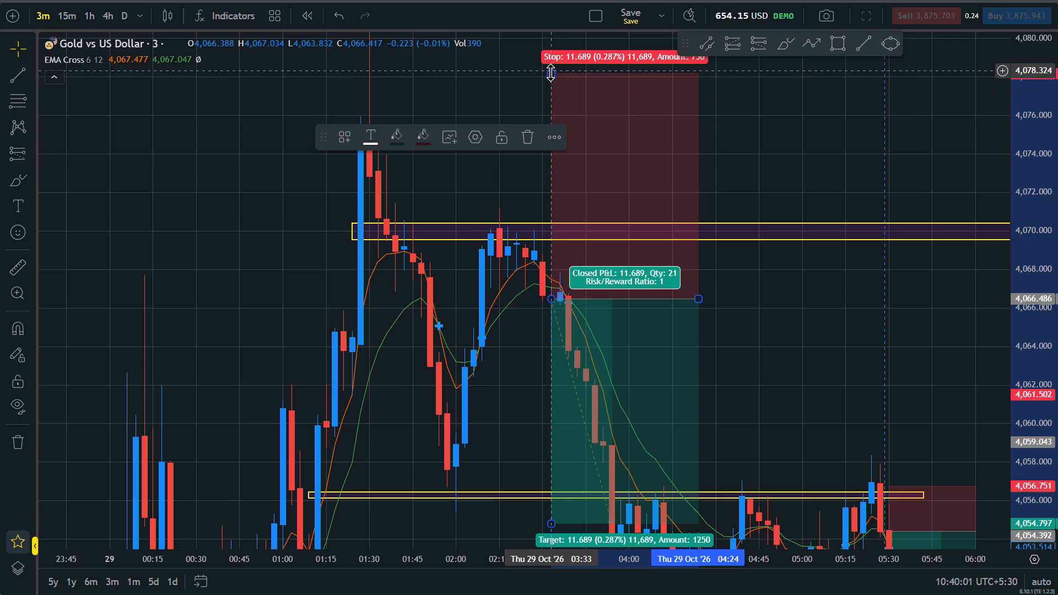
drag(550, 73, 546, 258)
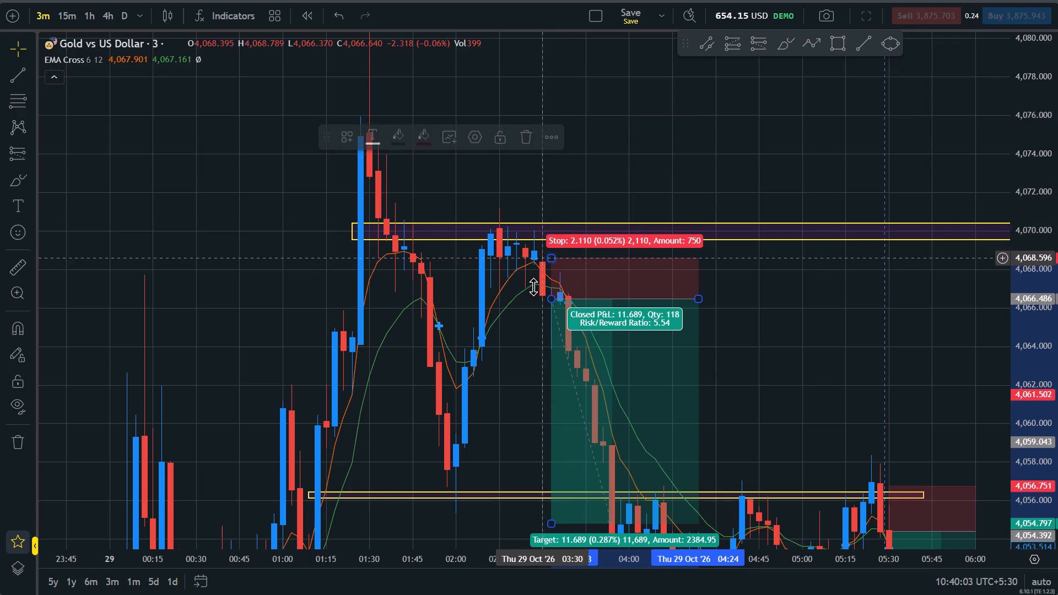
Shorten the 03:33 short position to end at 03:54 and lower its target to about 4,053.825.
drag(547, 360, 510, 222)
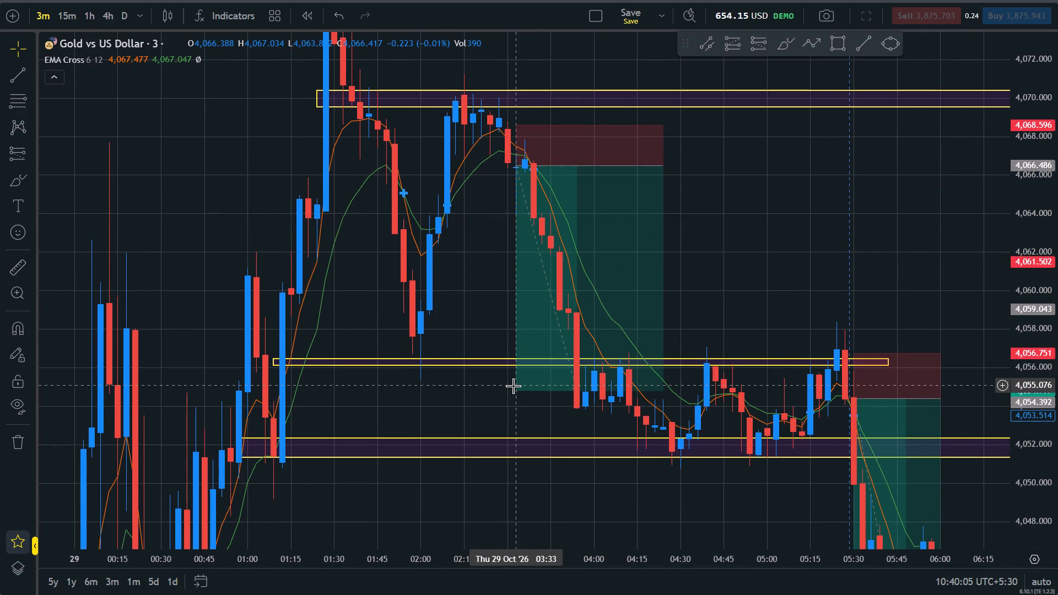
drag(660, 167, 573, 188)
click(628, 256)
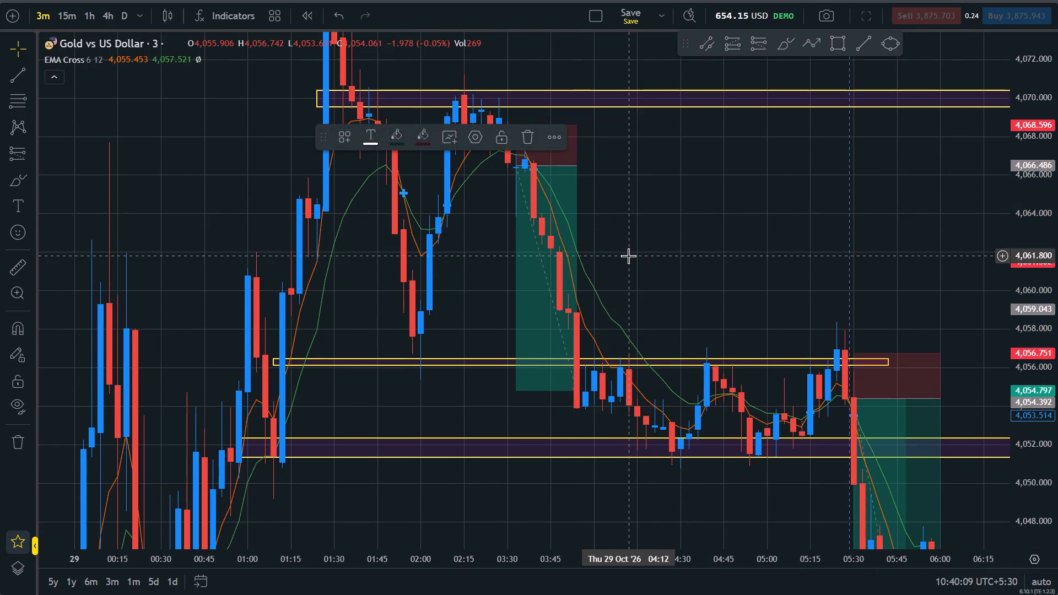
drag(518, 389, 528, 401)
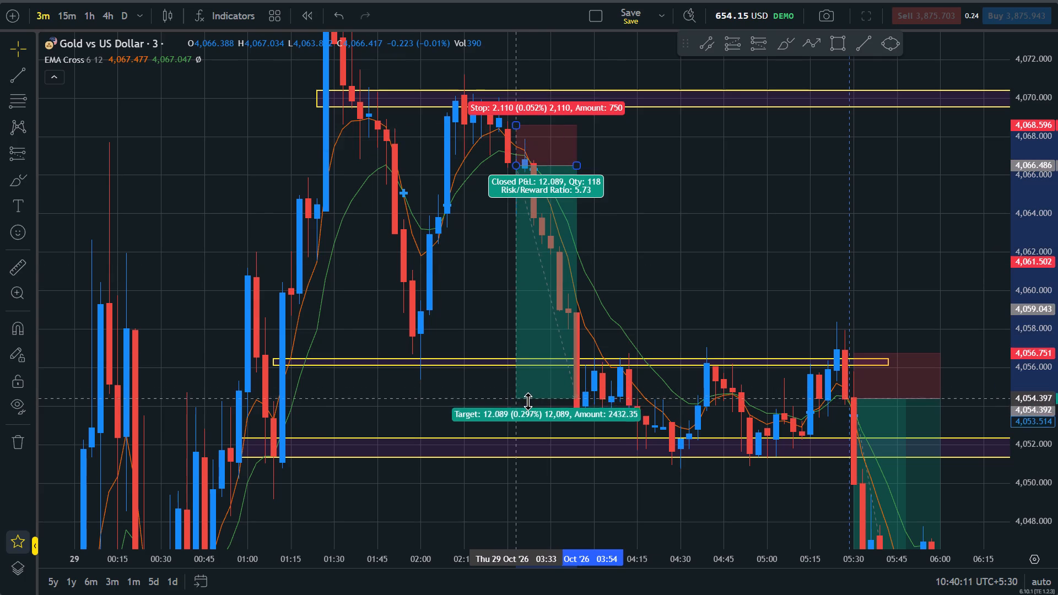
drag(528, 401, 528, 409)
Lower the 05:30 short position's target to about 4,037.372, inside the zone below, and extend its end to 06:06.
drag(769, 268, 456, 180)
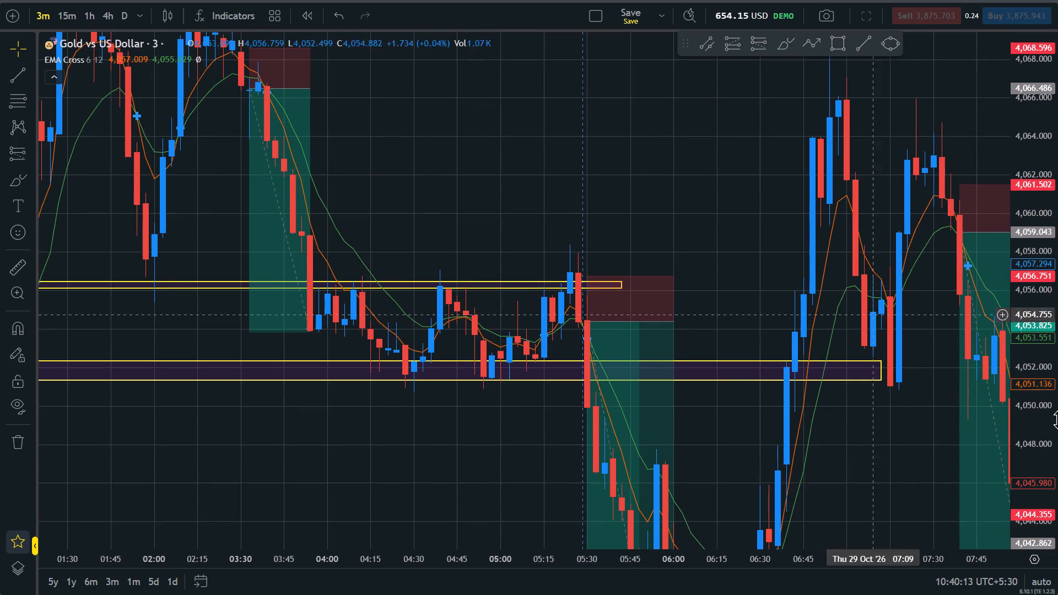
drag(730, 324, 753, 126)
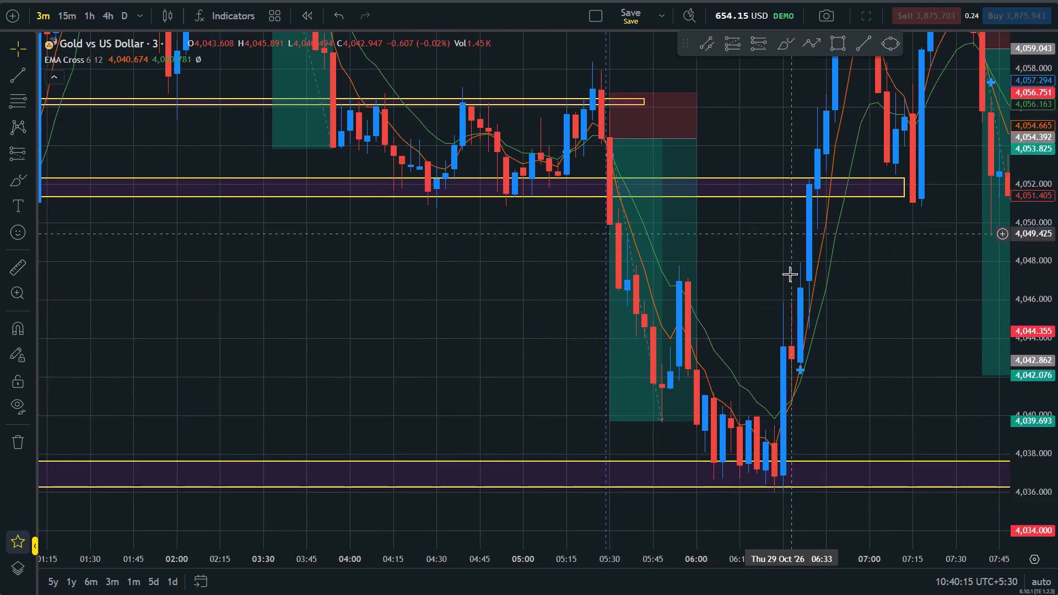
drag(786, 299, 773, 344)
click(590, 457)
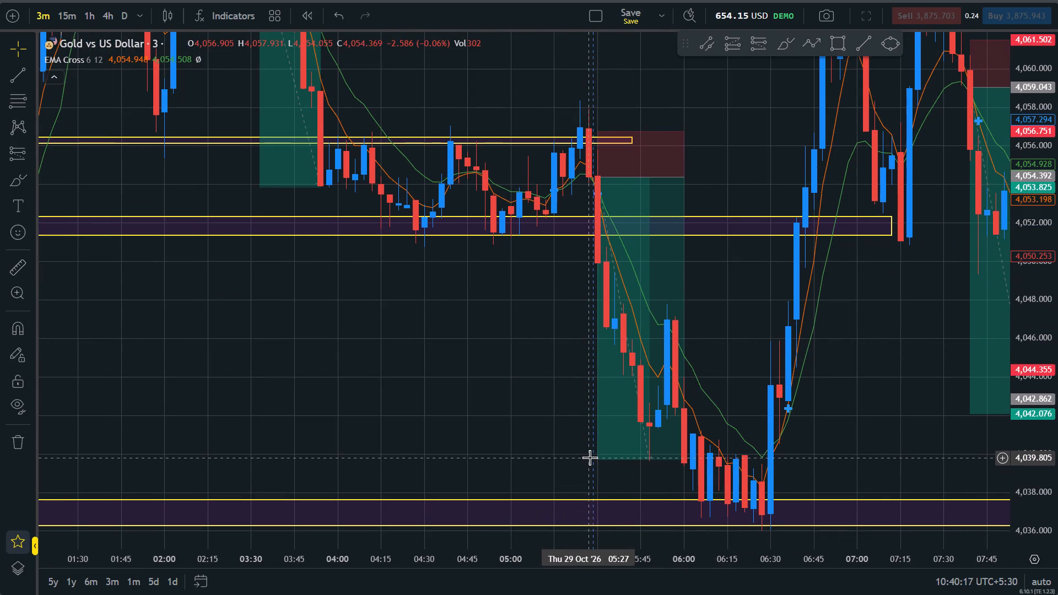
click(597, 458)
drag(596, 458, 597, 462)
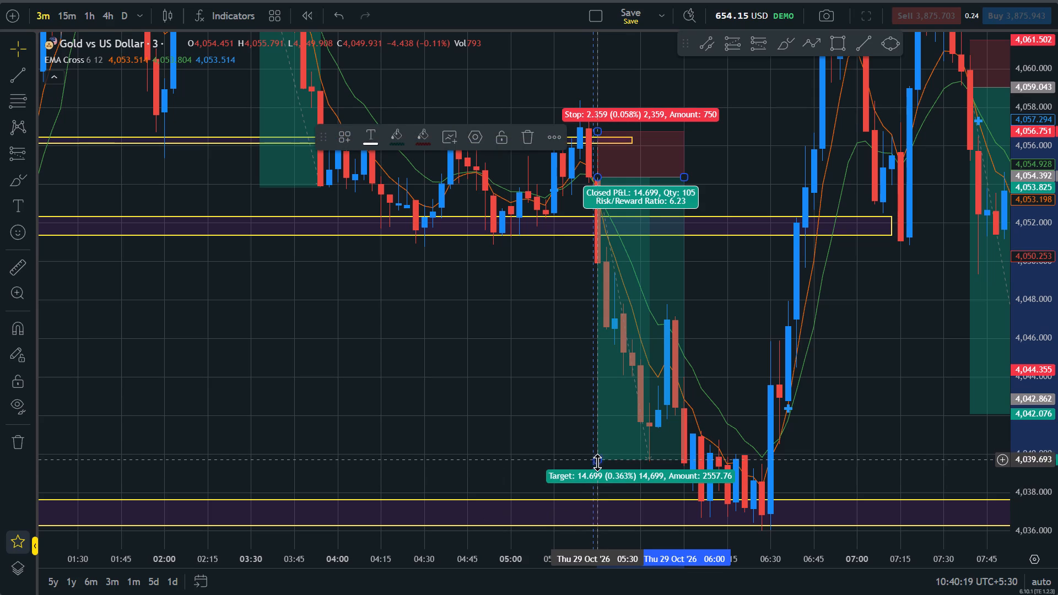
drag(597, 462, 619, 504)
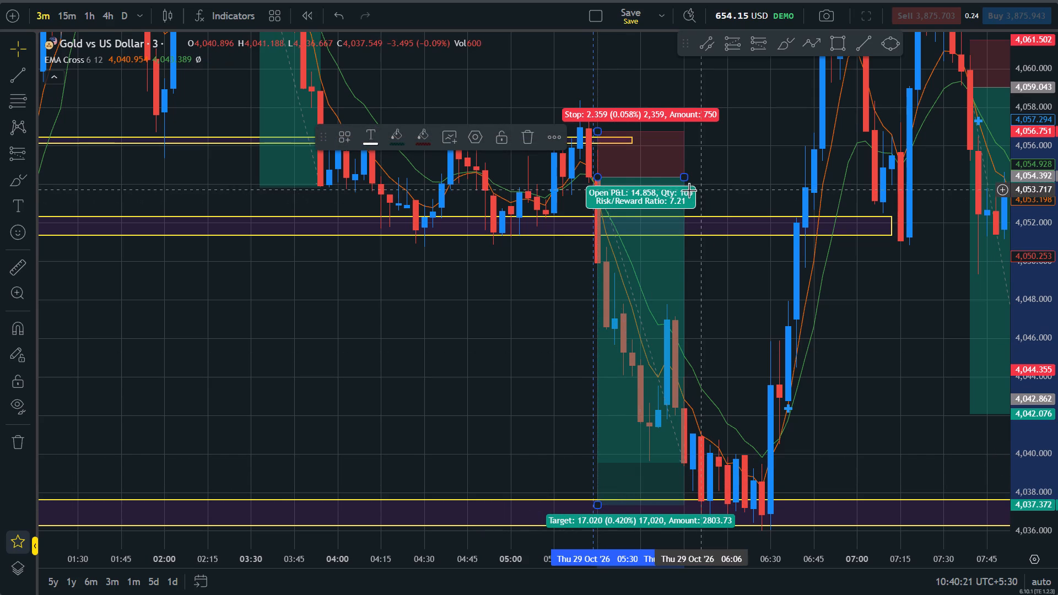
drag(688, 176, 703, 181)
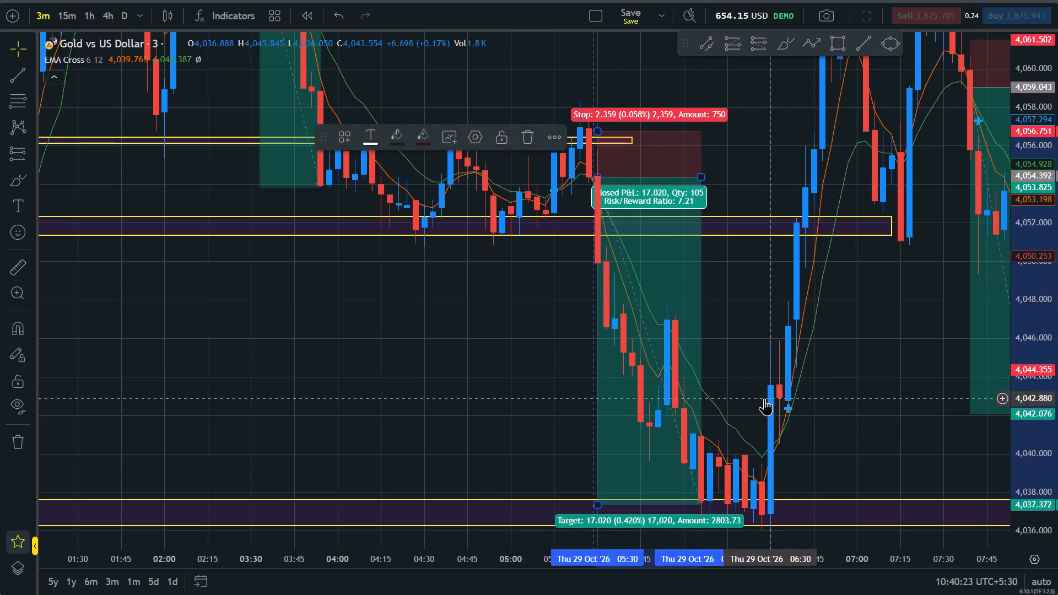
Examine the zone between about 4,036 and 4,038, its earlier price touches, and the candles around 06:30.
drag(760, 401, 735, 219)
scroll(735, 219, down, 9)
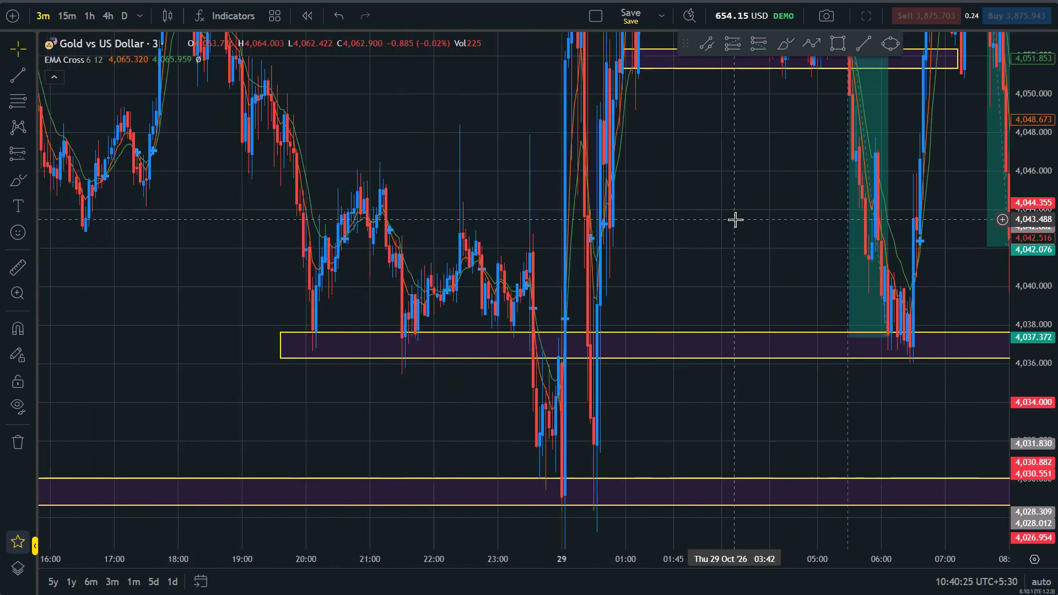
scroll(735, 219, down, 2)
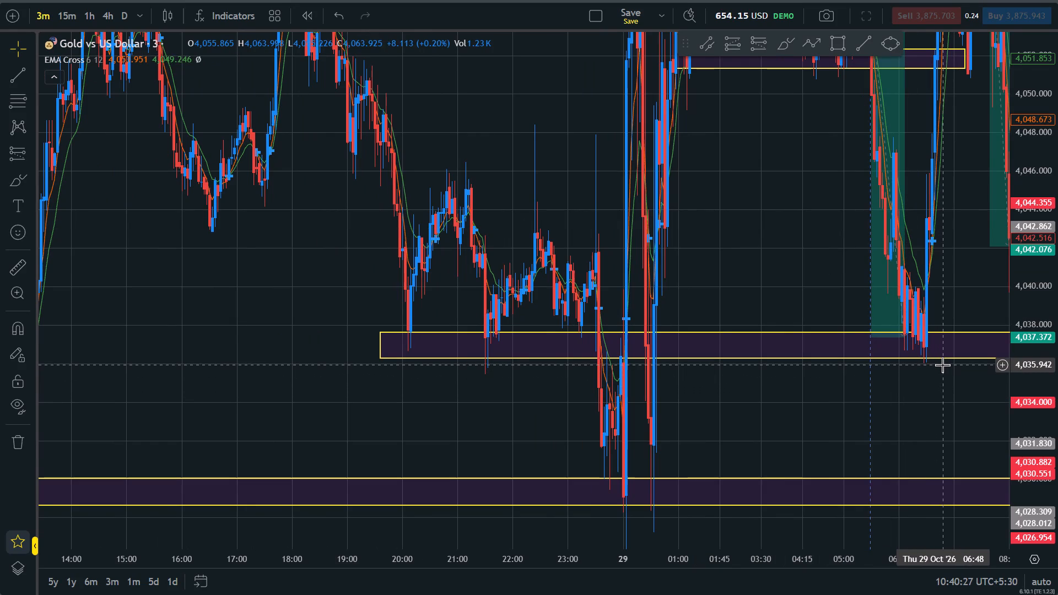
scroll(942, 365, up, 11)
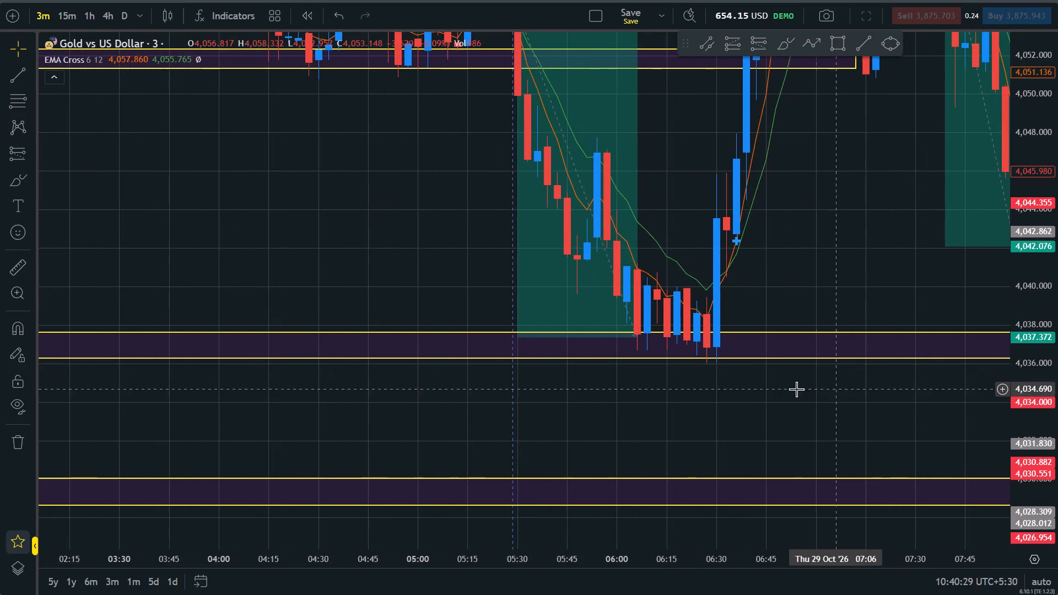
drag(714, 418, 723, 463)
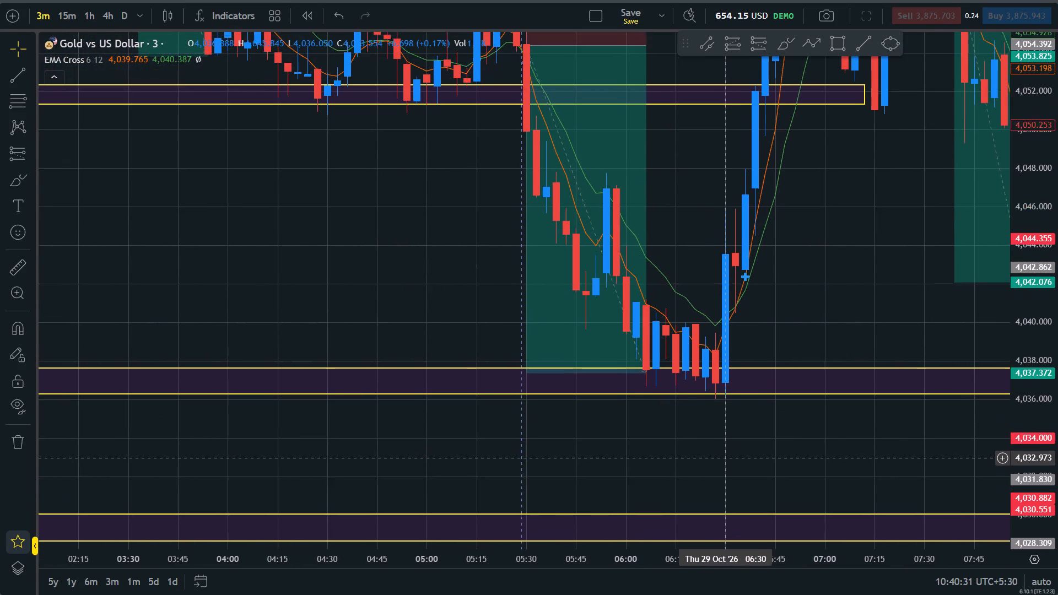
drag(723, 463, 704, 532)
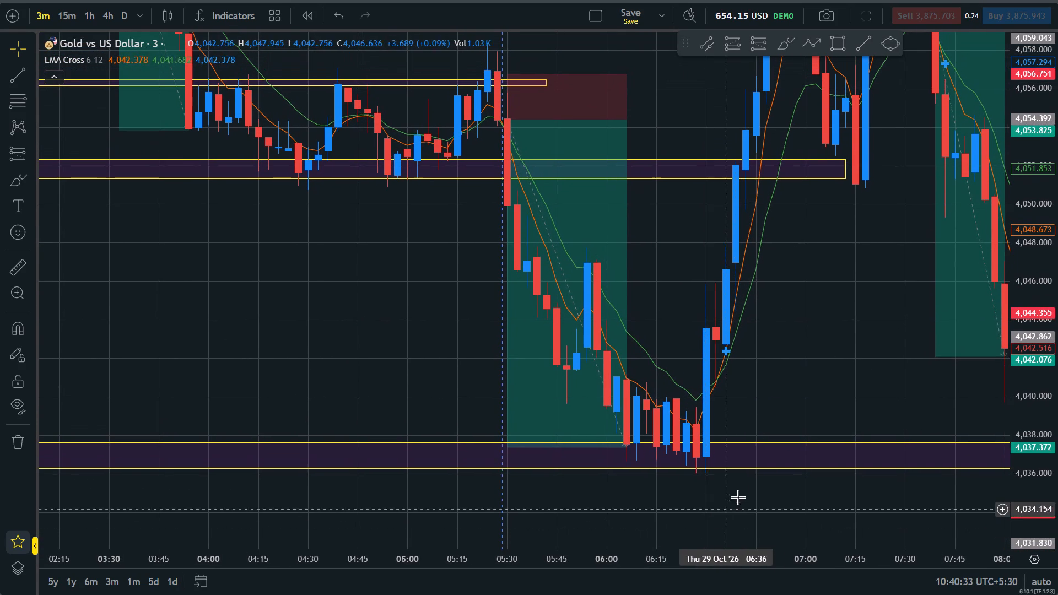
drag(732, 369, 732, 397)
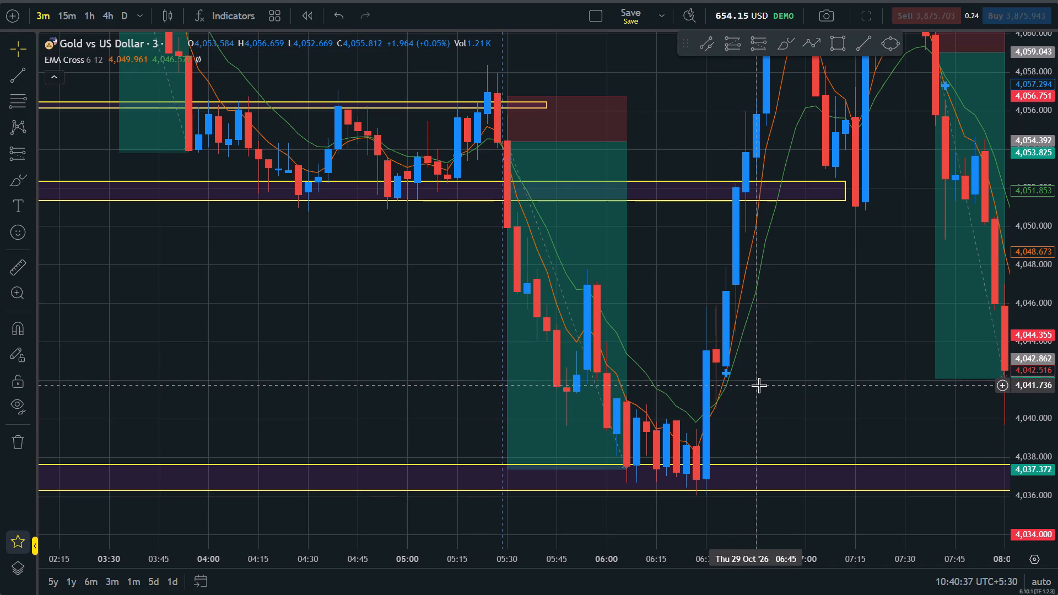
click(729, 346)
Review the three short positions and their surrounding zones on 29 October at a wider price and time scale.
drag(783, 352, 520, 563)
scroll(555, 526, down, 2)
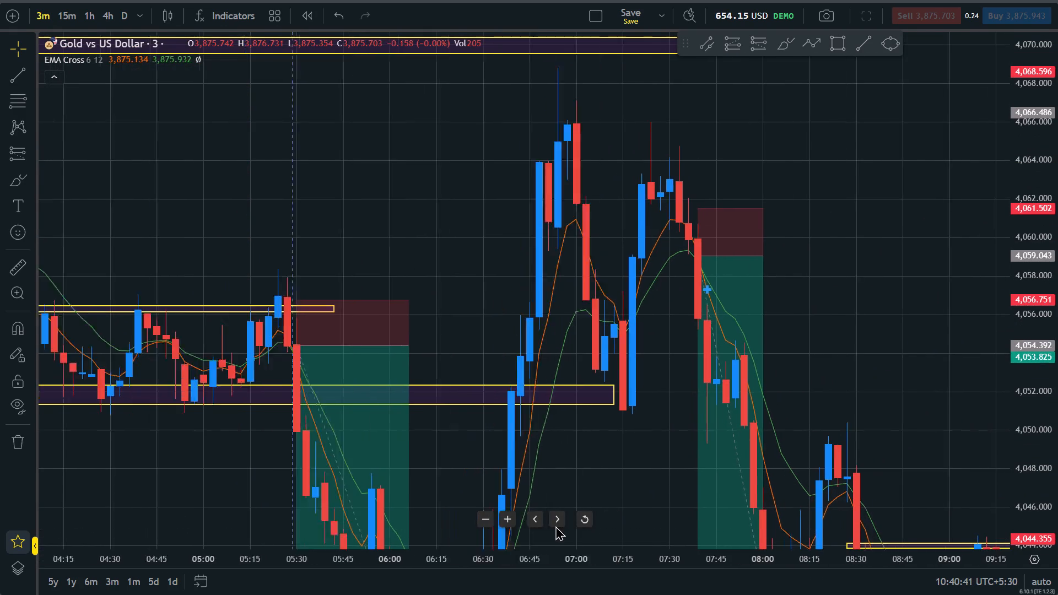
scroll(555, 526, down, 4)
drag(1057, 339, 1057, 518)
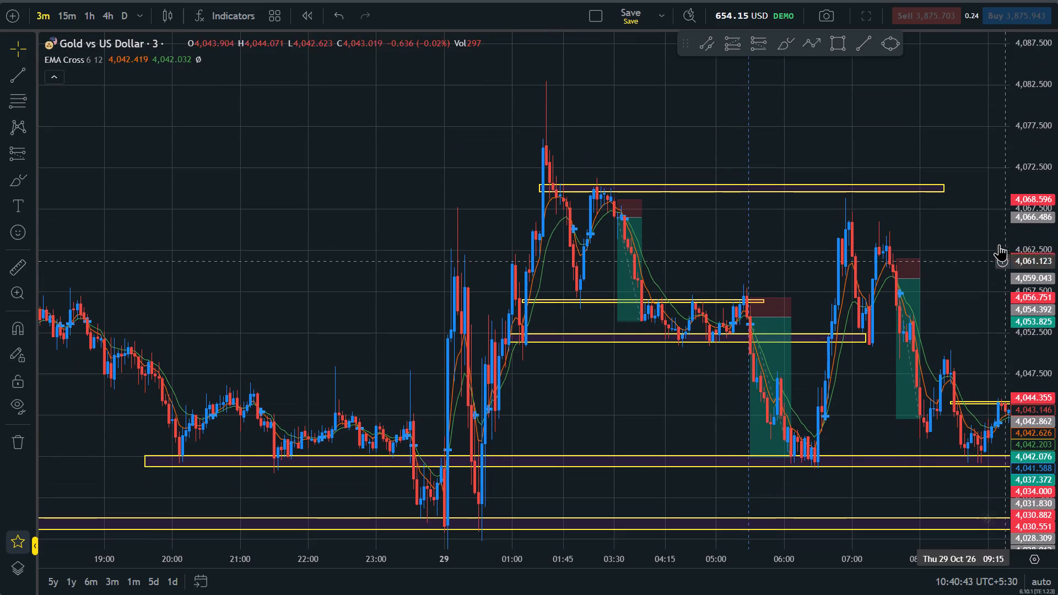
scroll(998, 242, up, 6)
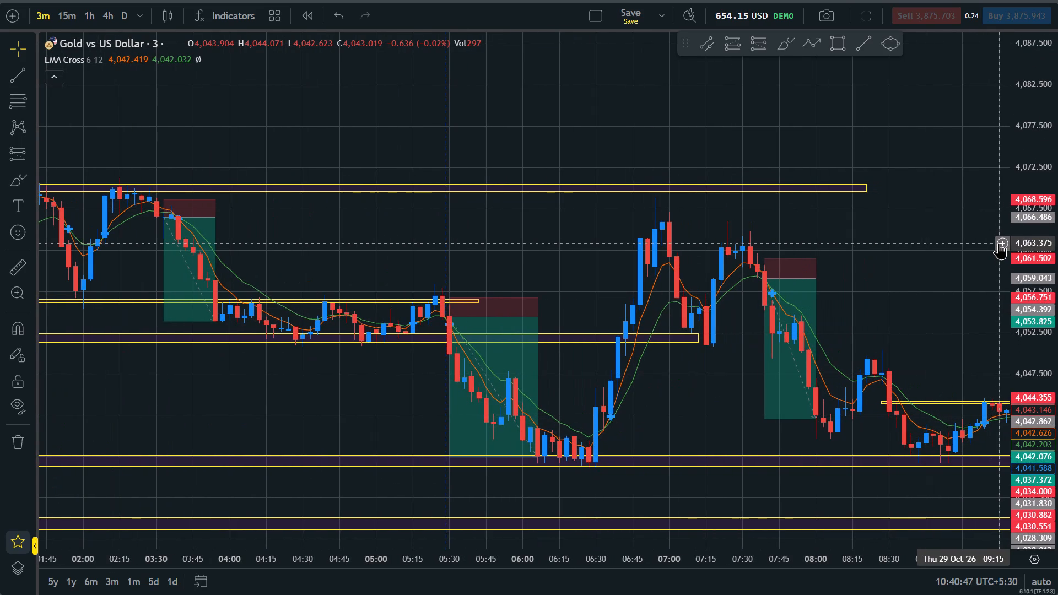
click(998, 242)
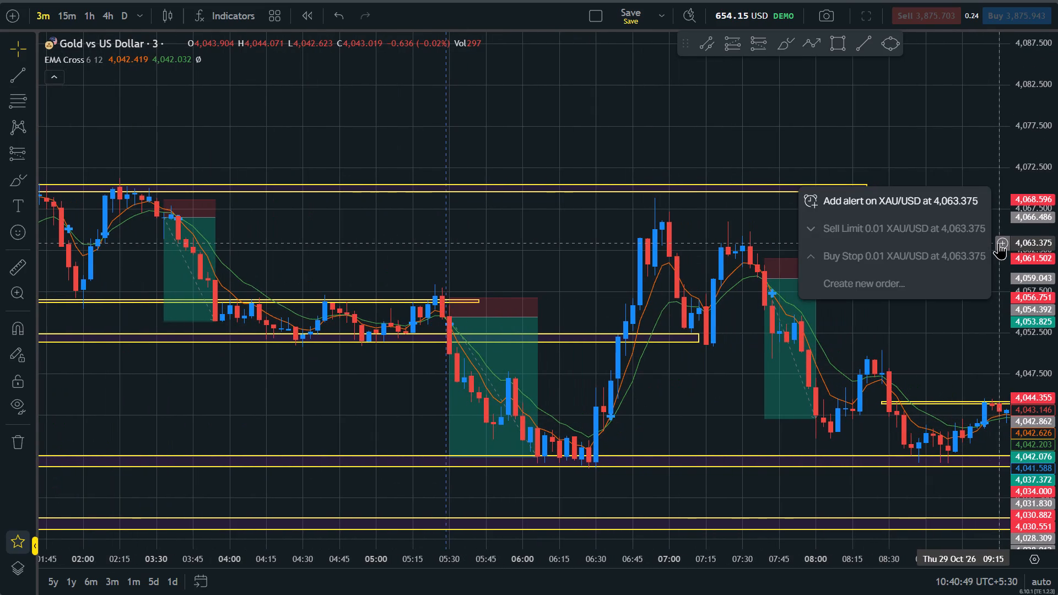
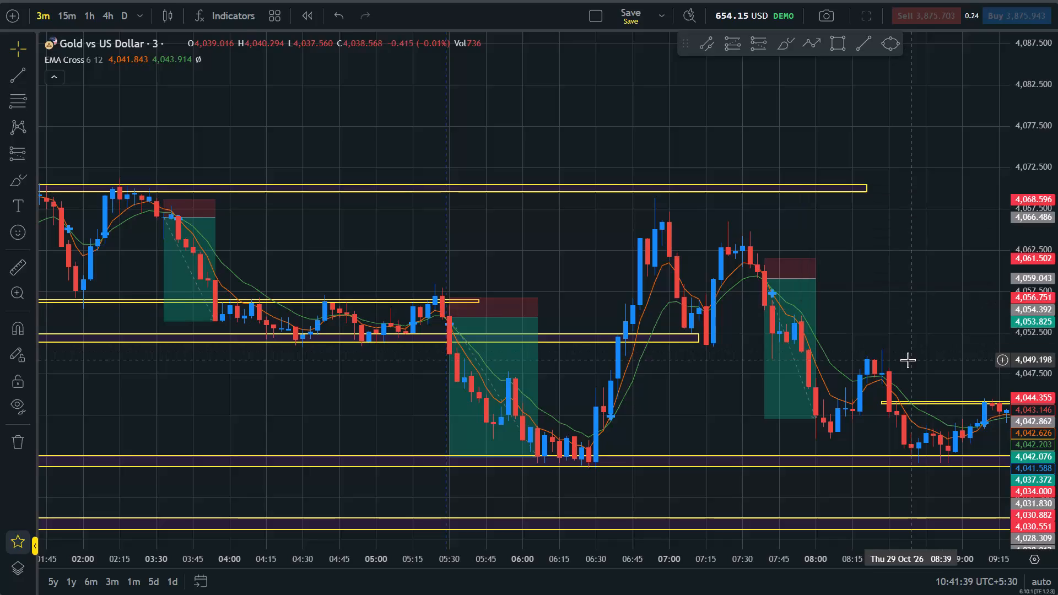
Extend the 07:39 short position's end to 08:15 and lower its target to about 4,039.774.
drag(926, 351, 877, 269)
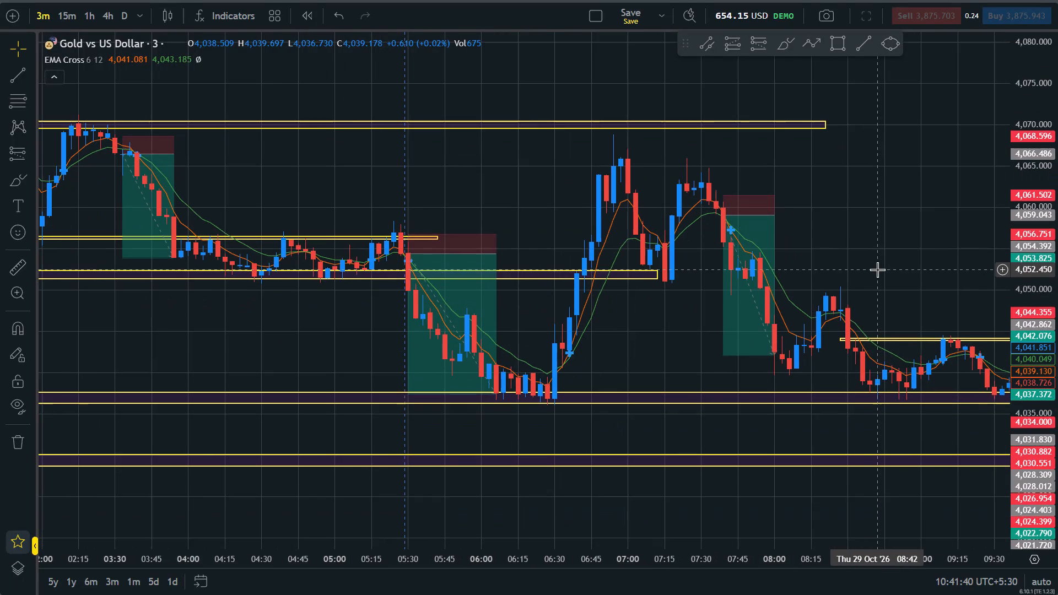
drag(870, 276, 741, 317)
drag(701, 239, 736, 247)
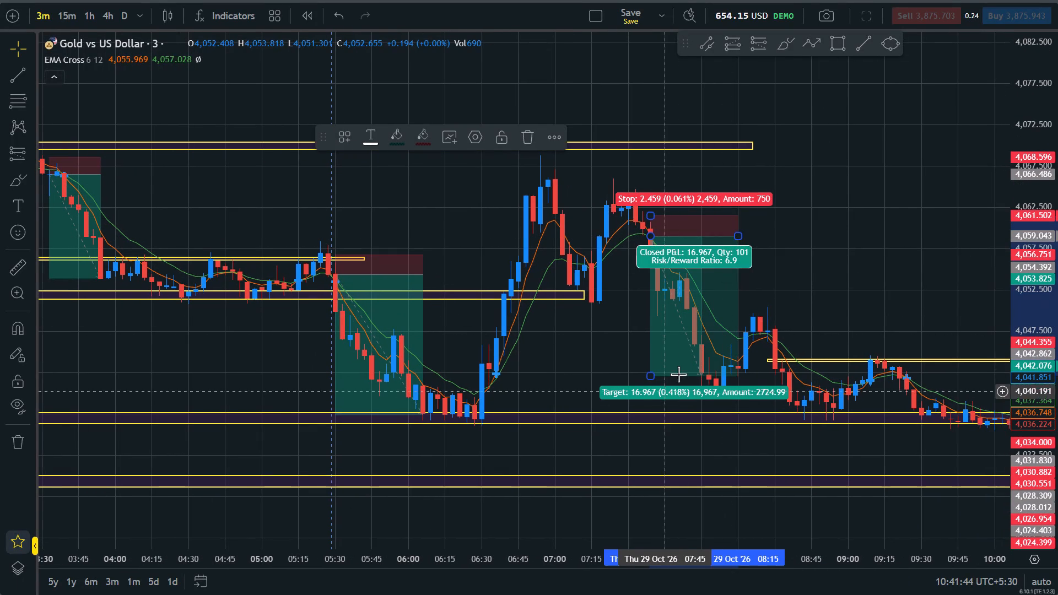
click(645, 374)
drag(651, 374, 658, 391)
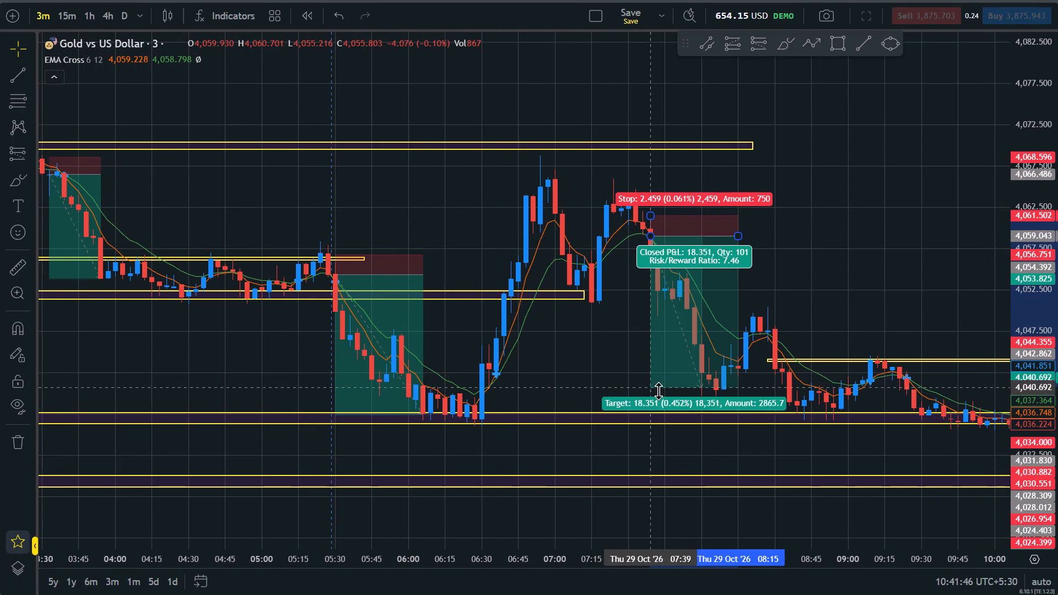
drag(658, 391, 659, 395)
Examine the price action from 08:30 to 11:30 around the 11:00 short position and the zones above and below it.
drag(617, 347, 518, 356)
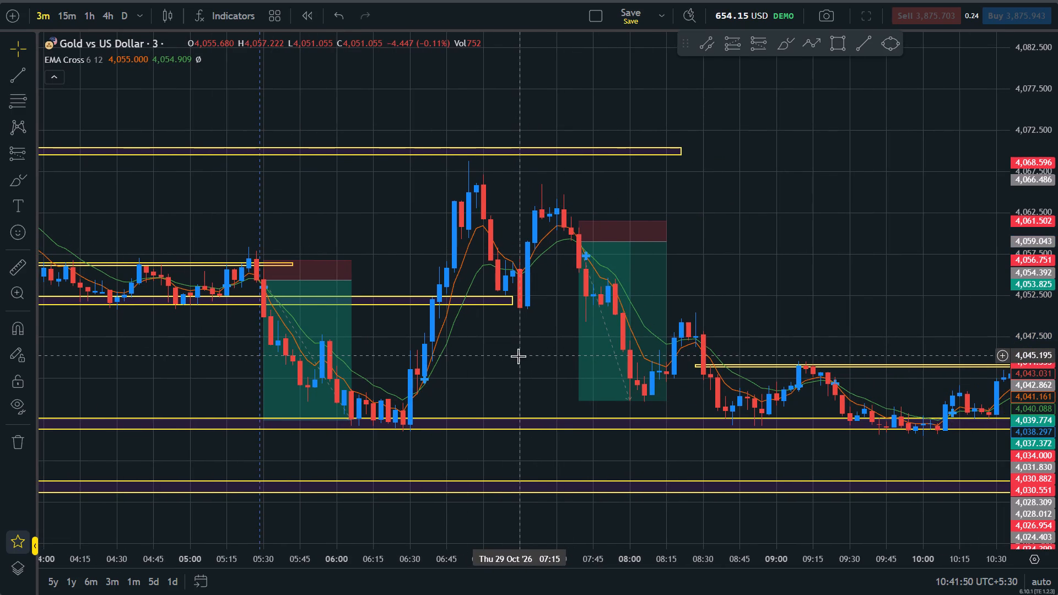
drag(770, 316, 579, 202)
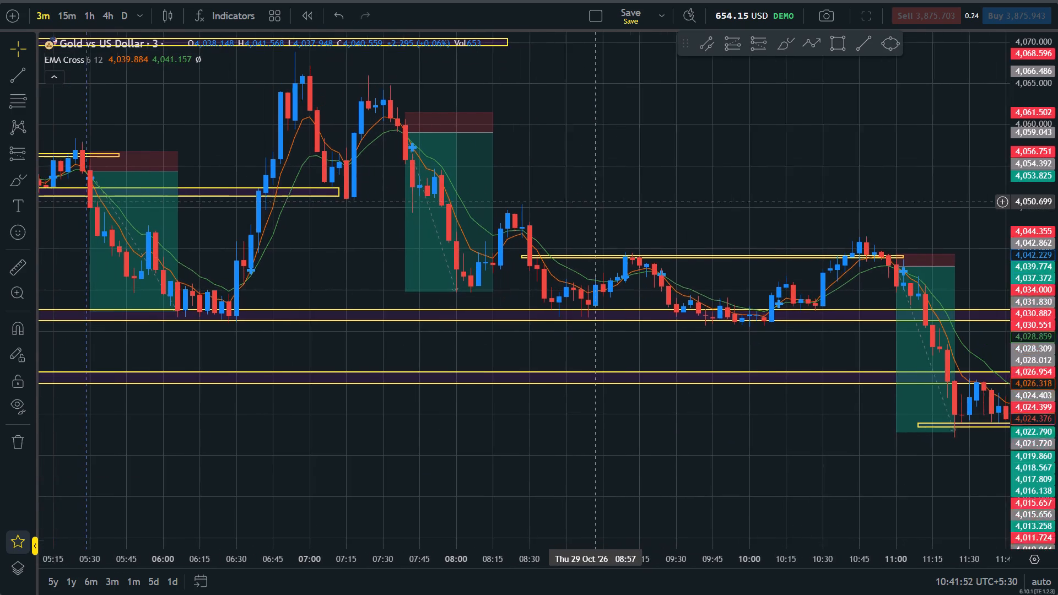
drag(579, 202, 577, 202)
drag(1056, 439, 1029, 143)
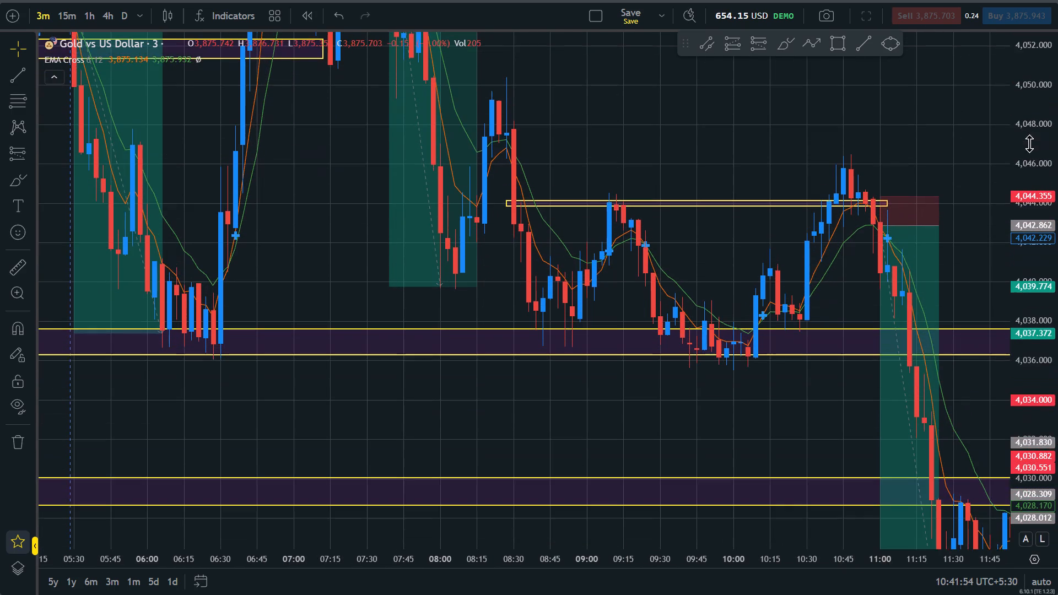
drag(832, 278, 768, 336)
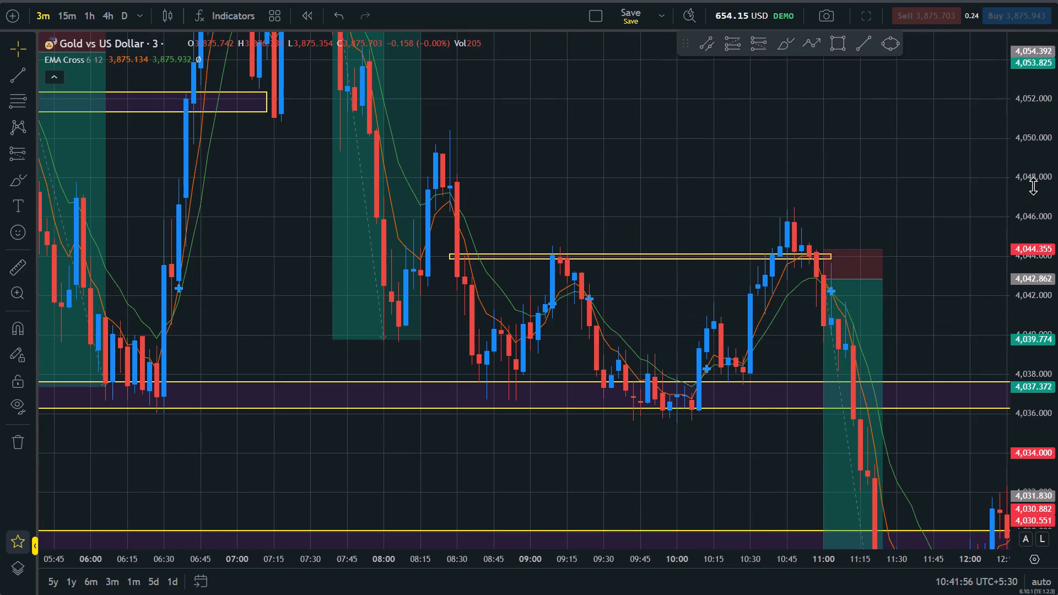
drag(1057, 357, 1037, 187)
drag(925, 322, 896, 203)
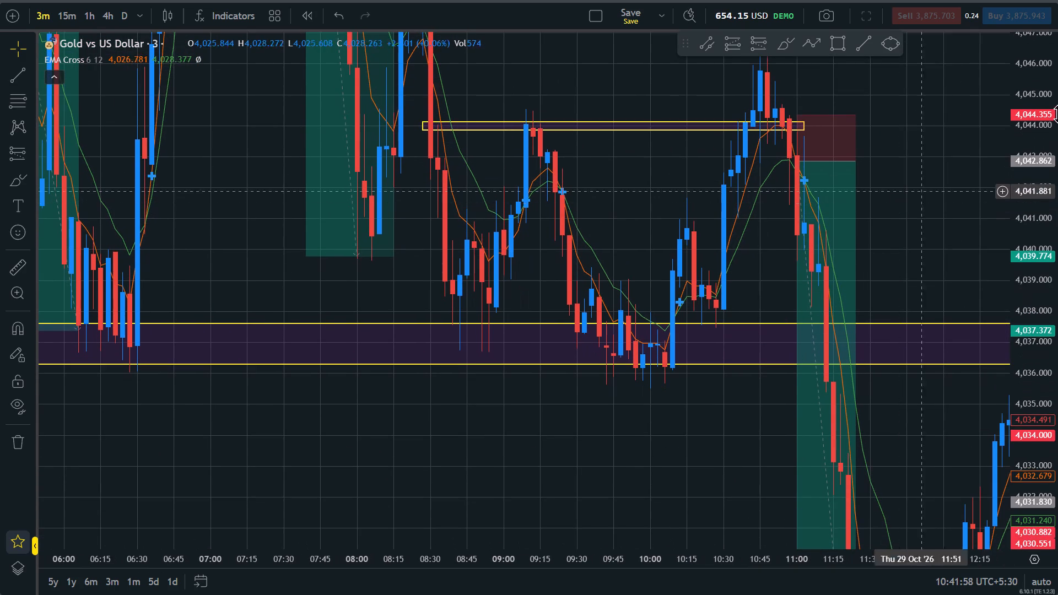
drag(1057, 187, 1057, 354)
drag(892, 381, 578, 287)
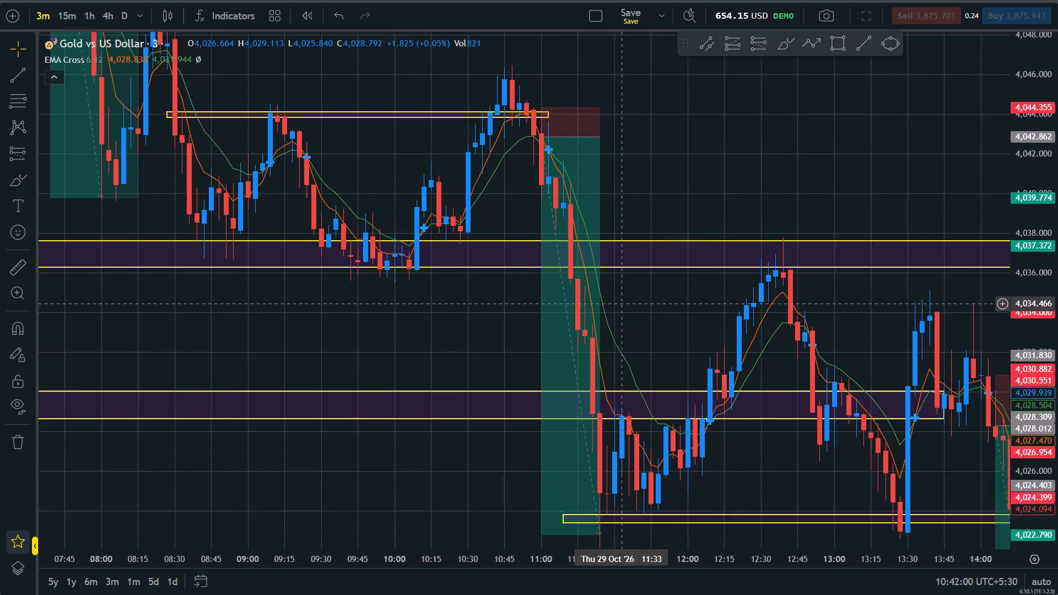
drag(578, 287, 534, 212)
Review the short positions near 14:06, 17:00 and 20:27 against the zones around 4,037, 4,024 and 4,017.
drag(812, 201, 552, 218)
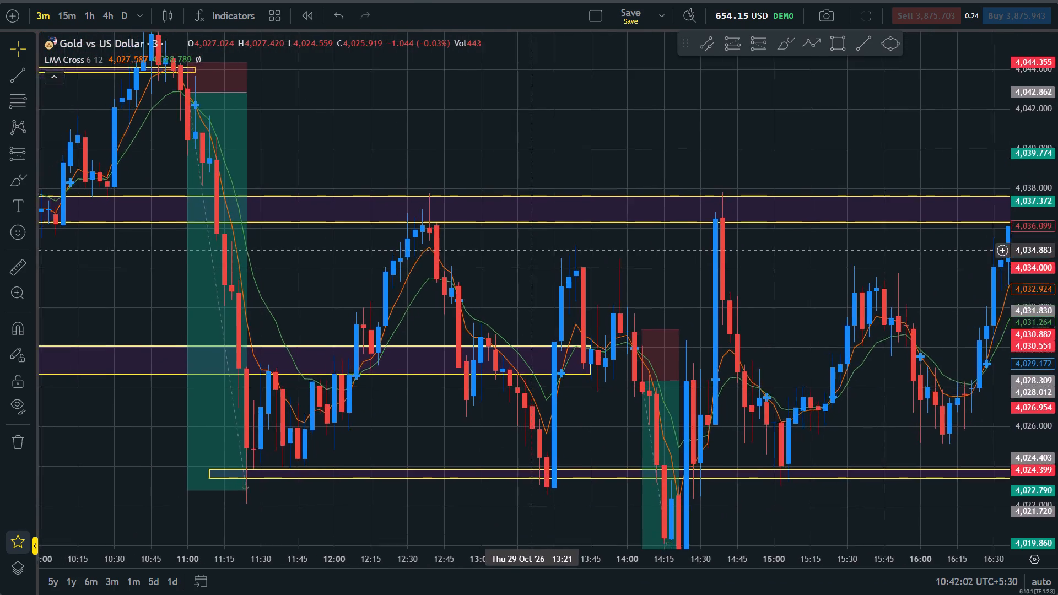
drag(552, 218, 689, 128)
scroll(689, 128, up, 1)
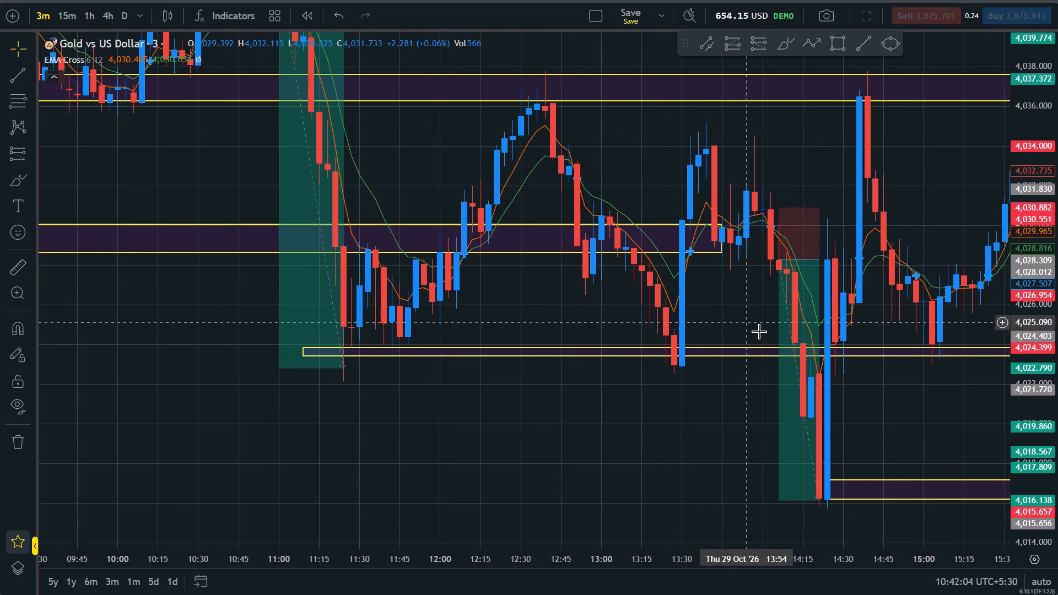
drag(760, 332, 370, 396)
drag(836, 318, 609, 378)
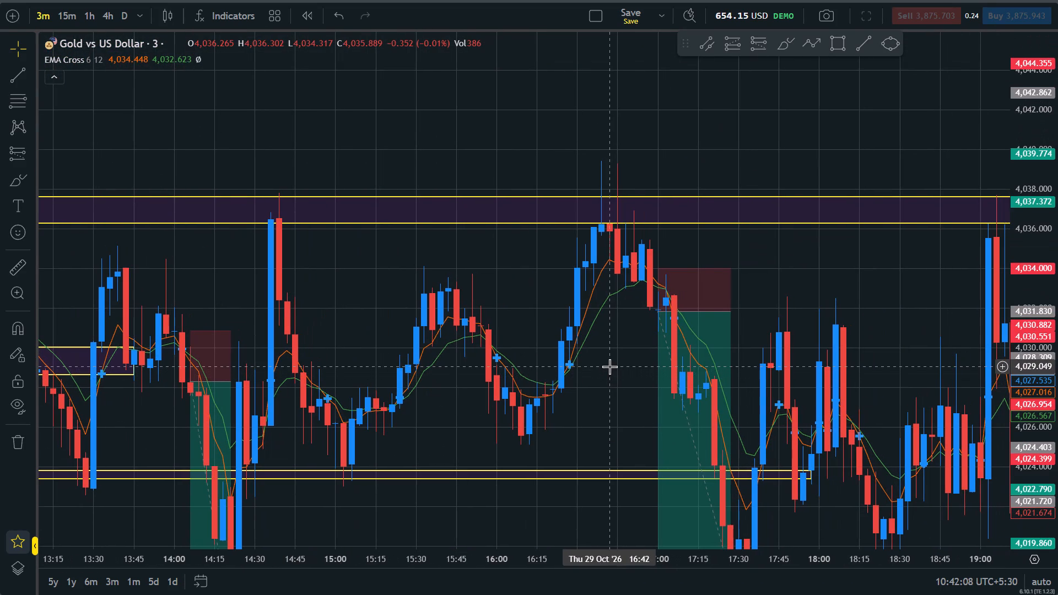
drag(606, 411, 466, 166)
drag(886, 142, 710, 202)
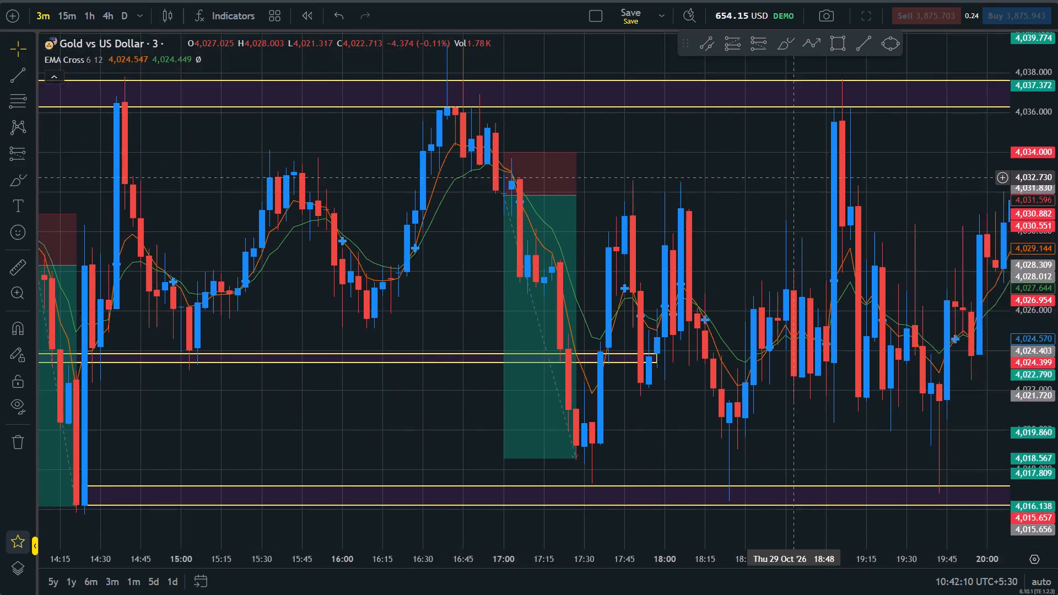
drag(710, 202, 267, 226)
drag(471, 207, 634, 153)
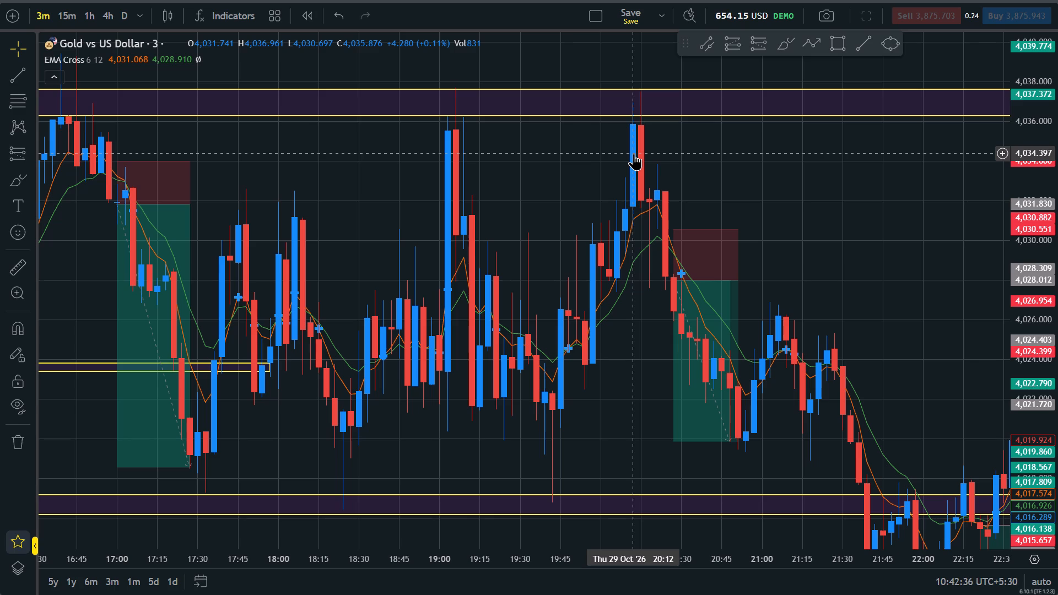
scroll(634, 153, up, 1)
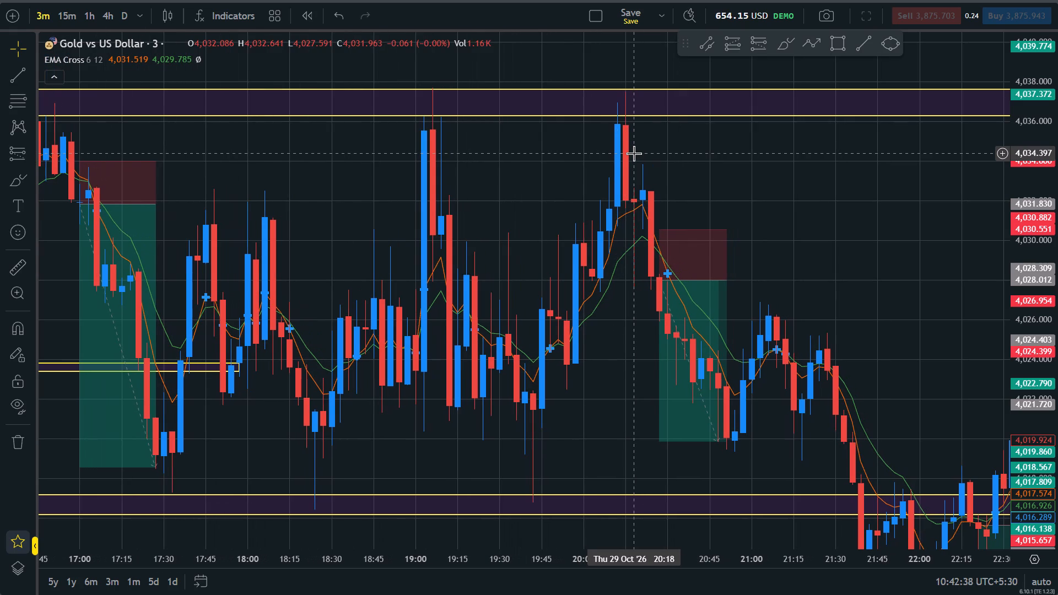
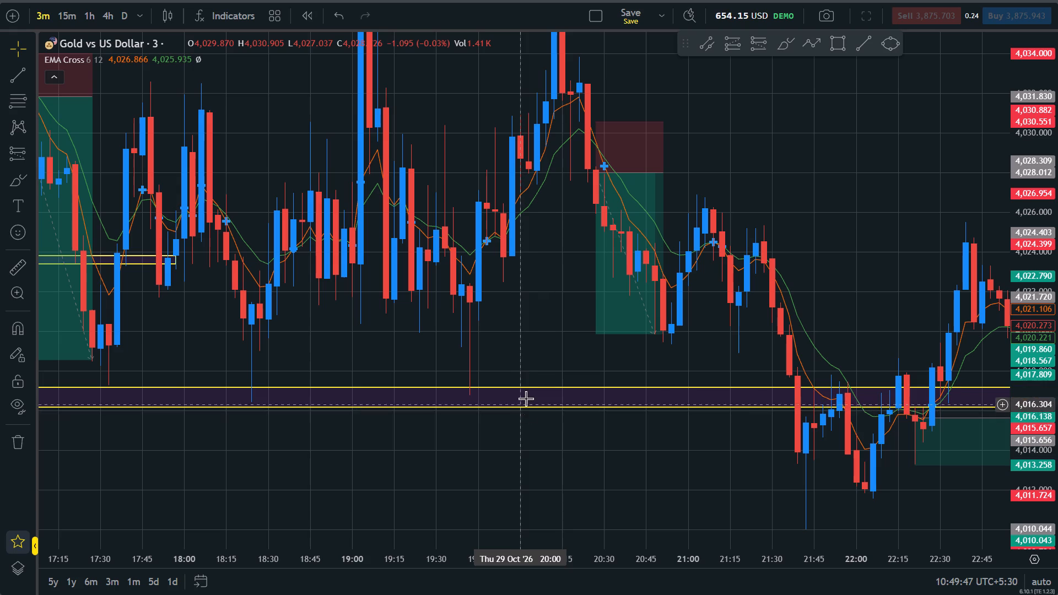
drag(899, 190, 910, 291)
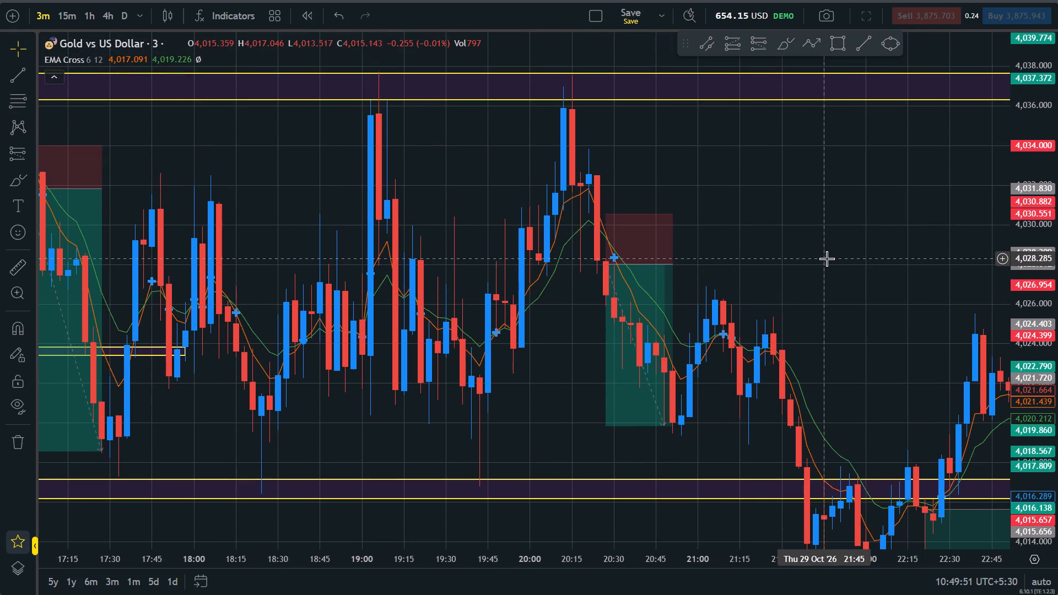
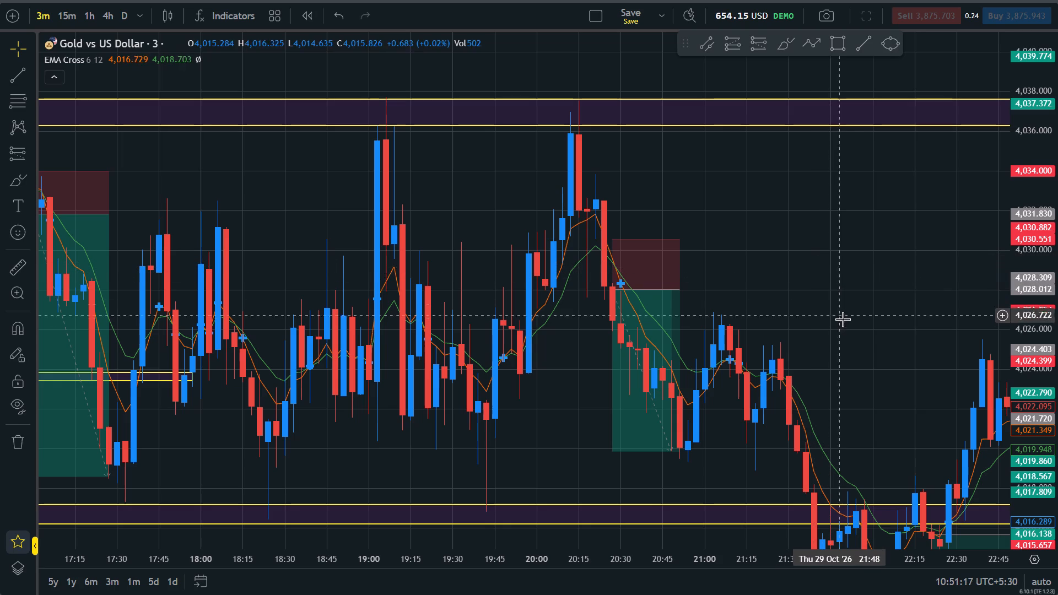
Examine the short positions between the upper and lower zones on 29 October, comparing the evening trade with the earlier ones.
drag(842, 311, 851, 281)
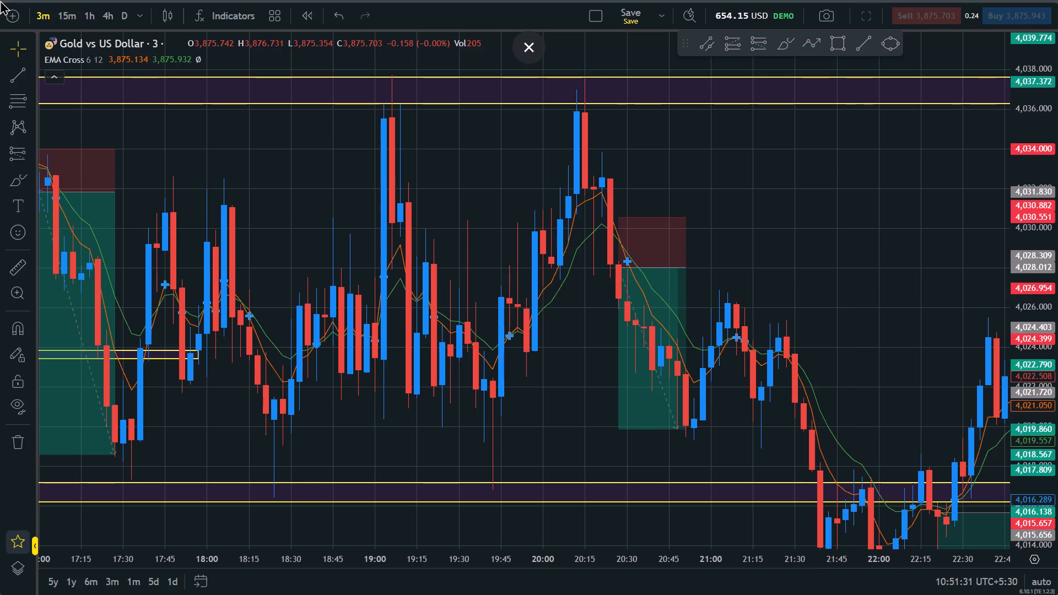
drag(397, 11, 614, 217)
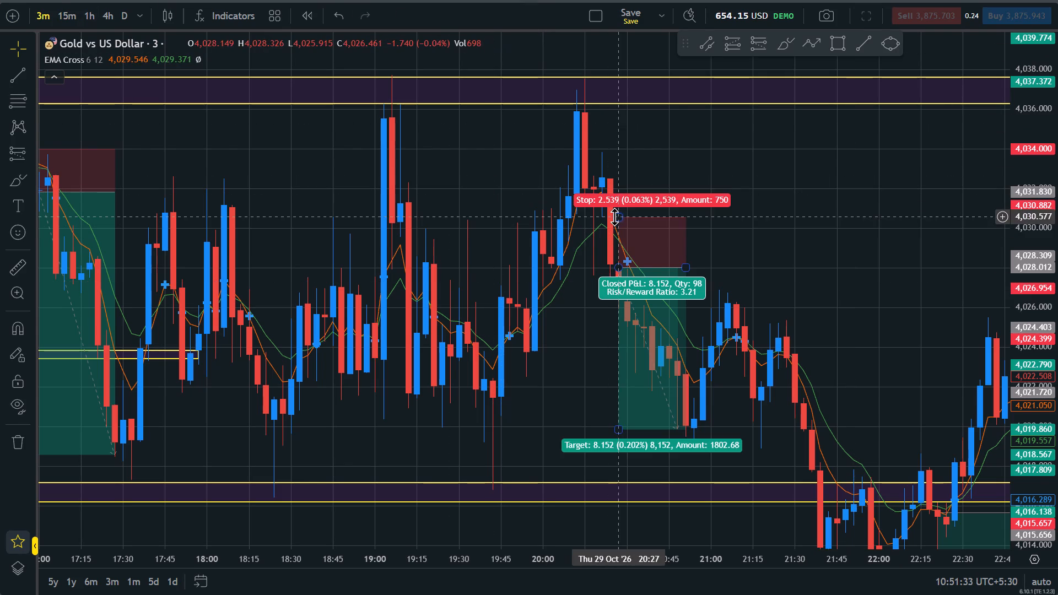
drag(501, 146, 618, 194)
scroll(618, 194, down, 7)
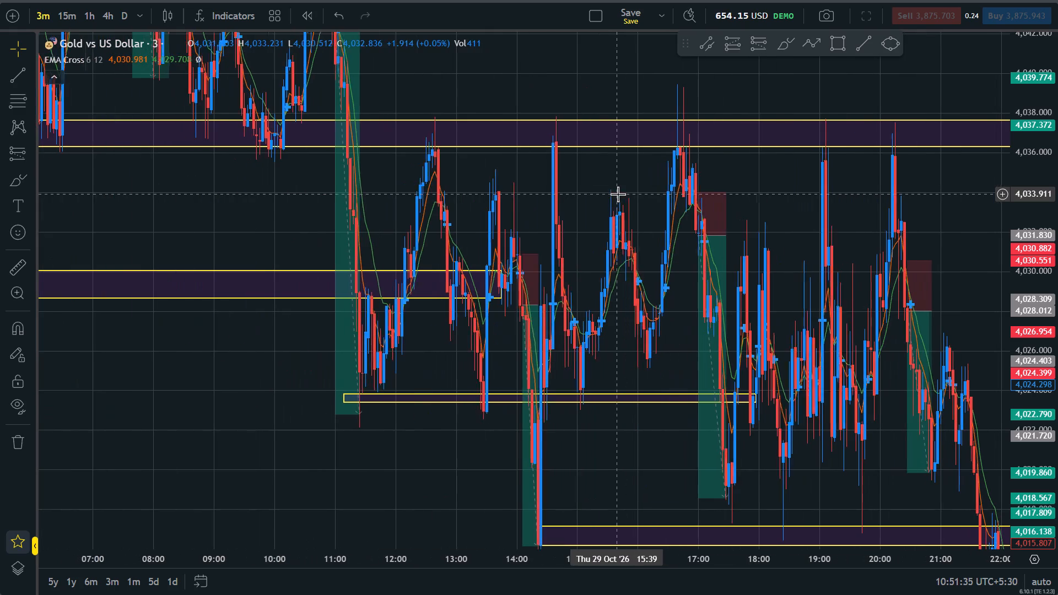
drag(1057, 235, 1057, 471)
drag(800, 259, 760, 285)
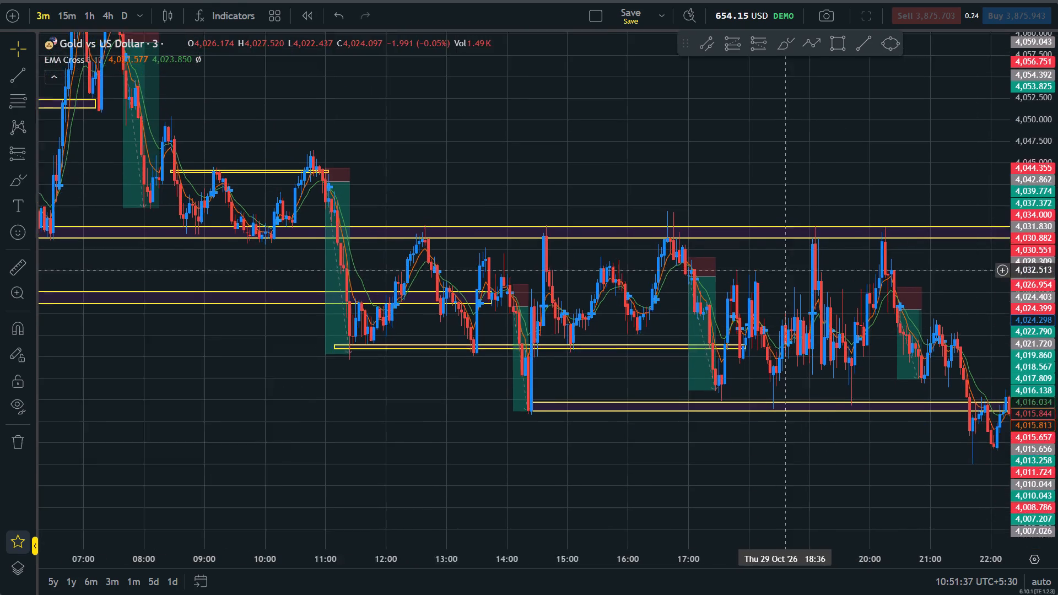
drag(760, 285, 758, 286)
scroll(758, 286, up, 6)
Examine the price action through the lower zone between 21:30 and 23:30 on 29 October for a possible short setup.
drag(871, 337, 746, 255)
drag(1057, 403, 1057, 380)
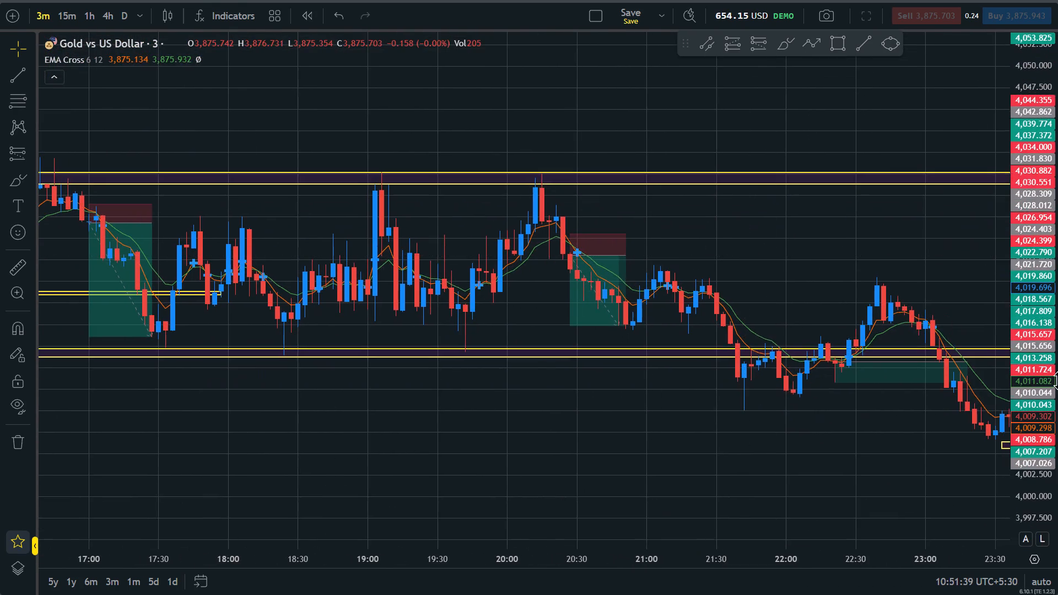
drag(1057, 380, 1005, 152)
drag(830, 295, 632, 261)
scroll(632, 261, up, 2)
drag(591, 257, 678, 266)
drag(1057, 456, 1035, 289)
drag(905, 317, 932, 170)
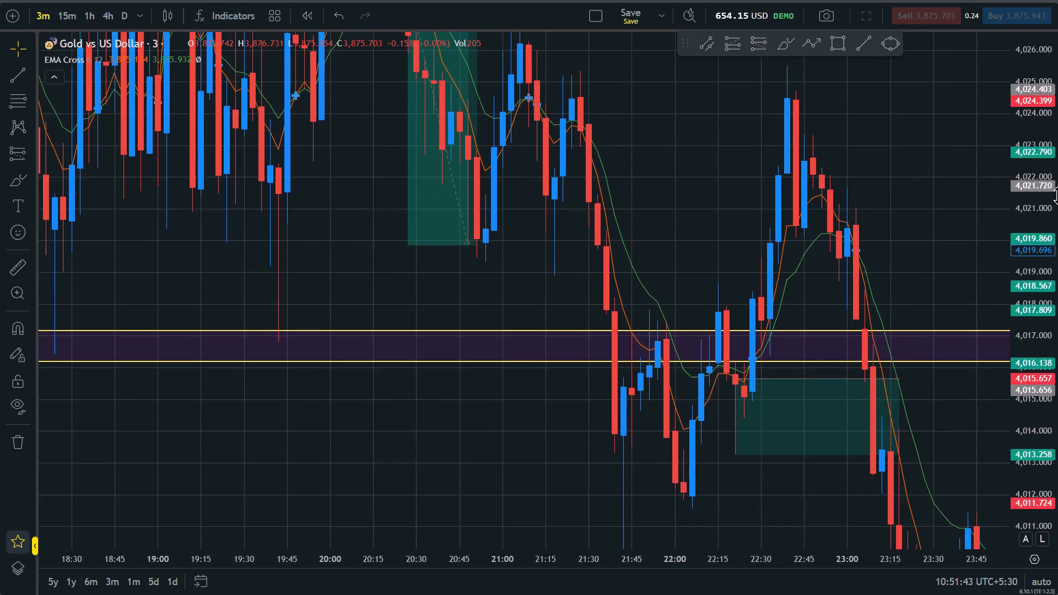
drag(1057, 221, 1055, 345)
drag(938, 279, 932, 299)
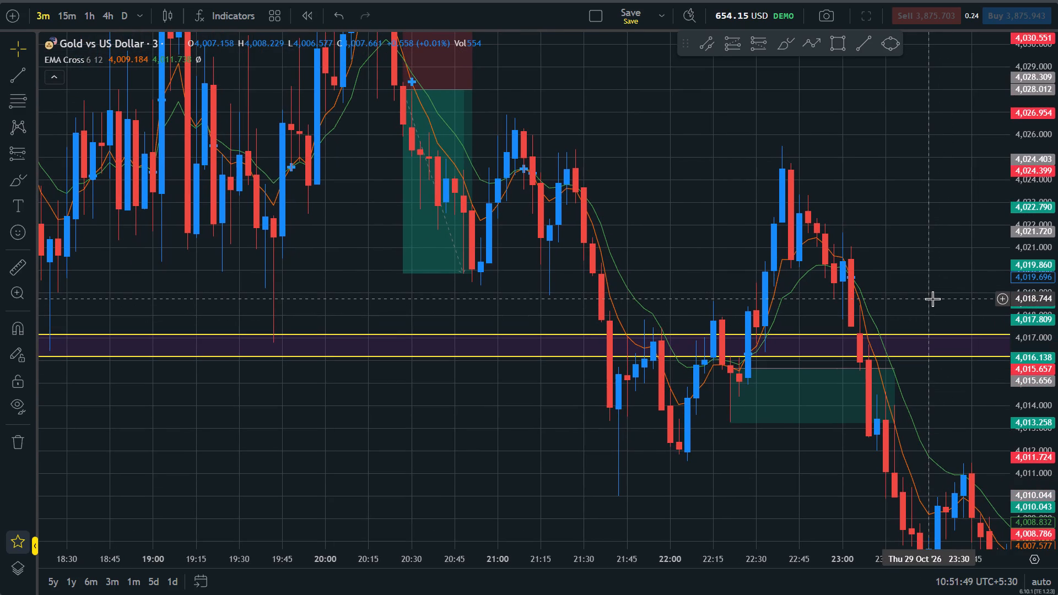
click(877, 266)
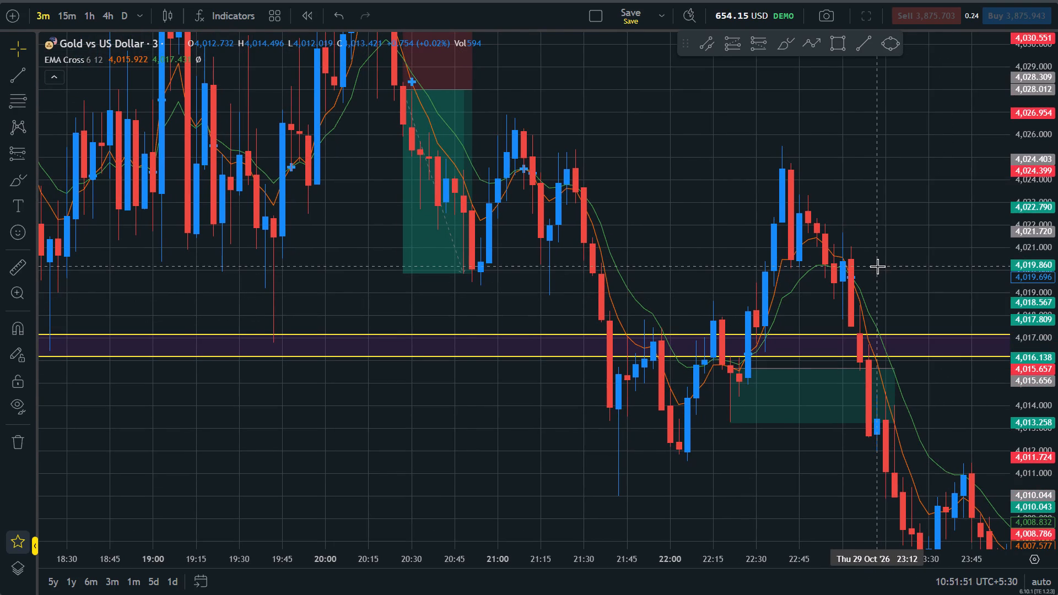
Compare the late-evening drop through the lower zone with the wider 29 October zones and short positions.
scroll(877, 266, down, 4)
drag(1057, 212, 1057, 348)
drag(851, 209, 811, 182)
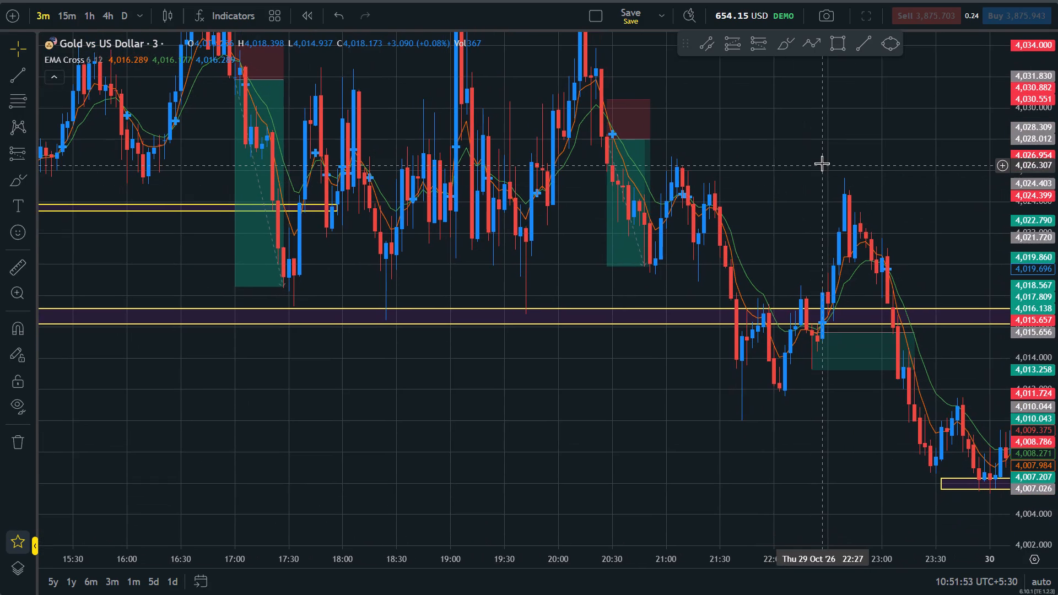
drag(823, 172, 830, 235)
scroll(830, 235, down, 4)
drag(1057, 266, 1057, 333)
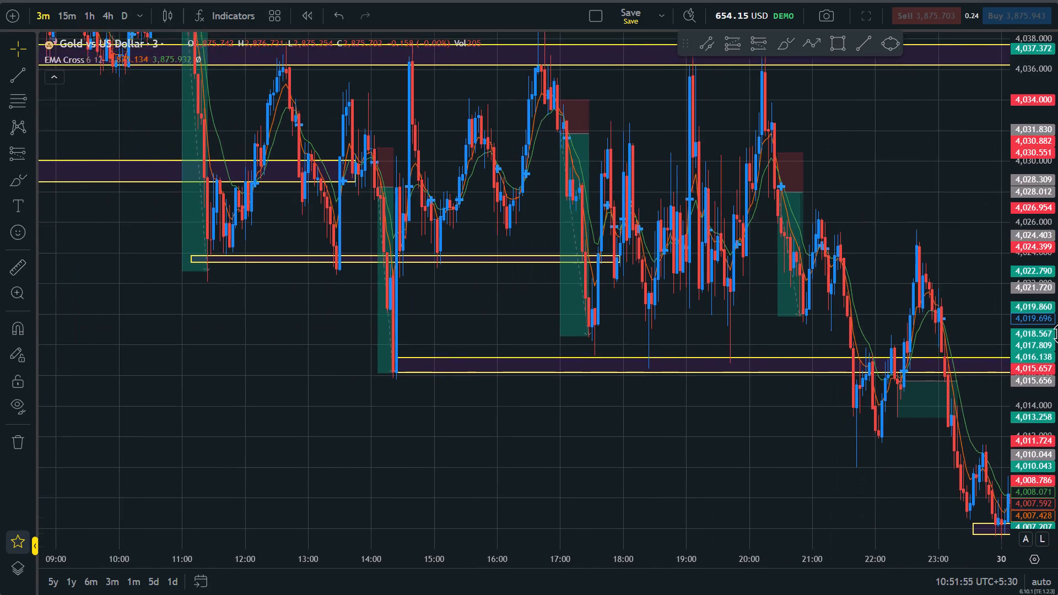
drag(1057, 333, 1057, 370)
drag(936, 238, 895, 310)
scroll(895, 310, up, 3)
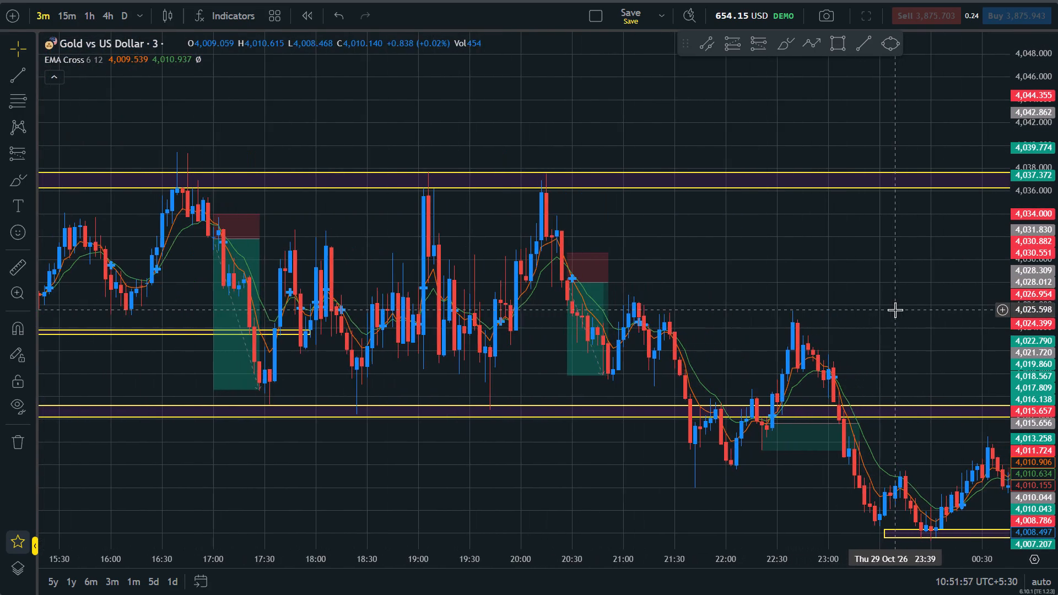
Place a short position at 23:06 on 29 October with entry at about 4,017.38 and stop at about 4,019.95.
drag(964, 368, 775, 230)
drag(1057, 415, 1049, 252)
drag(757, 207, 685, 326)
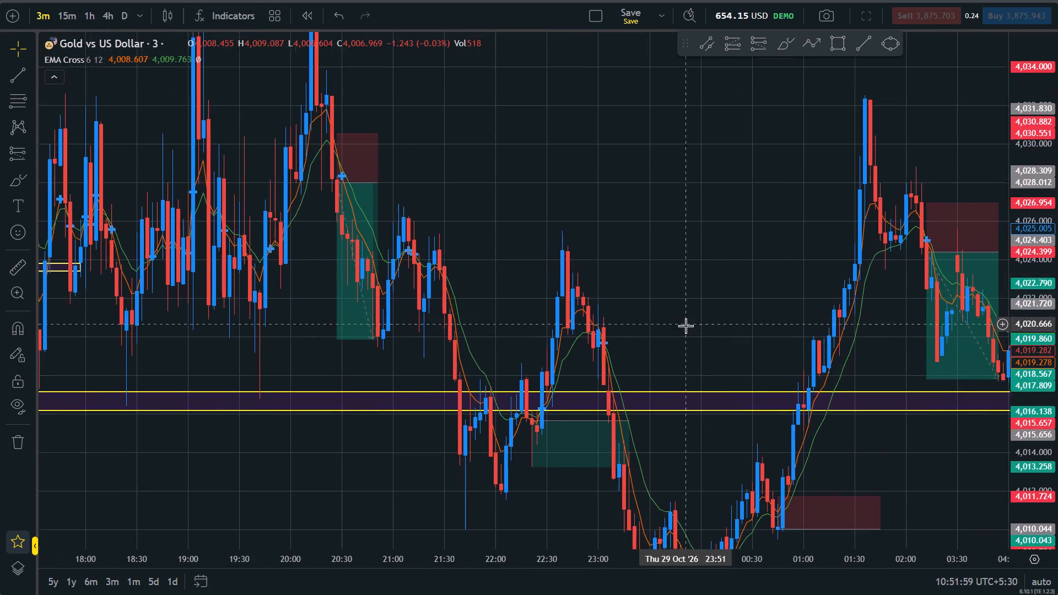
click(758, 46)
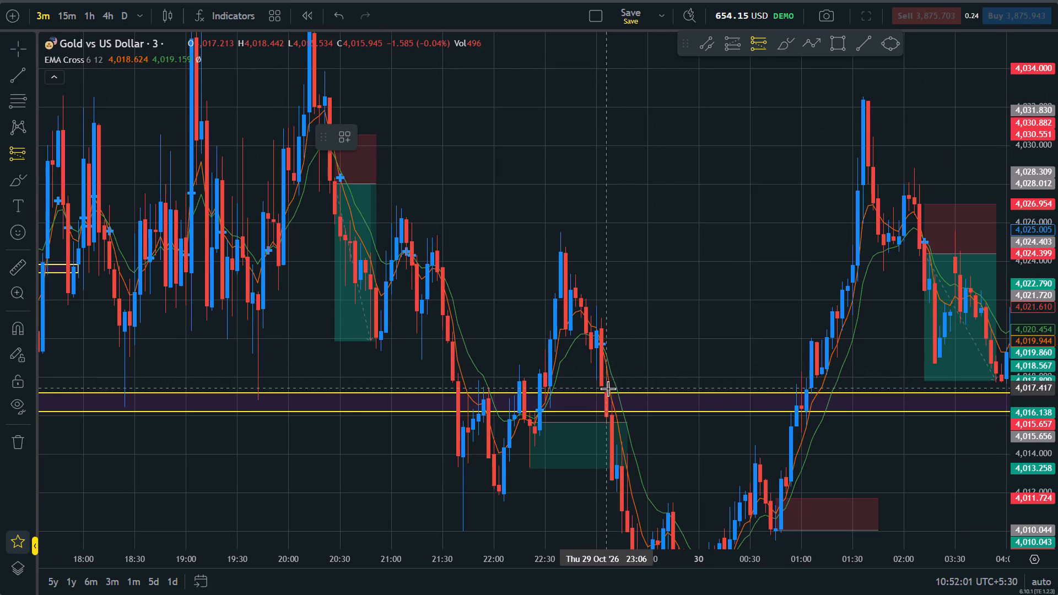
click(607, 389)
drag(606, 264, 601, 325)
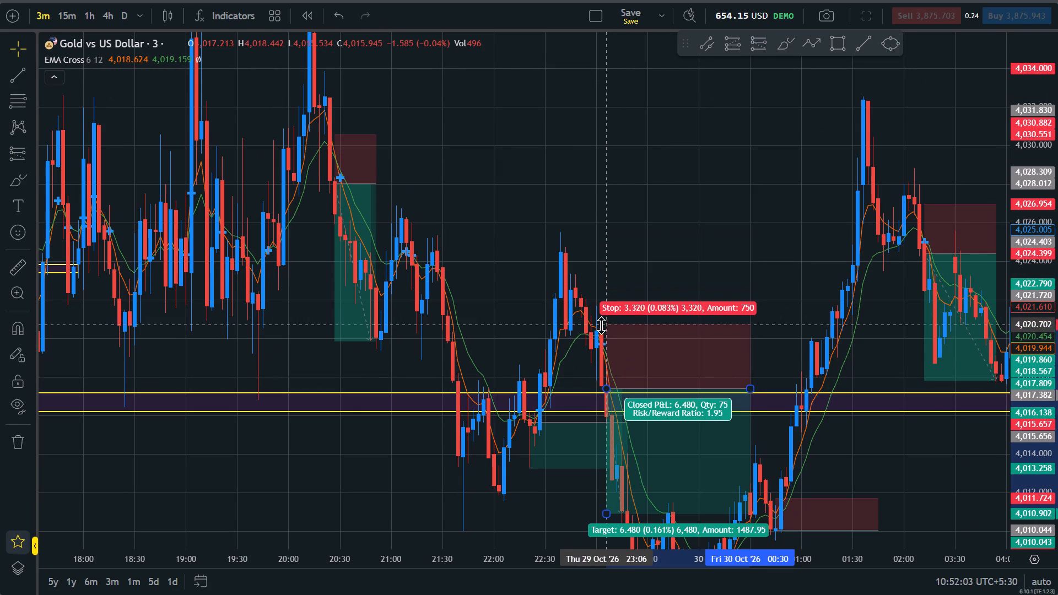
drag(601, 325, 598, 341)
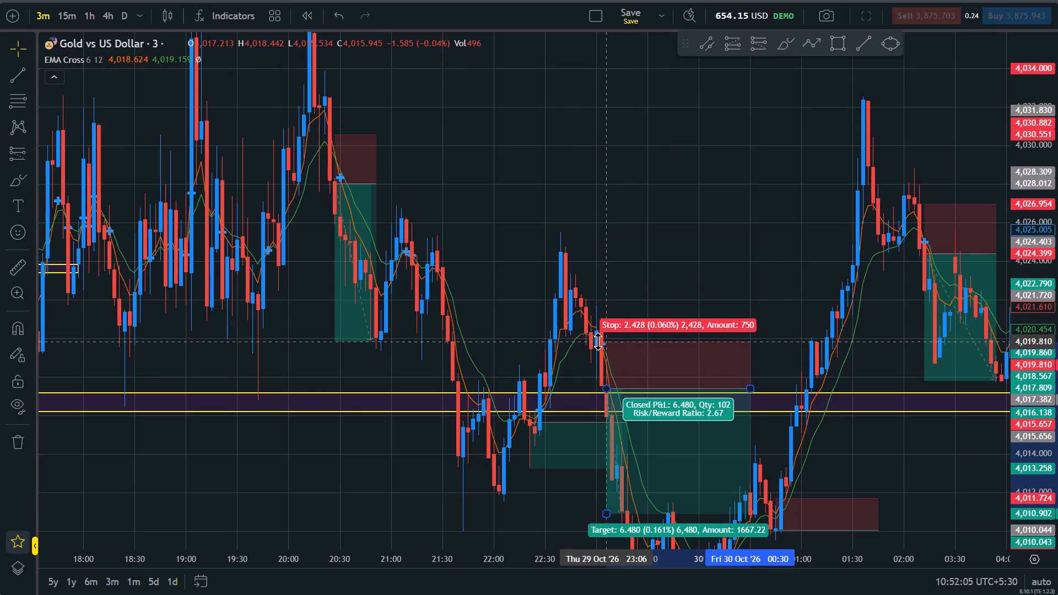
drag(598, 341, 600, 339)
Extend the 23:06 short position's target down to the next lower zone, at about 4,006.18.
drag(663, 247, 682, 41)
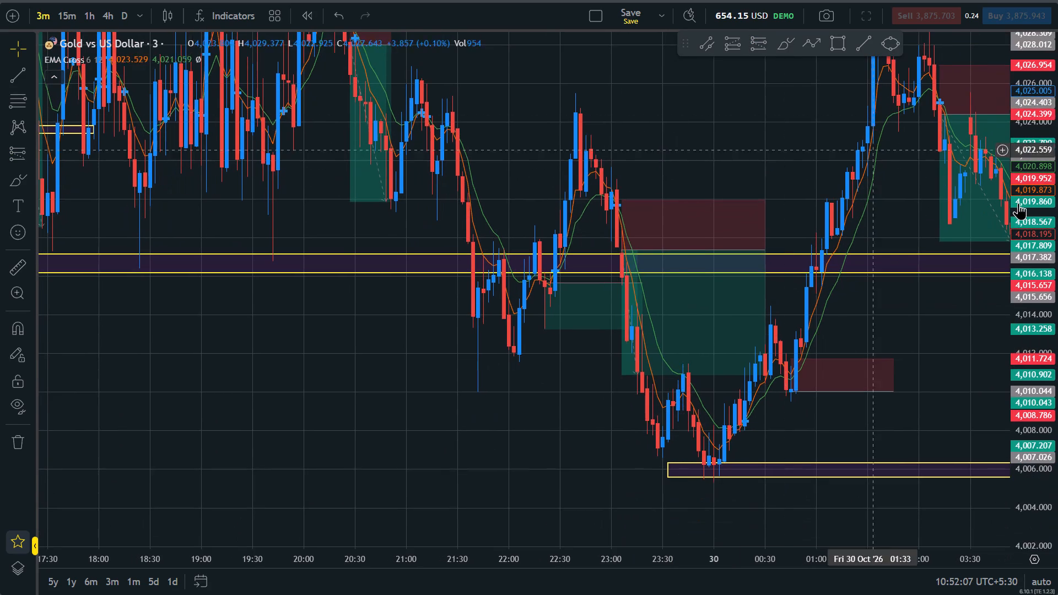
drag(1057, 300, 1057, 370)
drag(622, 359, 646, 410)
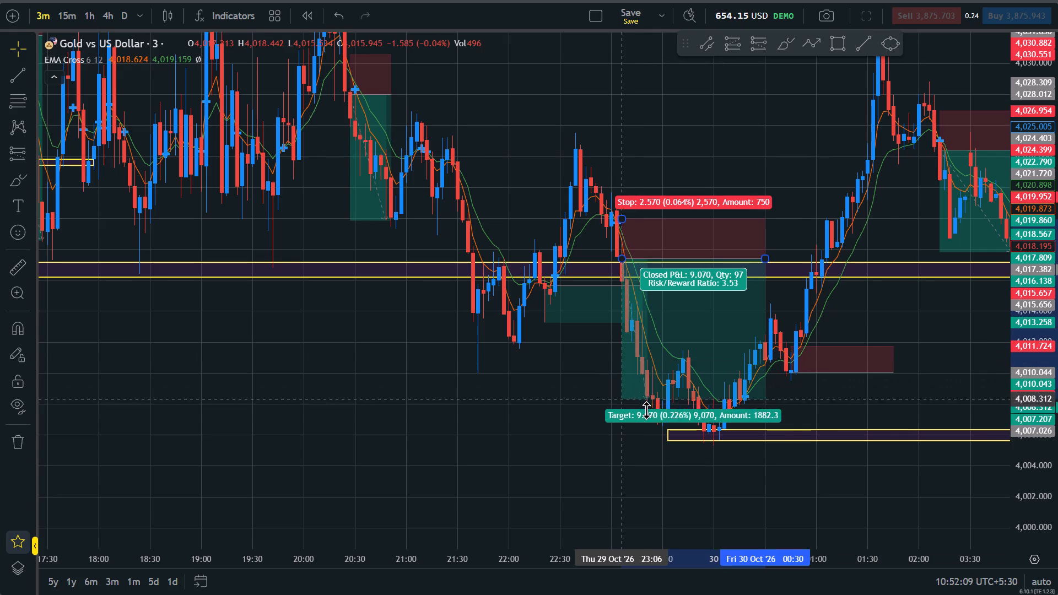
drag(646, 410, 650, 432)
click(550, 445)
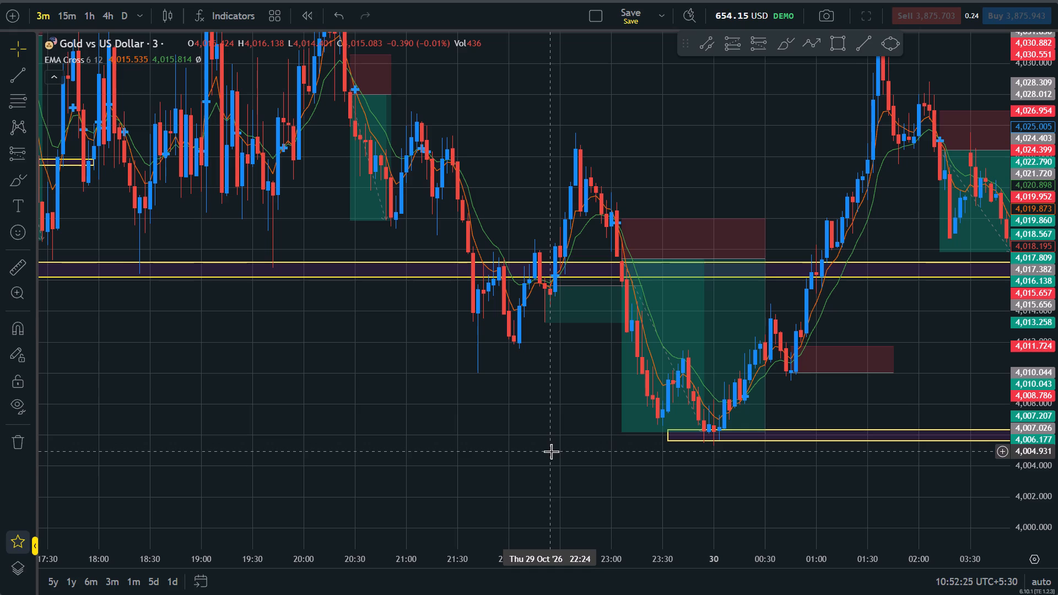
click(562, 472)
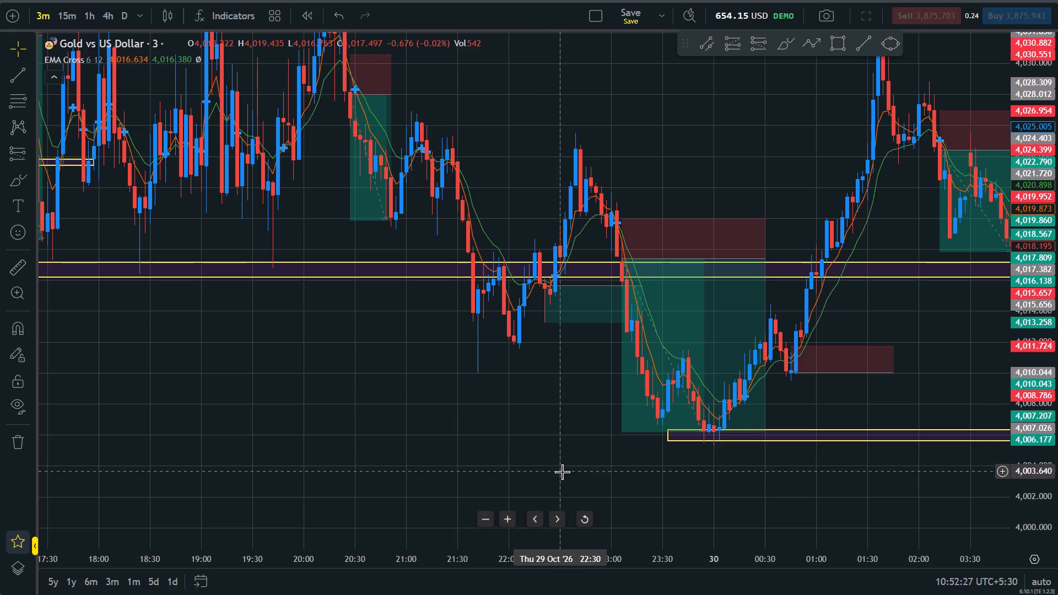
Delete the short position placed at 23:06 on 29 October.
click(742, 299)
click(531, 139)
Go back to the early hours of 29 October and examine the short positions near 03:30 and 05:30 against their zones.
drag(724, 201, 776, 315)
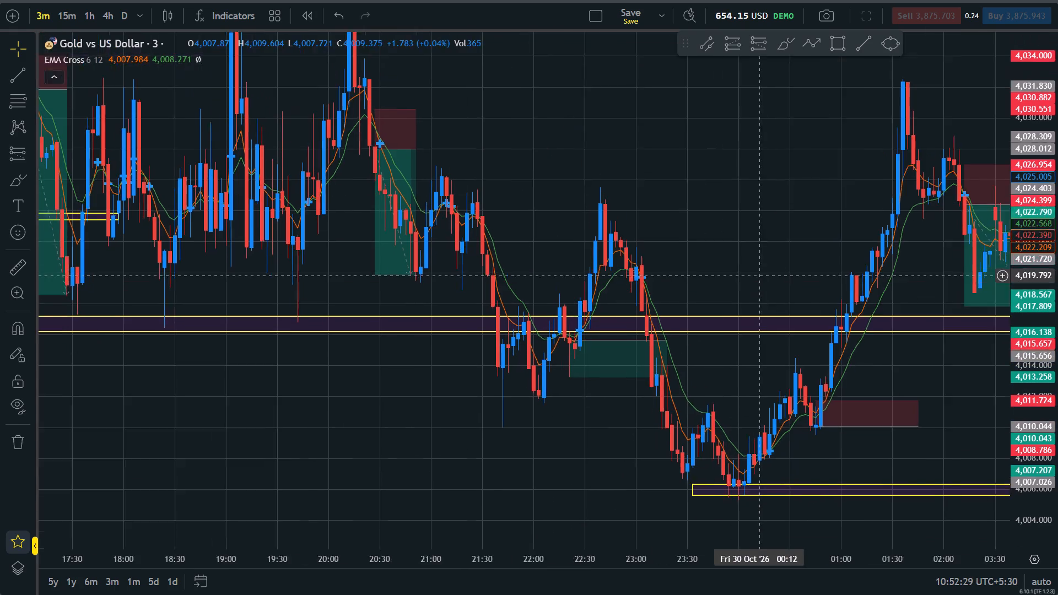
drag(776, 315, 788, 354)
scroll(788, 354, down, 3)
drag(785, 221, 1057, 264)
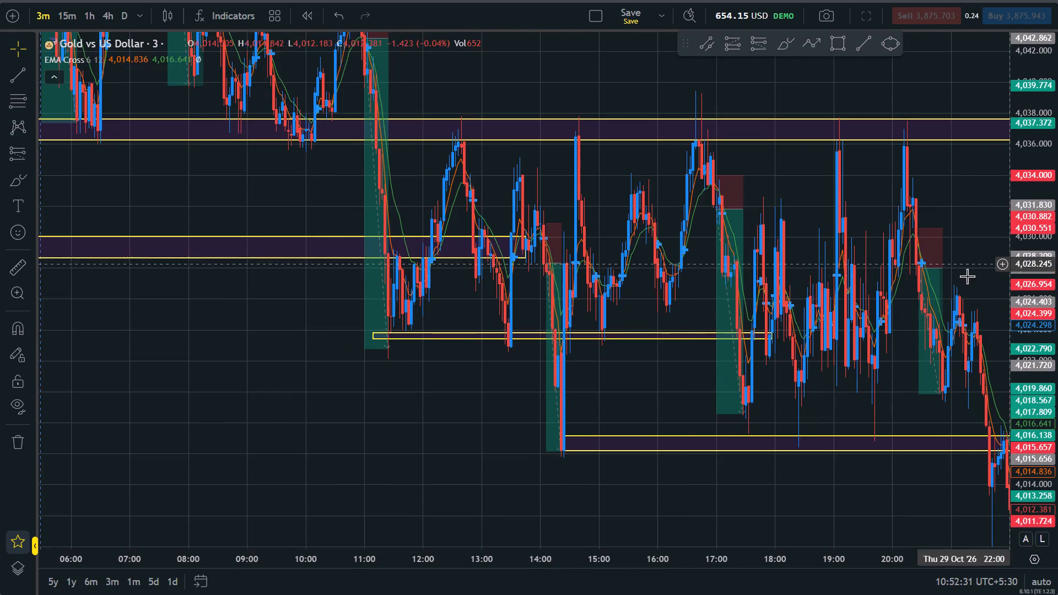
drag(219, 184, 910, 448)
drag(609, 255, 698, 360)
scroll(698, 360, up, 6)
drag(325, 322, 672, 411)
drag(634, 173, 687, 297)
drag(884, 283, 547, 187)
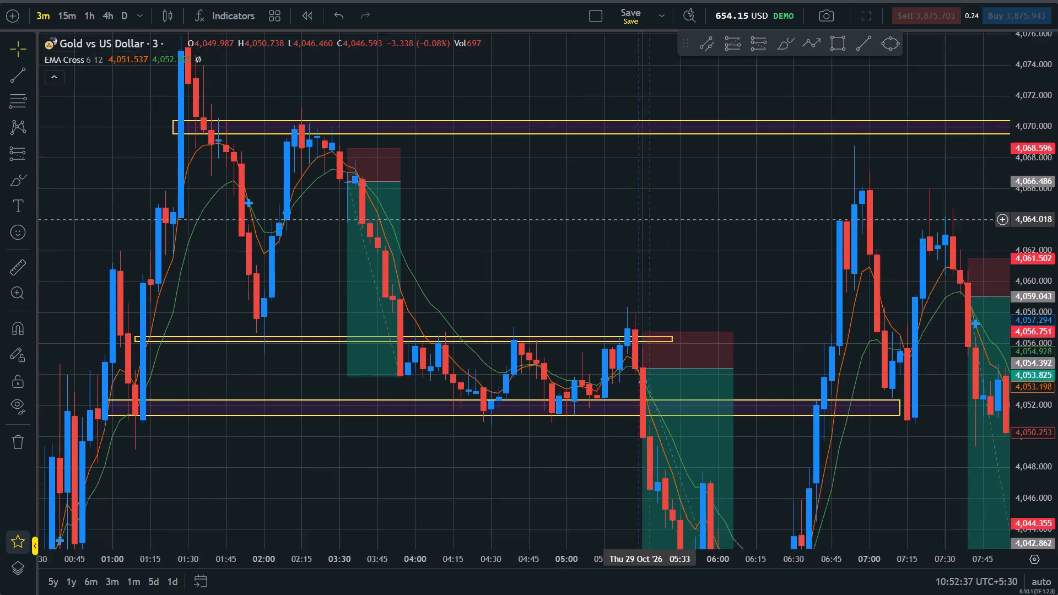
drag(547, 187, 477, 153)
Review the 29 October short positions and their zones in time order, from the 03:30 trade through the 20:30 trade.
scroll(556, 203, down, 3)
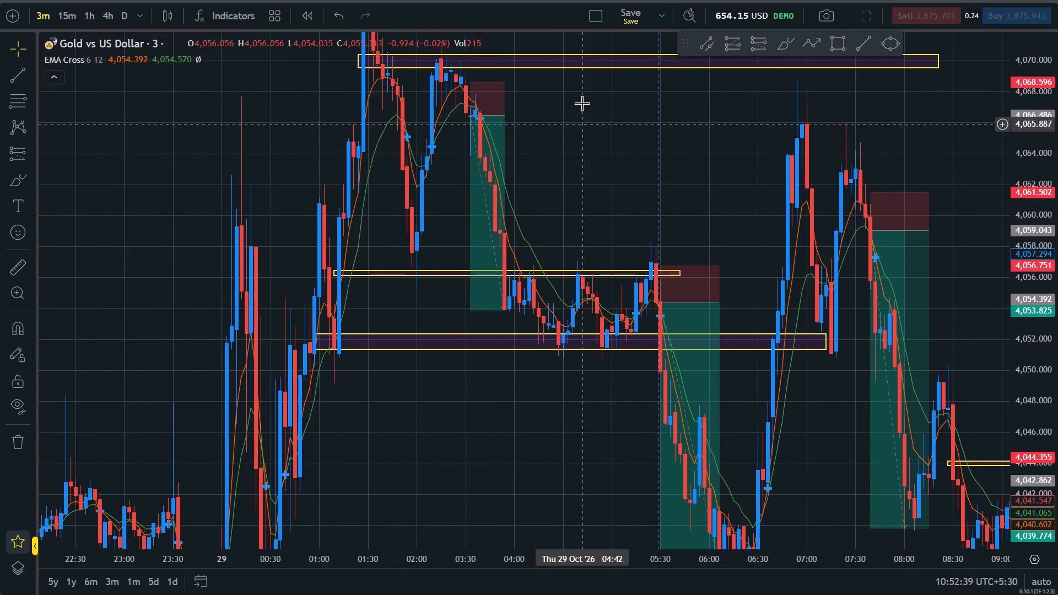
drag(580, 106, 710, 230)
drag(727, 285, 487, 175)
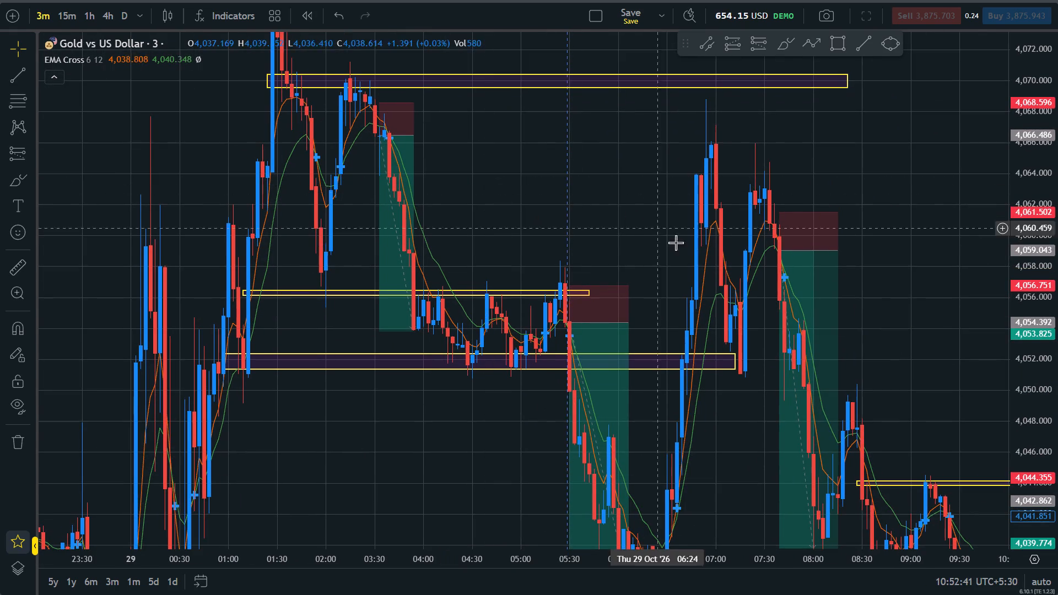
drag(678, 257, 503, 160)
drag(858, 231, 768, 214)
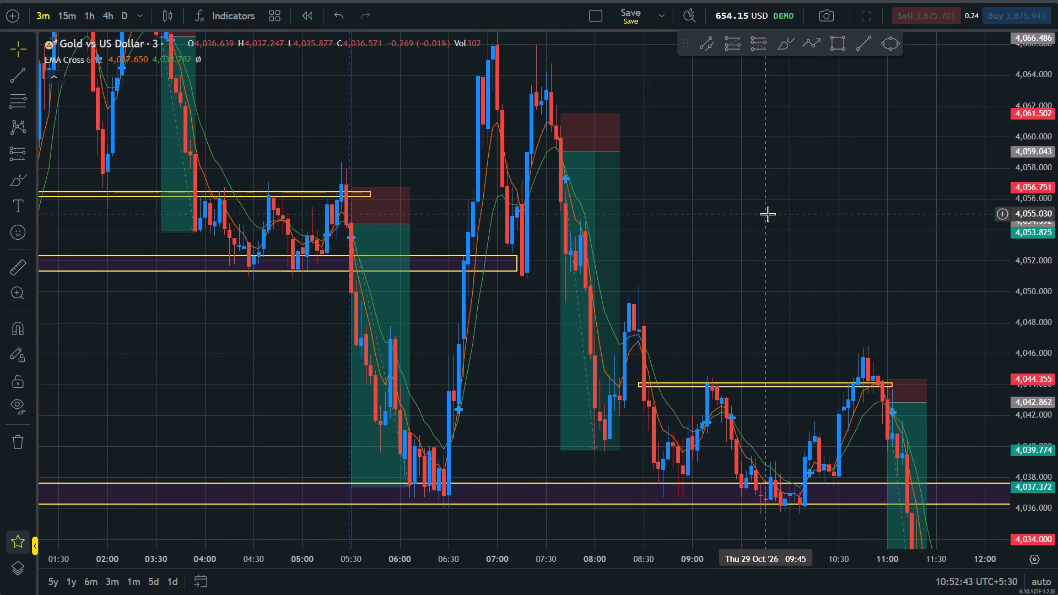
scroll(768, 214, up, 1)
drag(664, 199, 807, 186)
drag(1057, 177, 1057, 321)
drag(895, 264, 681, 215)
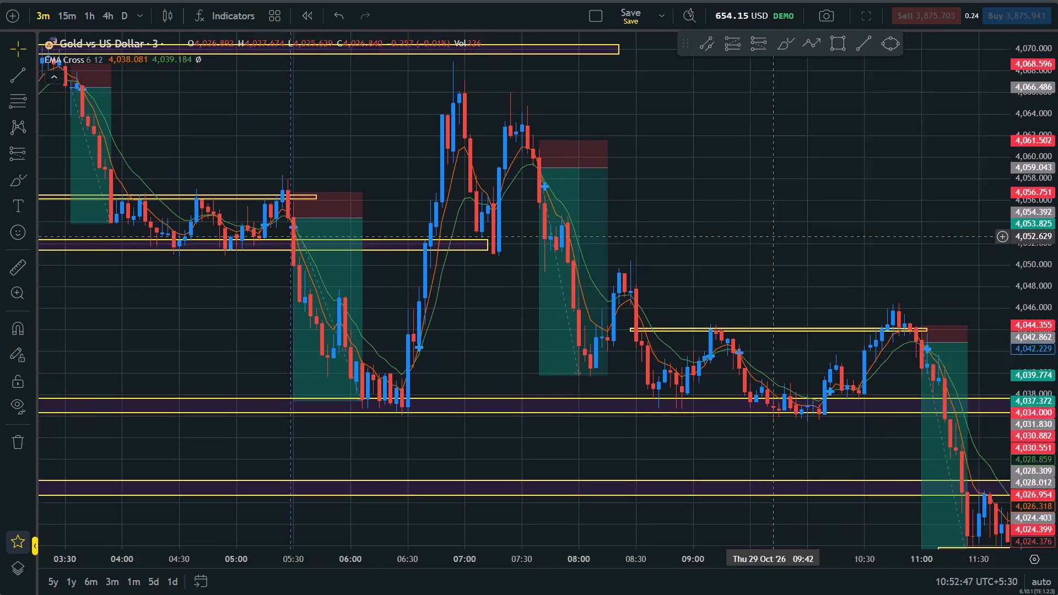
drag(681, 215, 466, 181)
drag(809, 232, 741, 162)
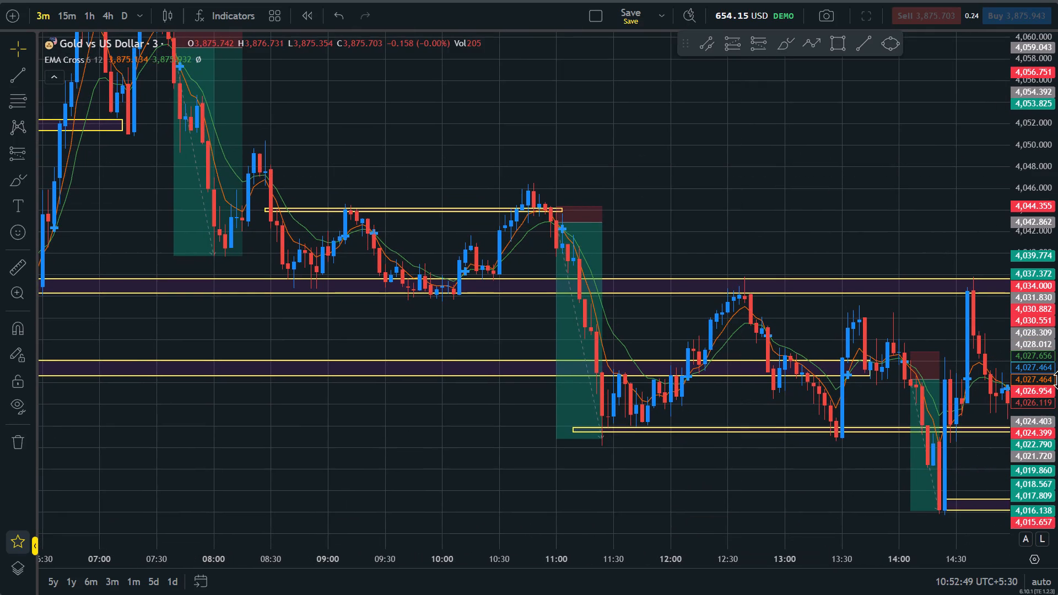
drag(1057, 369, 1057, 191)
drag(834, 146, 489, 73)
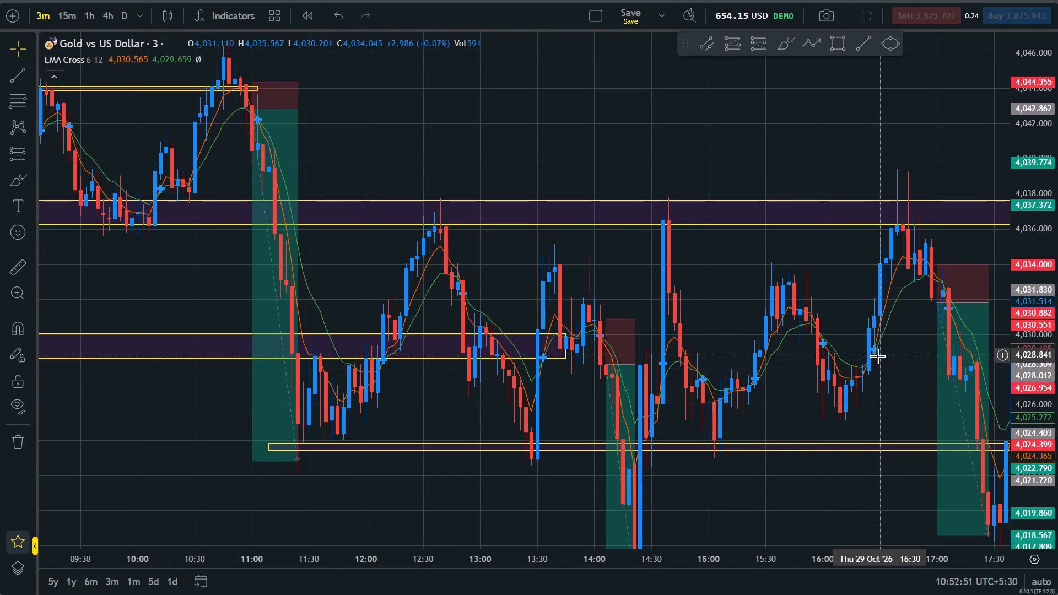
drag(868, 392, 446, 287)
drag(795, 253, 670, 249)
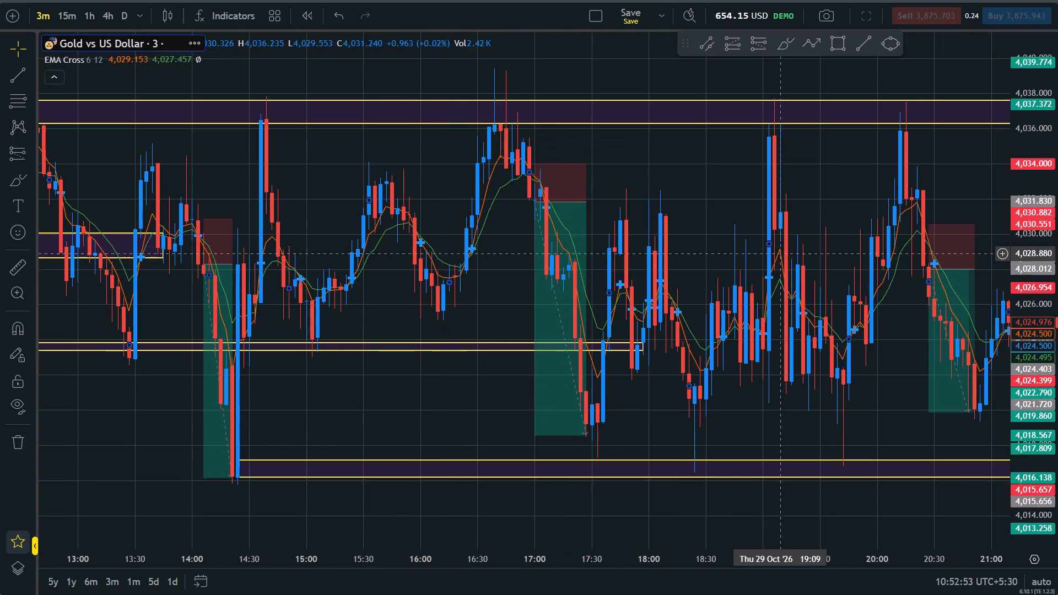
drag(670, 249, 267, 245)
Review the 30 October positions against their zones in time order, from the short near 02:10 through the one near 14:40.
drag(919, 363, 436, 109)
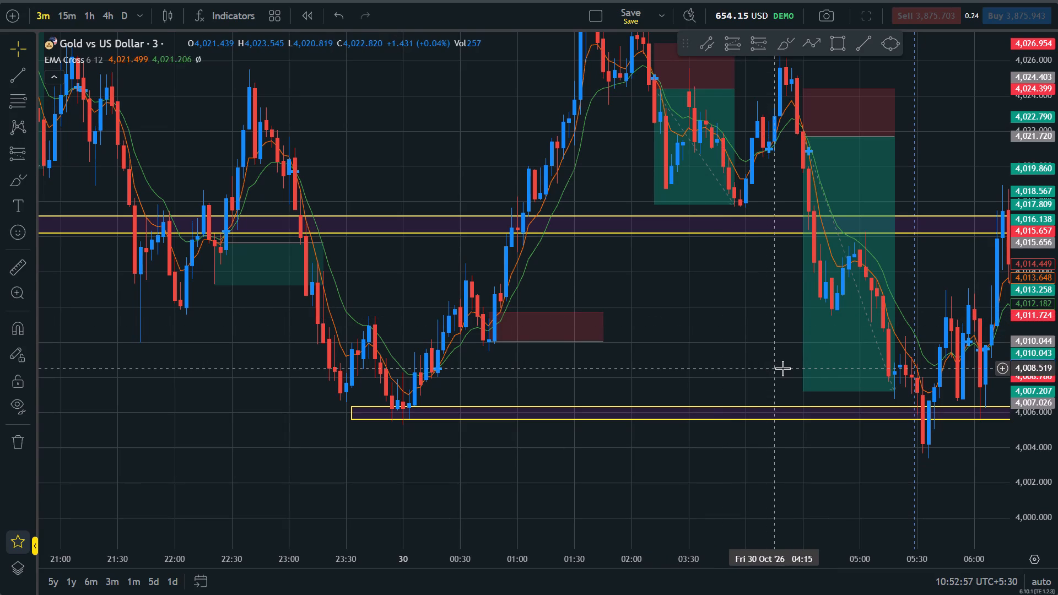
drag(743, 318, 677, 360)
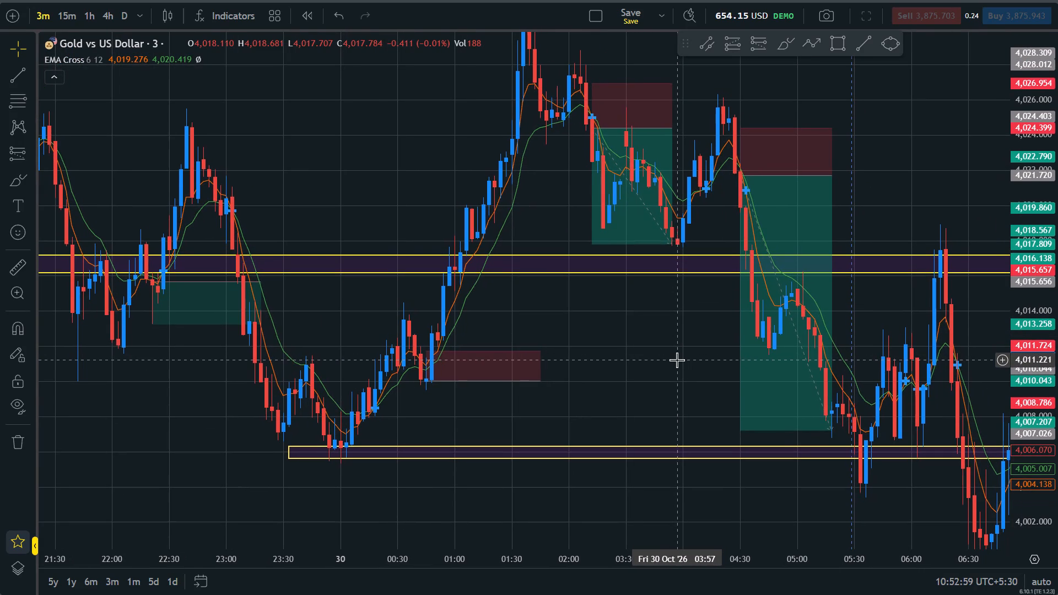
drag(677, 360, 431, 500)
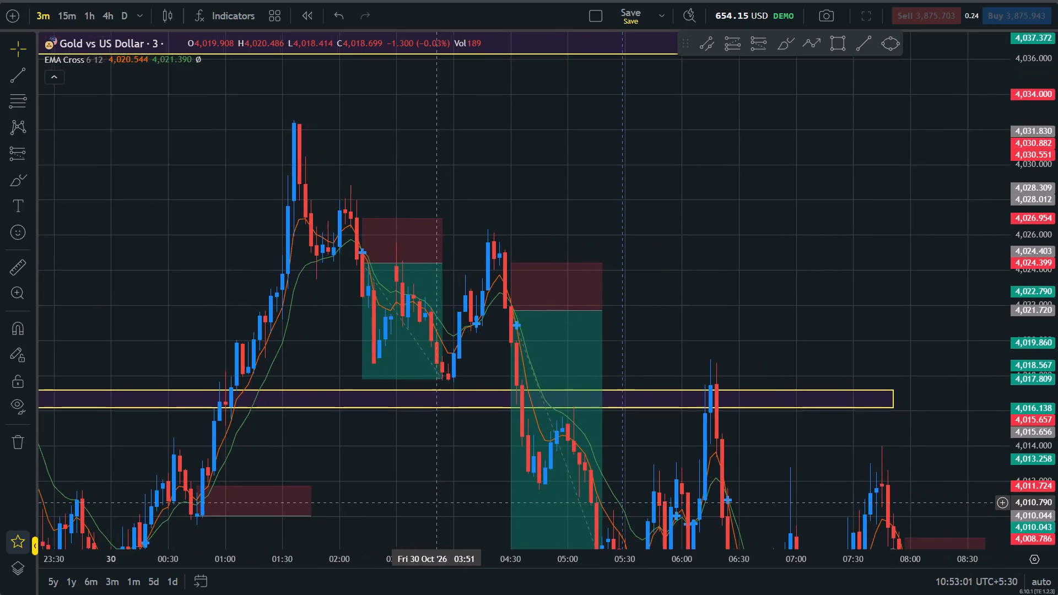
drag(431, 500, 155, 294)
drag(821, 276, 483, 85)
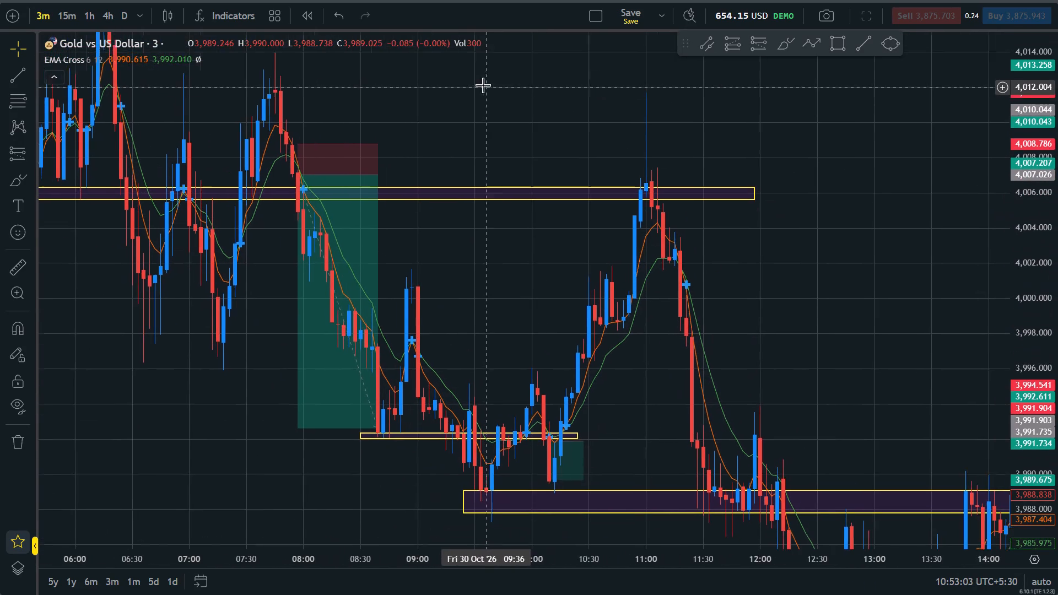
drag(856, 333, 833, 326)
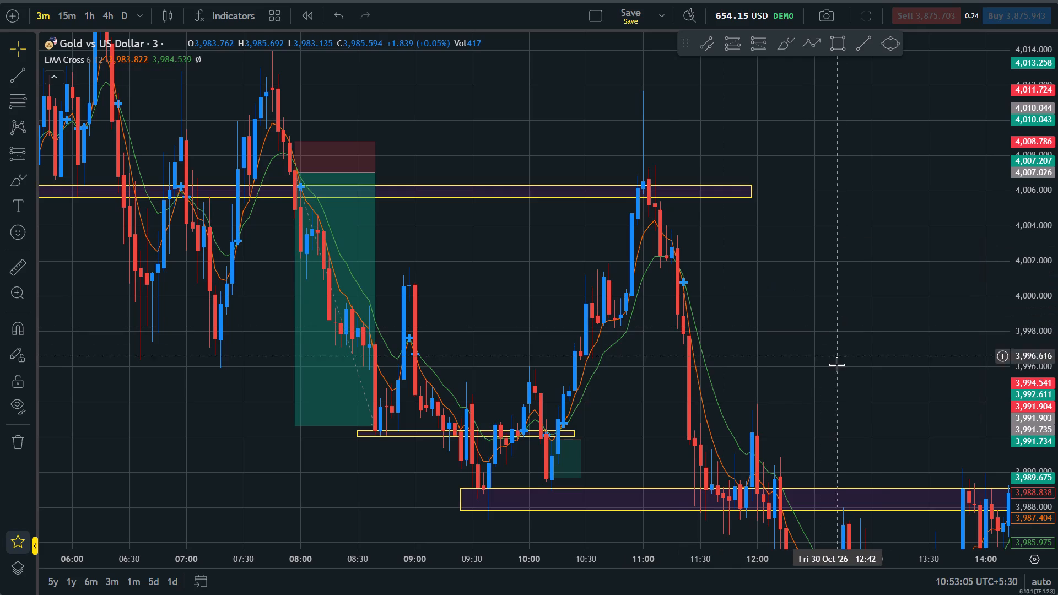
drag(807, 386, 678, 197)
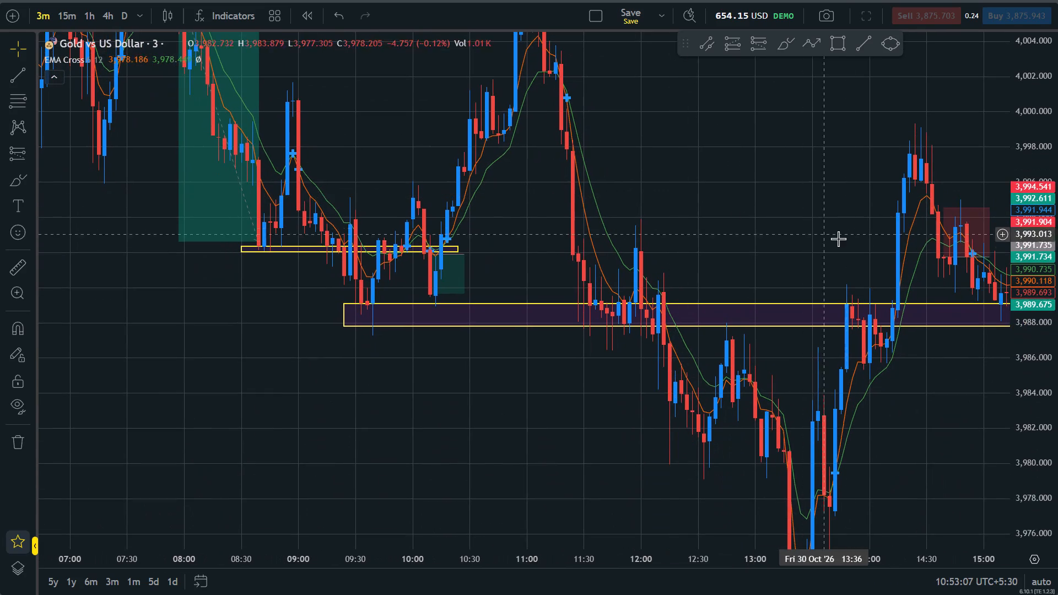
drag(850, 248, 411, 197)
Continue the review through the 30 October short positions near 18:10 and 20:40, up to the latest candles on 31 October.
drag(837, 219, 489, 106)
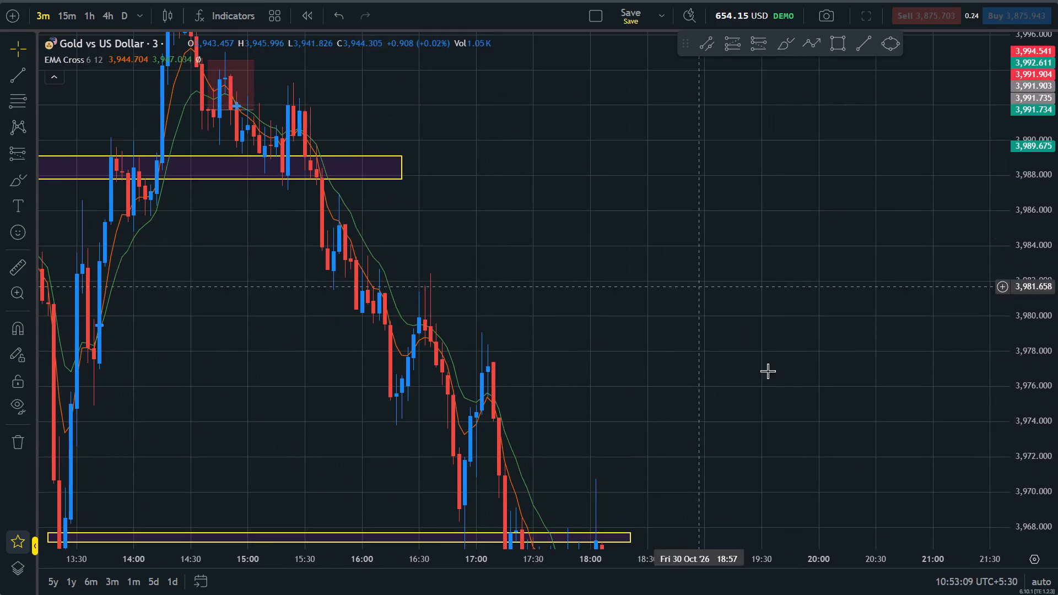
drag(804, 440, 543, 98)
drag(795, 443, 715, 173)
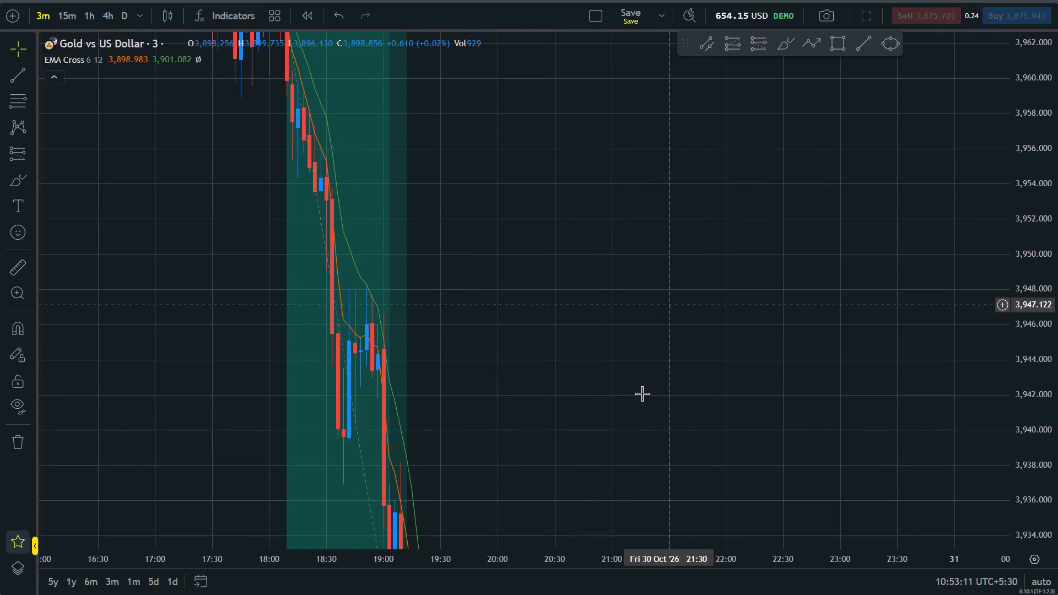
drag(635, 429, 749, 96)
drag(1057, 210, 1057, 413)
drag(870, 392, 803, 366)
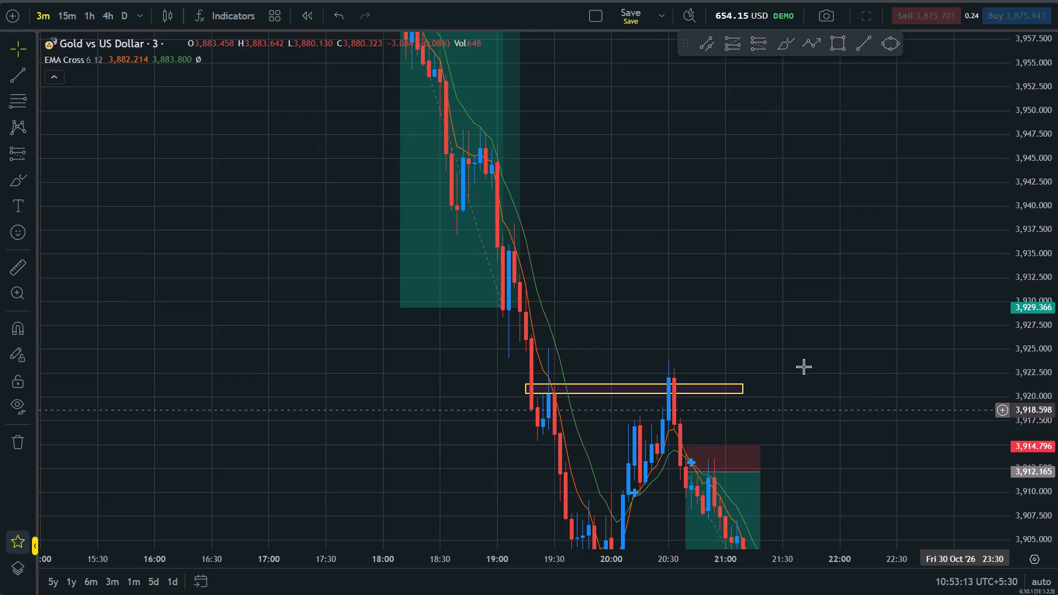
drag(803, 366, 617, 137)
drag(883, 316, 574, 169)
drag(937, 352, 672, 243)
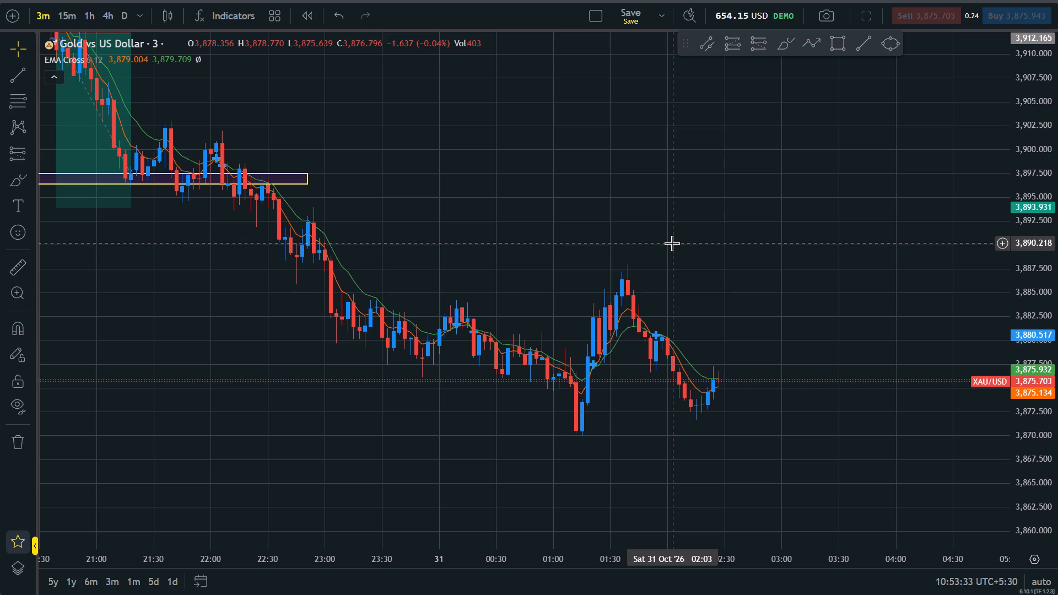
Go back from the latest candles through the 30 October trades and zones, from the 20:40 short to the 08:00 short.
scroll(672, 243, right, 2)
scroll(672, 243, down, 1)
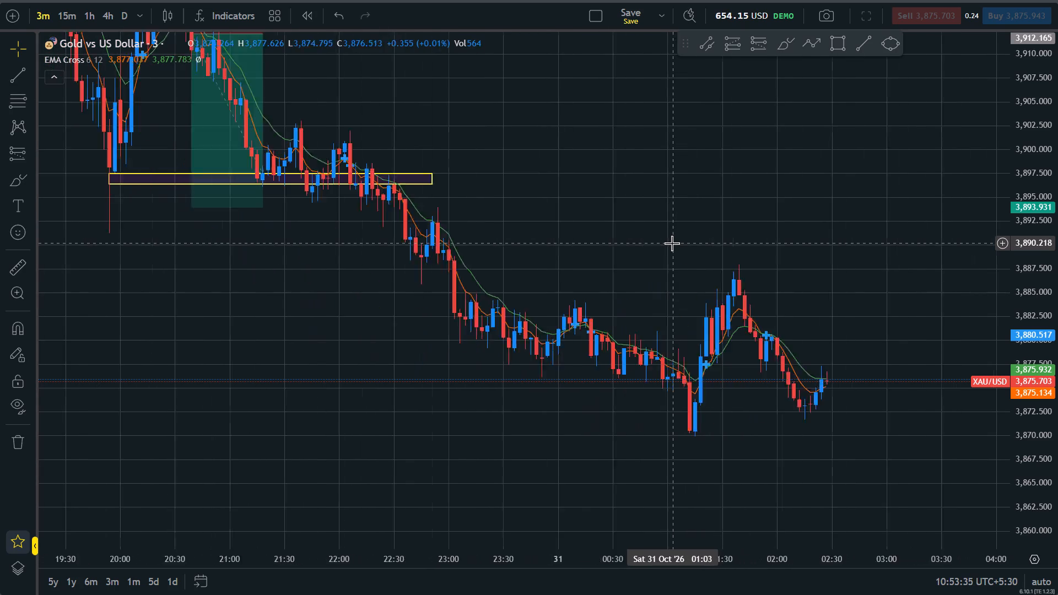
scroll(672, 243, down, 3)
drag(360, 241, 784, 428)
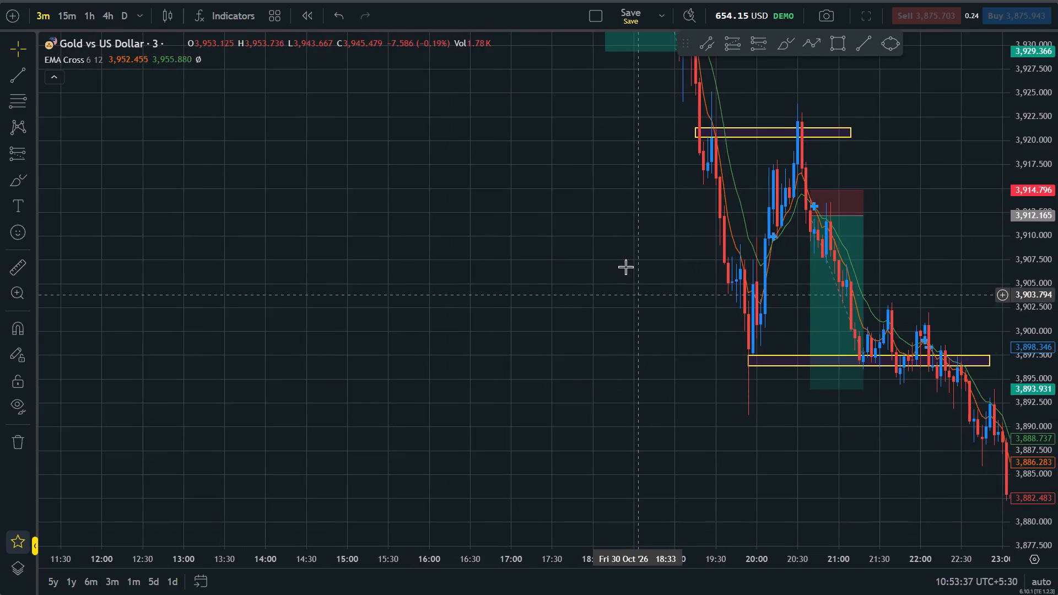
scroll(625, 264, up, 6)
drag(376, 176, 829, 410)
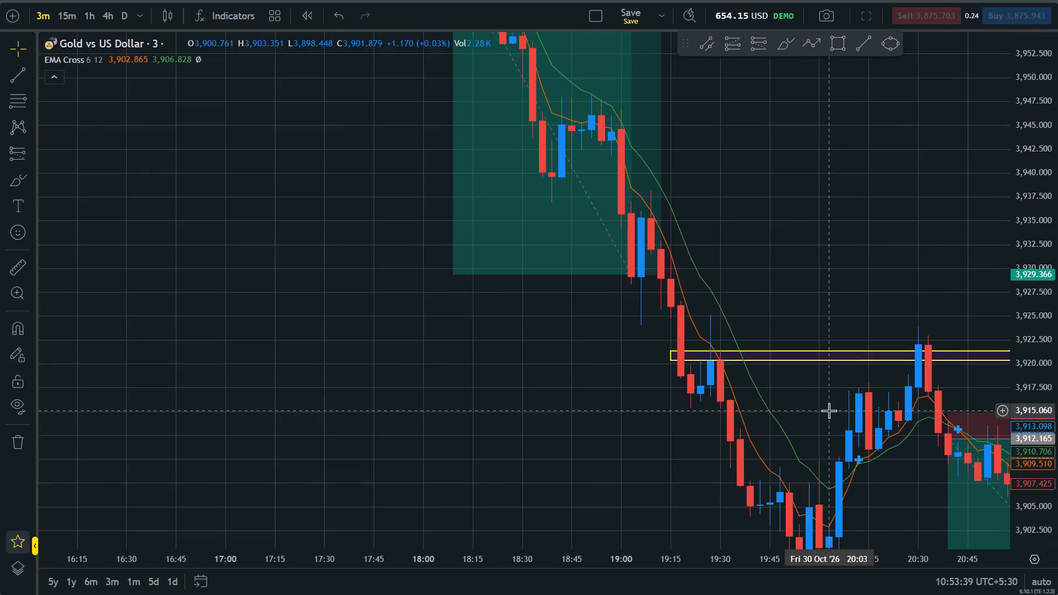
drag(326, 83, 581, 374)
scroll(423, 329, down, 5)
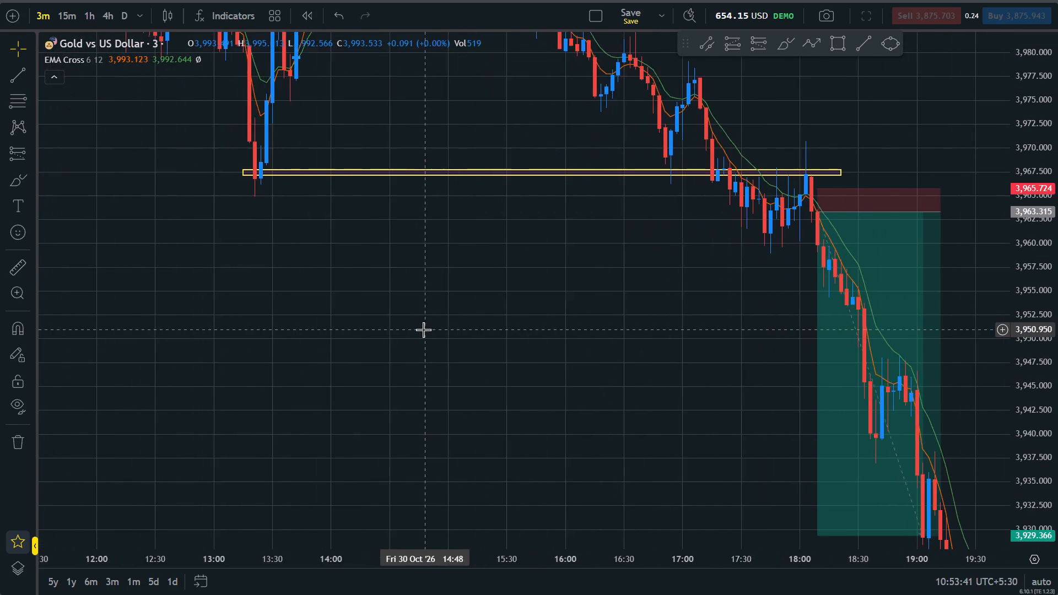
scroll(423, 329, down, 2)
drag(447, 264, 641, 446)
drag(688, 215, 832, 393)
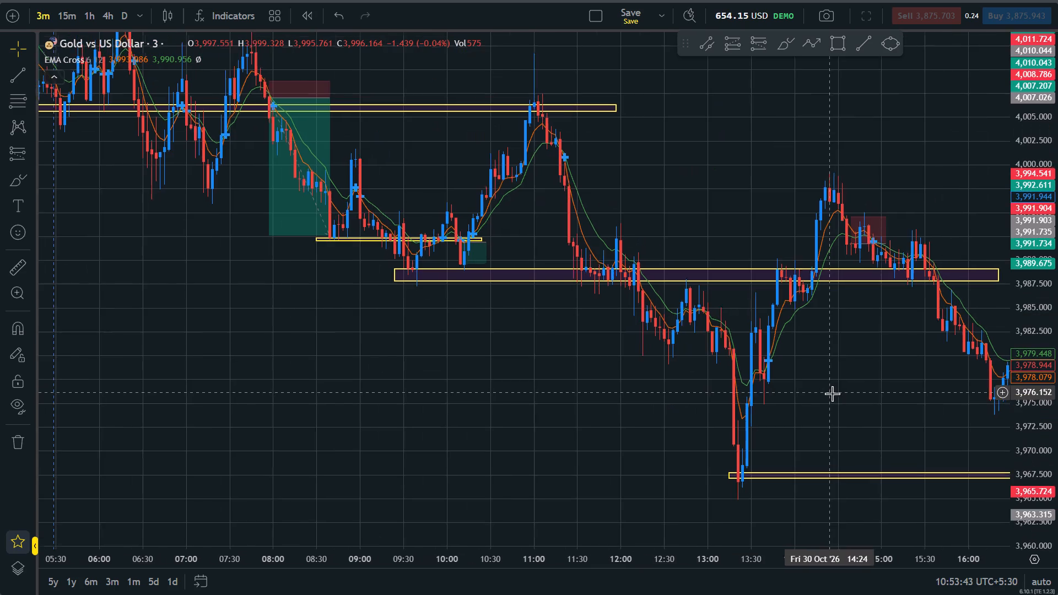
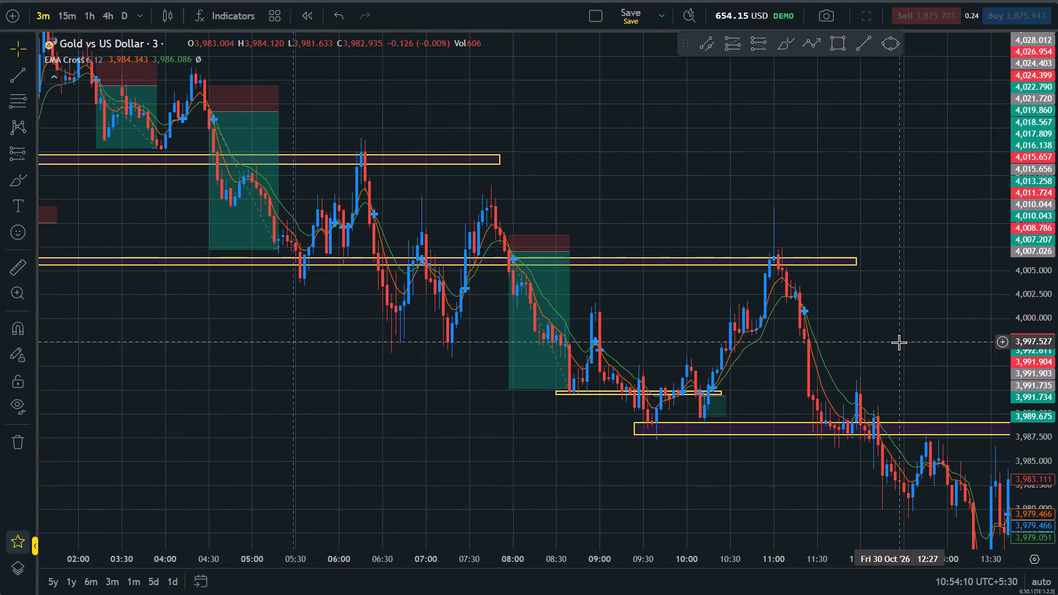
Close the XAU/USD chart and show the USTEC 3-minute replay chart full screen.
scroll(899, 342, down, 1)
scroll(899, 342, up, 2)
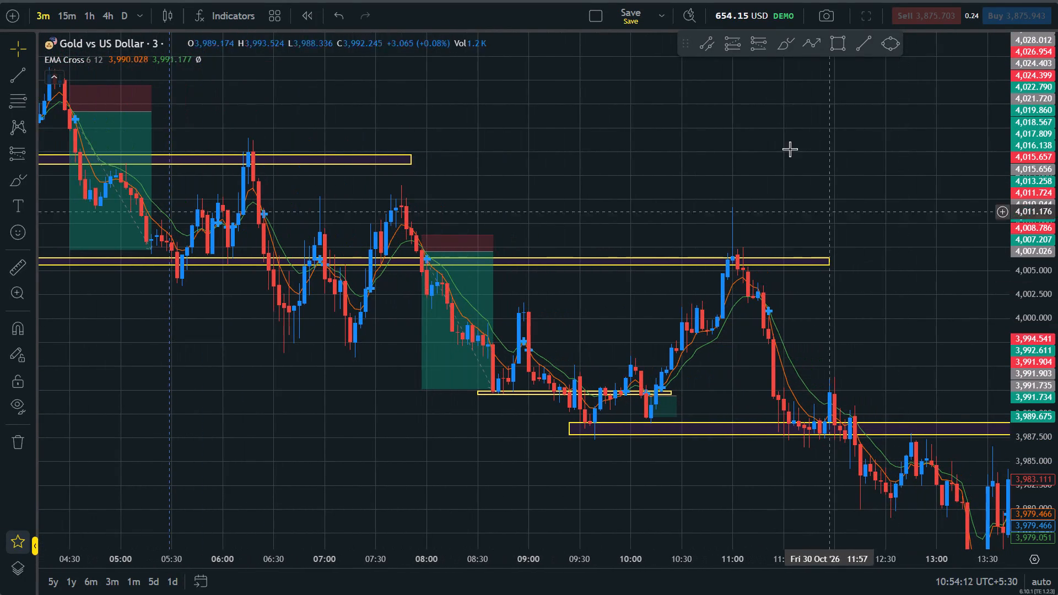
key(F11)
click(135, 0)
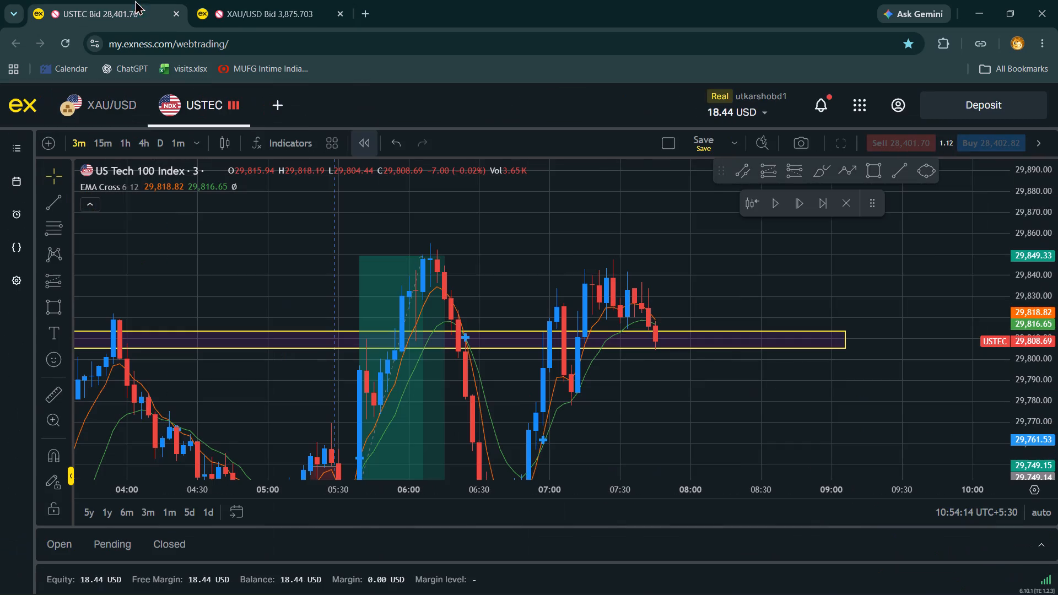
click(342, 10)
click(841, 149)
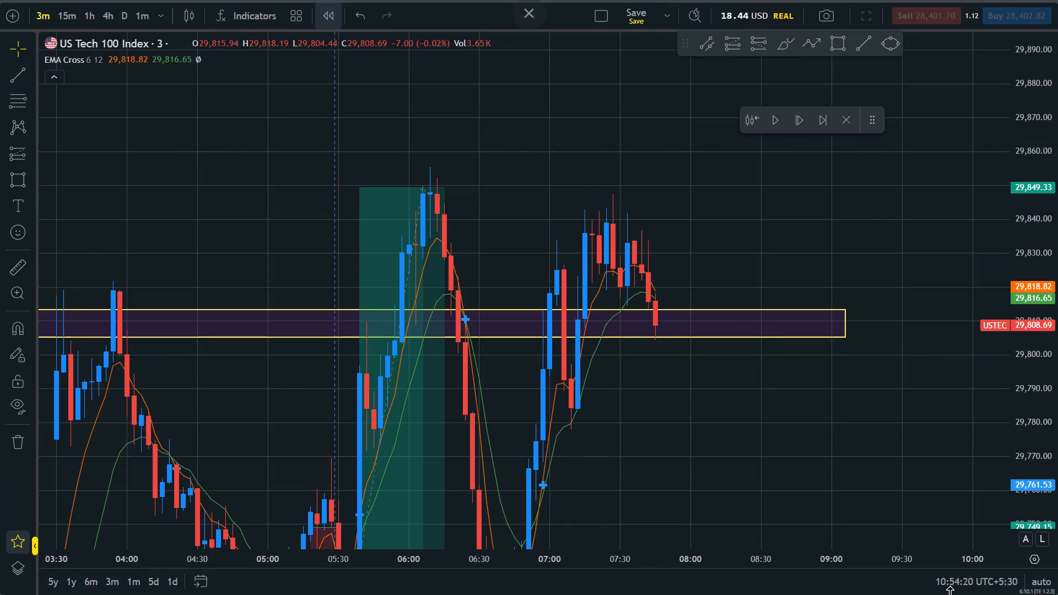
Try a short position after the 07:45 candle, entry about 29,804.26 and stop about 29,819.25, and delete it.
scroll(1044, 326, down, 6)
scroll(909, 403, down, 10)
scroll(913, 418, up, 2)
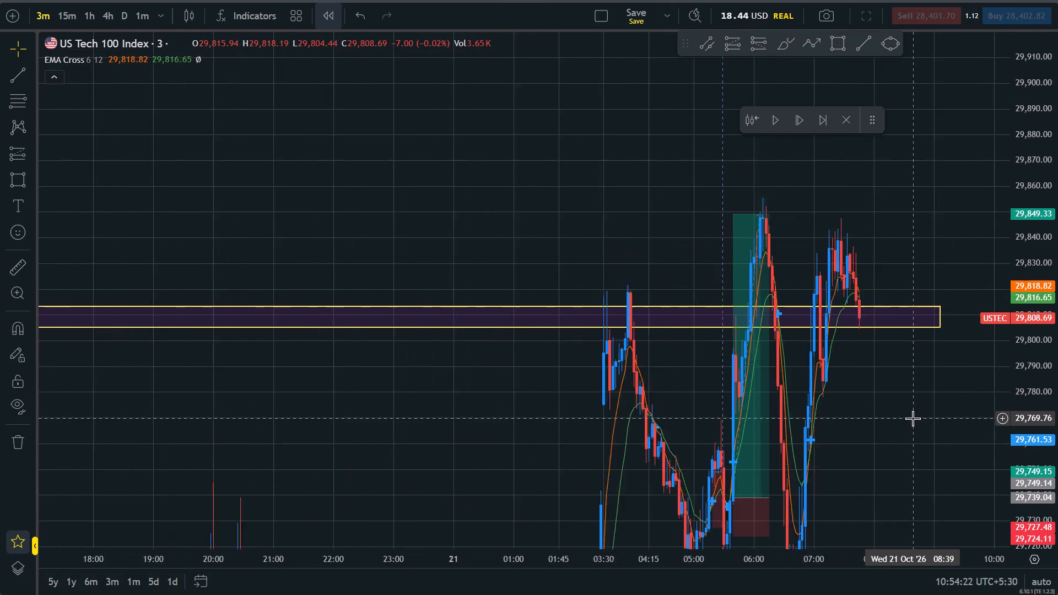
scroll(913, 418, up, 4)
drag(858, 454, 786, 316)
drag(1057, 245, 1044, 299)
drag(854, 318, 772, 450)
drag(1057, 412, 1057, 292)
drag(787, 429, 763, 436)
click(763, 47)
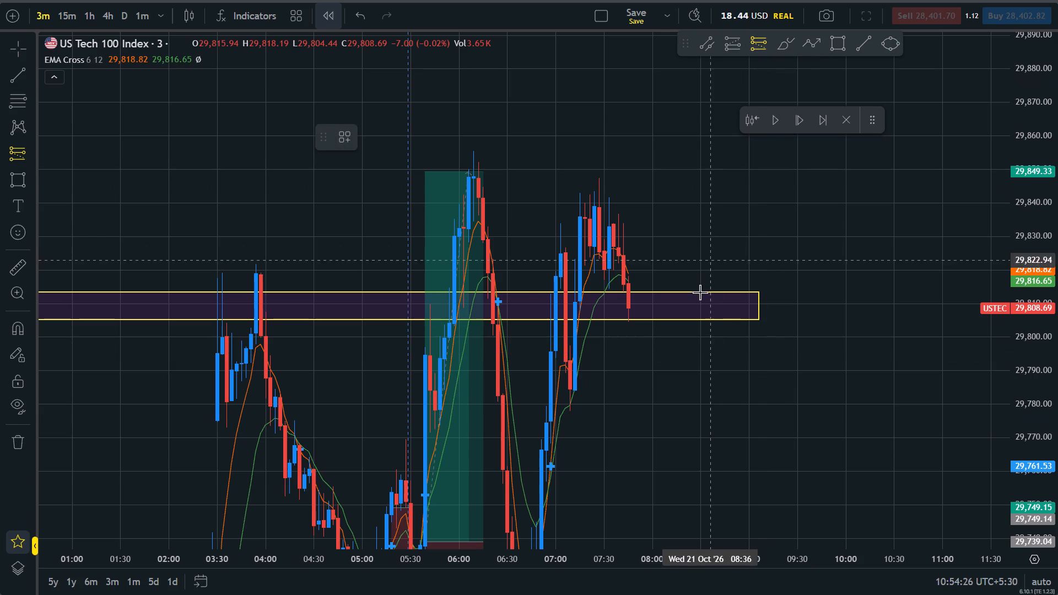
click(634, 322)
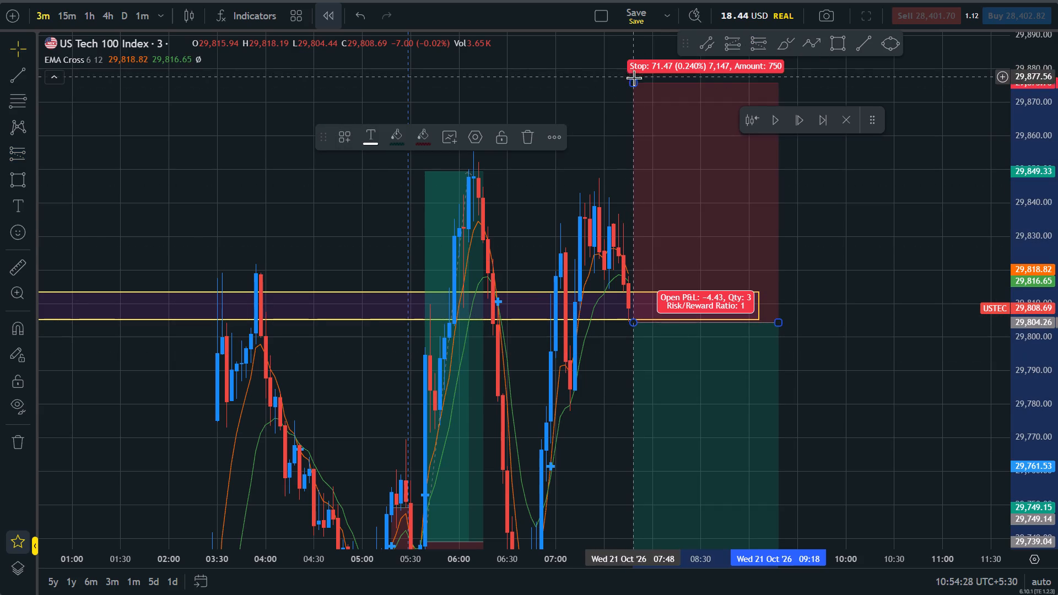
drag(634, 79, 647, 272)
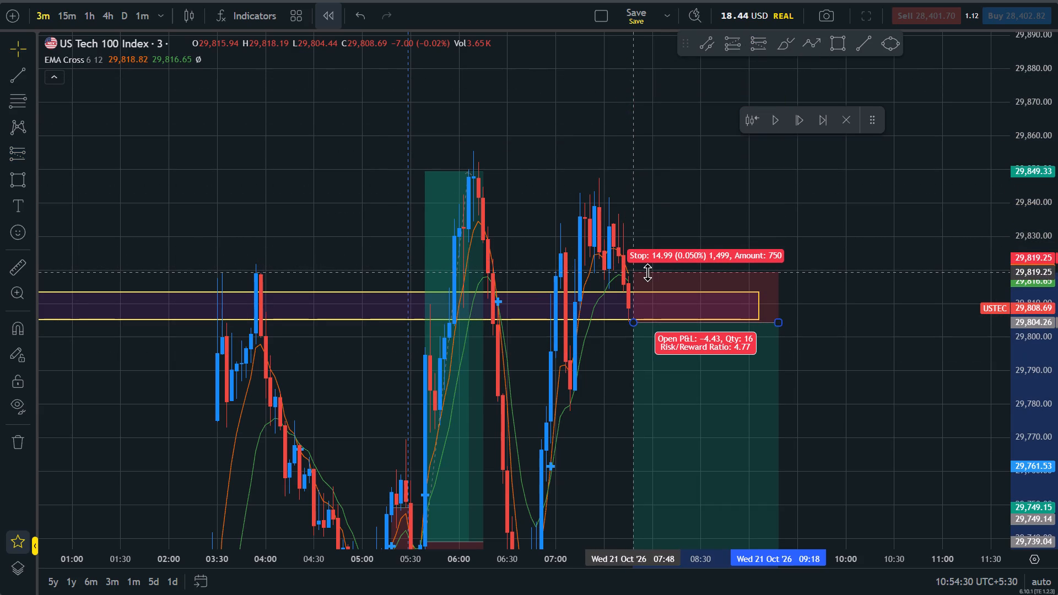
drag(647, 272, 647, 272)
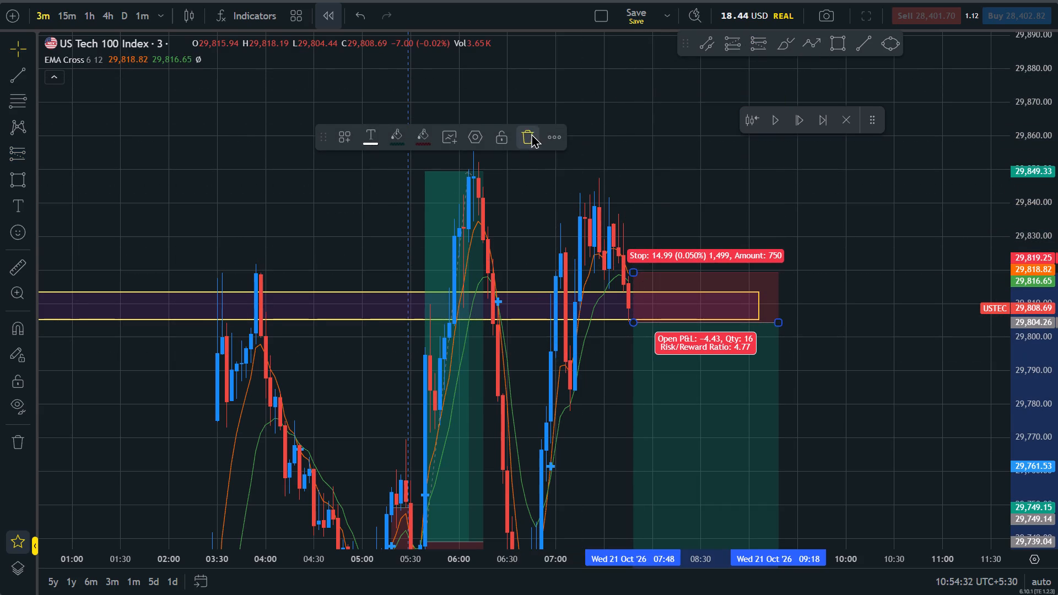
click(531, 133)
Advance the replay to 07:54 and place a short just below the upper zone, entry about 29,798.71 and stop about 29,810.83.
click(800, 123)
click(800, 123)
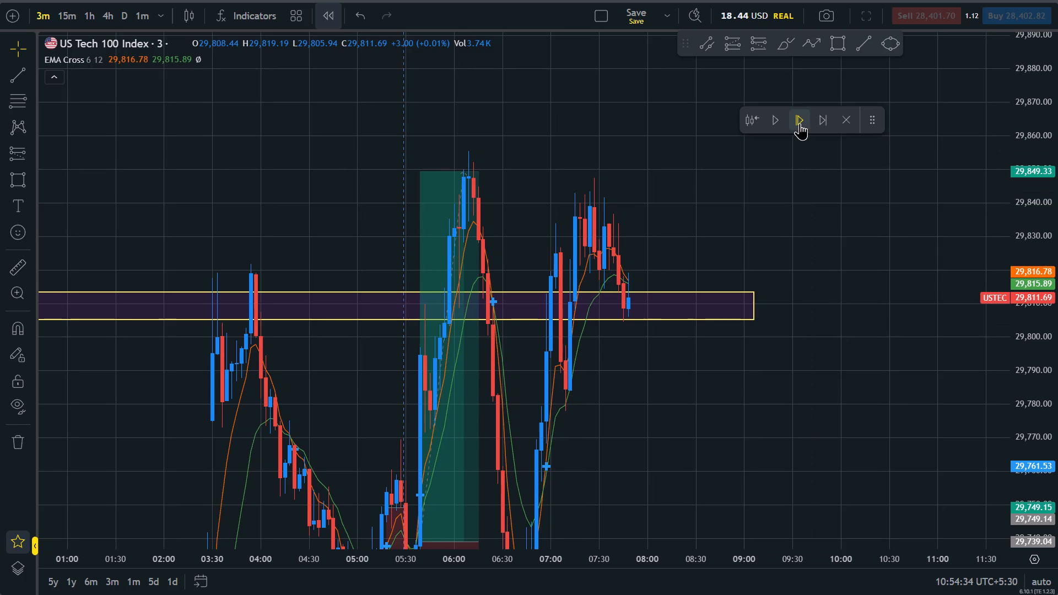
click(800, 123)
drag(840, 375, 829, 349)
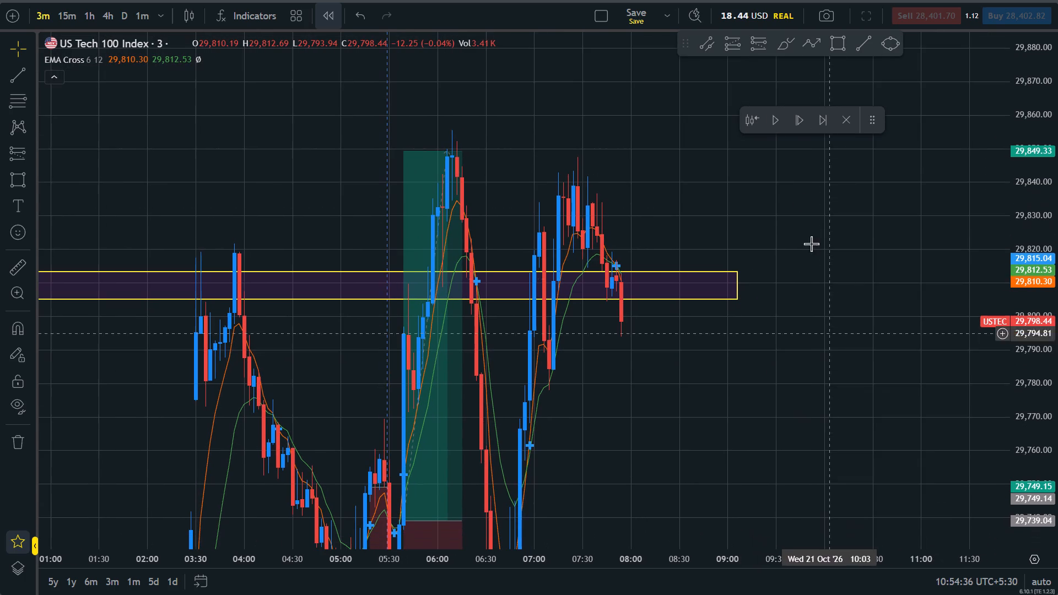
drag(766, 42, 766, 47)
click(624, 322)
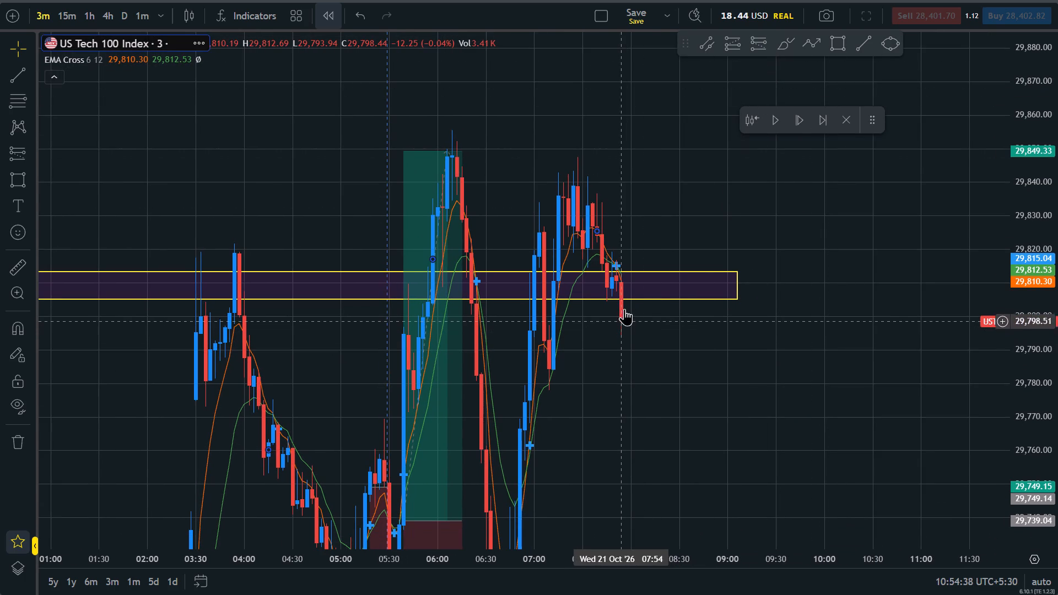
click(765, 41)
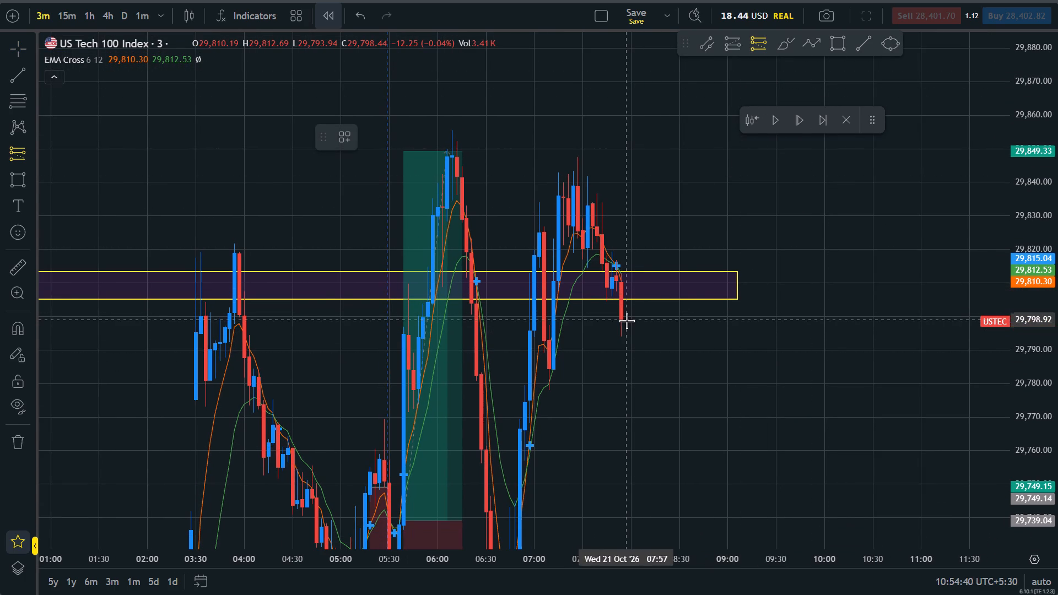
click(627, 321)
drag(626, 81, 639, 285)
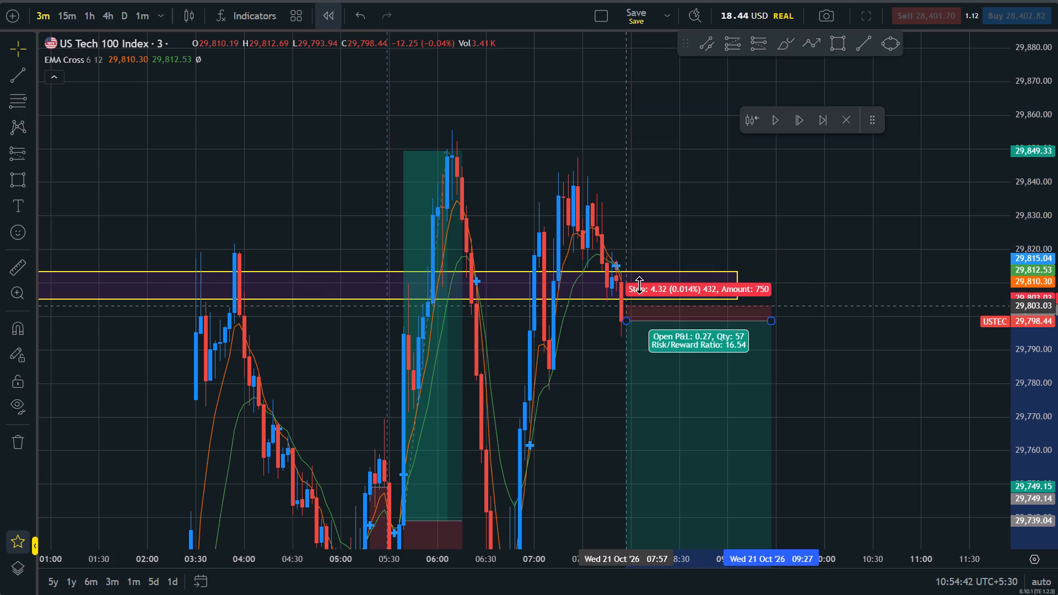
drag(639, 285, 639, 280)
drag(666, 190, 663, 61)
click(882, 297)
Advance the replay candle by candle to 08:18, checking price against the new short position.
scroll(893, 295, down, 2)
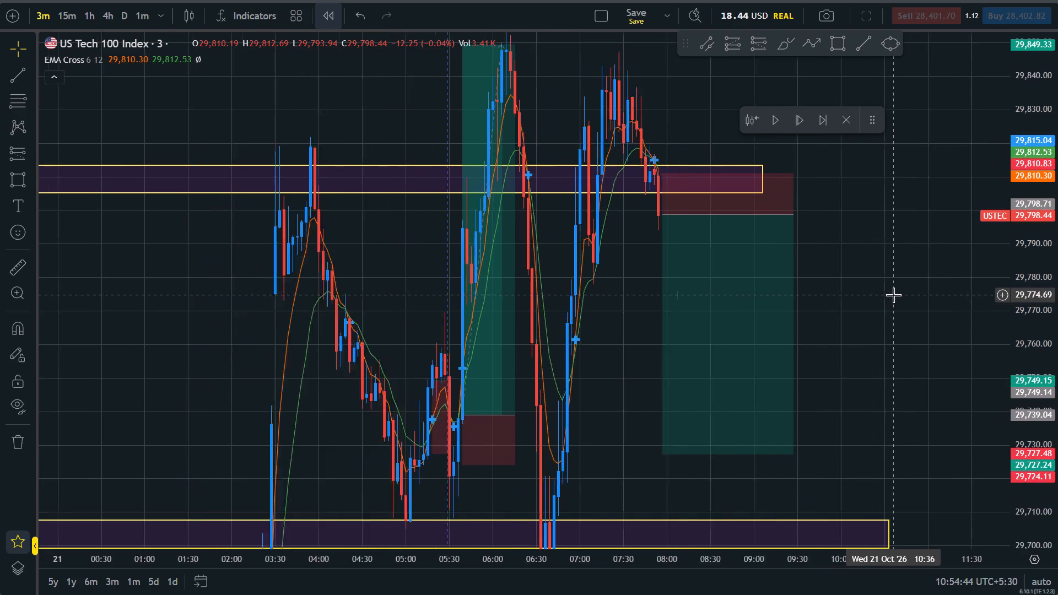
scroll(893, 295, down, 2)
drag(1057, 177, 1051, 361)
scroll(919, 286, up, 3)
click(791, 121)
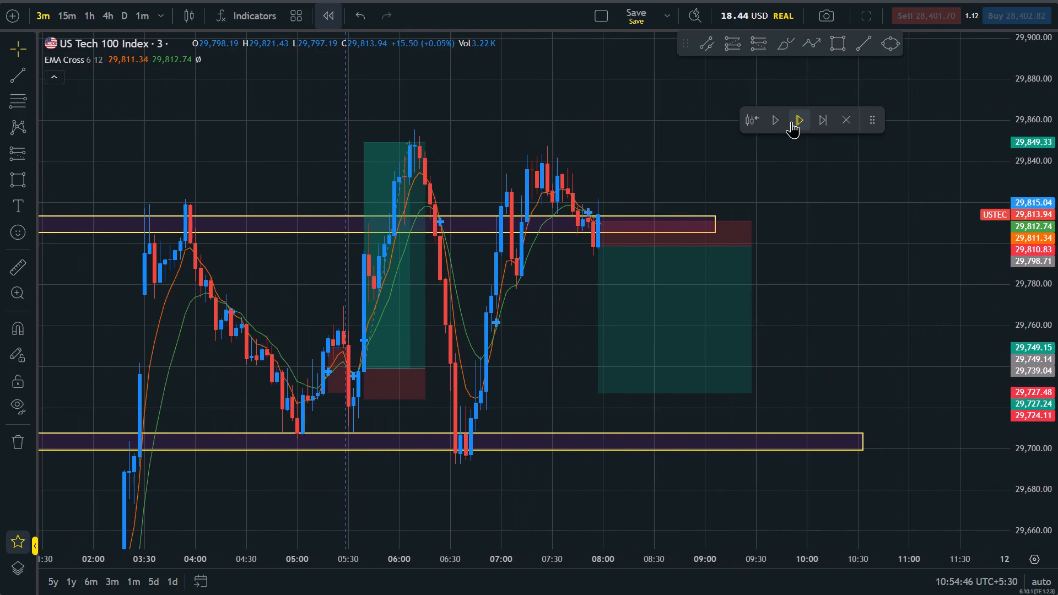
click(791, 121)
click(791, 121)
click(791, 121)
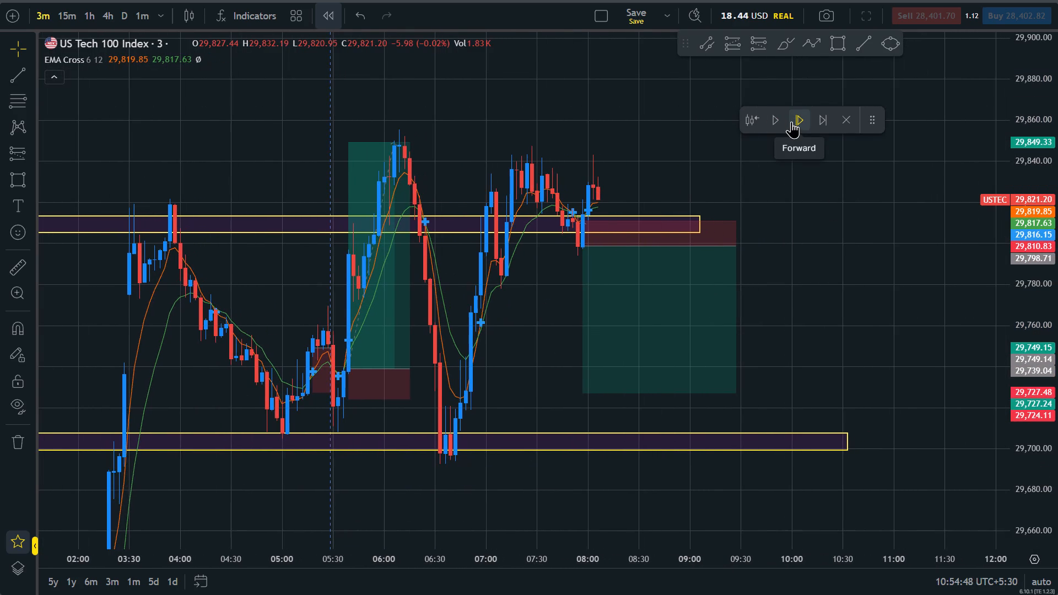
click(791, 121)
click(791, 121)
click(791, 121)
click(791, 121)
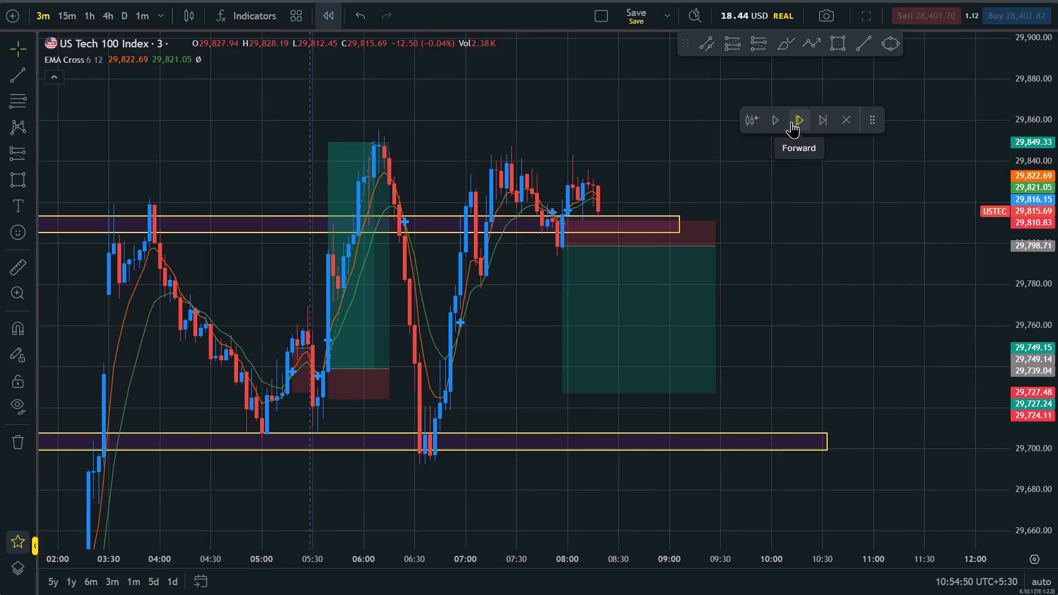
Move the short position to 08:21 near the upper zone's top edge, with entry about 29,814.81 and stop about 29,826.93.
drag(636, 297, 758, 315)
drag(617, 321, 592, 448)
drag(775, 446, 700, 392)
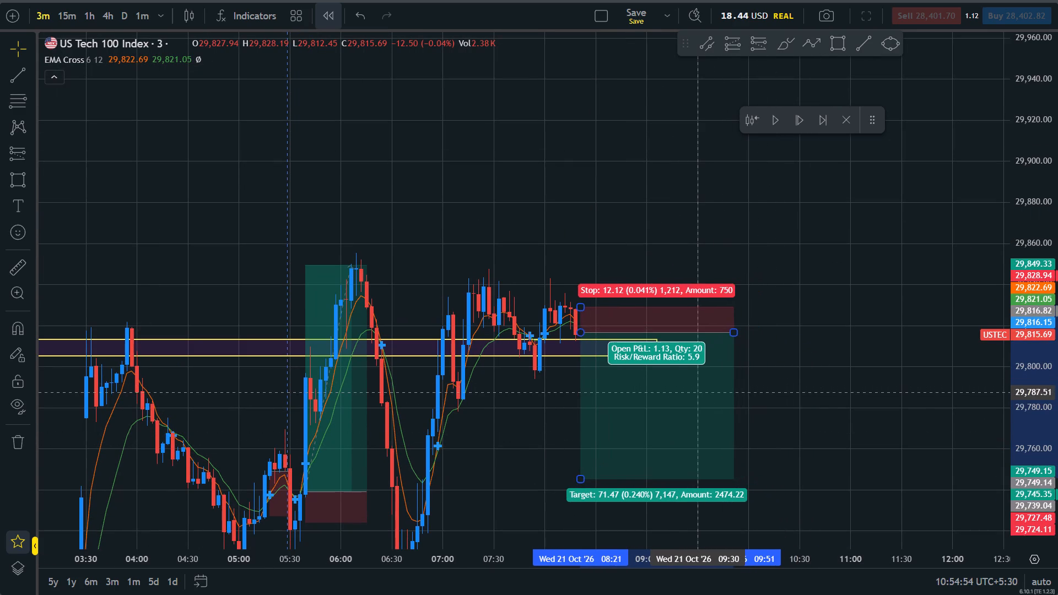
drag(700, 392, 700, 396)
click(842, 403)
Advance the replay candle by candle to 08:42, checking price against the moved short's stop.
click(792, 121)
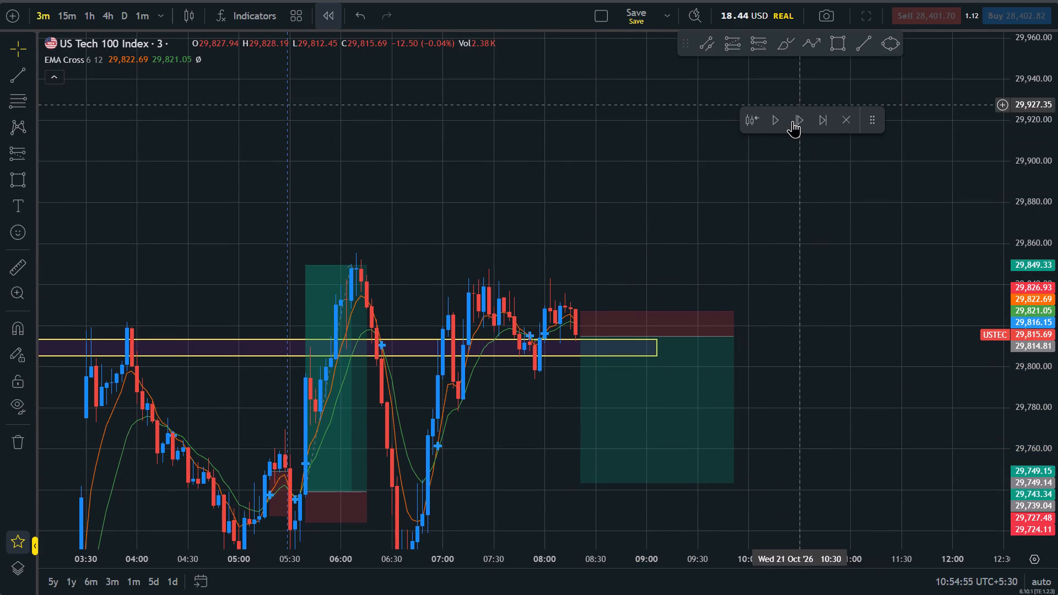
click(792, 121)
click(792, 121)
click(792, 121)
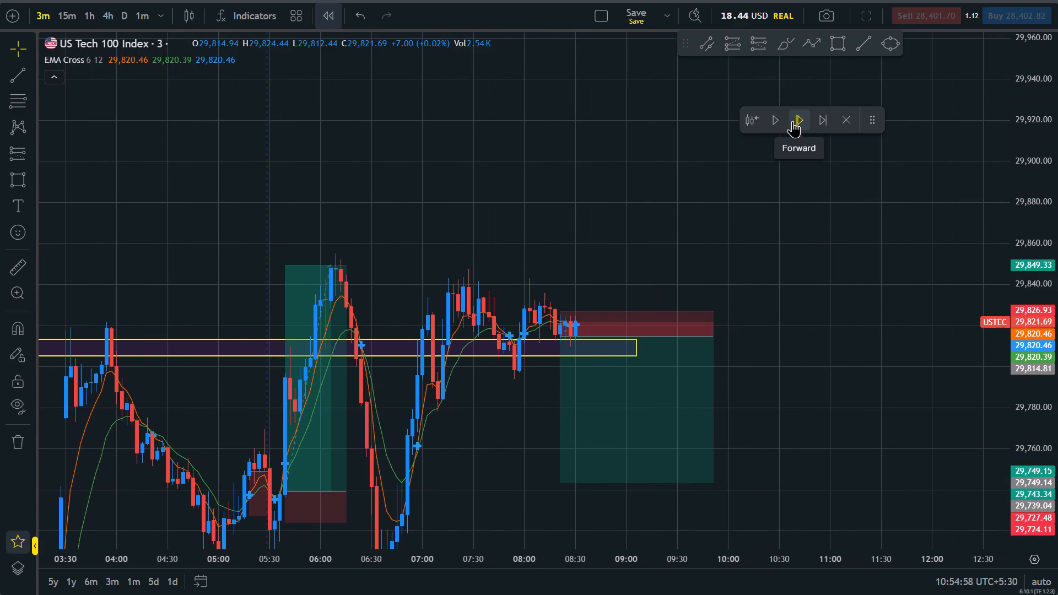
click(792, 121)
double_click(792, 121)
click(792, 121)
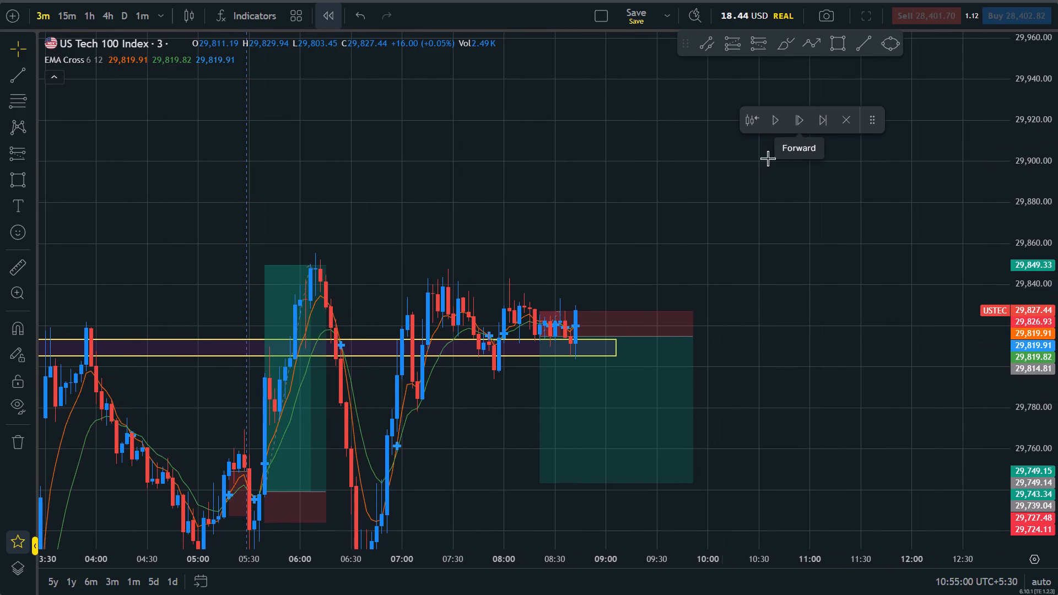
Move the short just below the upper zone to an entry of about 29,803.36 and widen its stop to about 29,824.78.
drag(1057, 442, 1019, 153)
drag(840, 380, 802, 299)
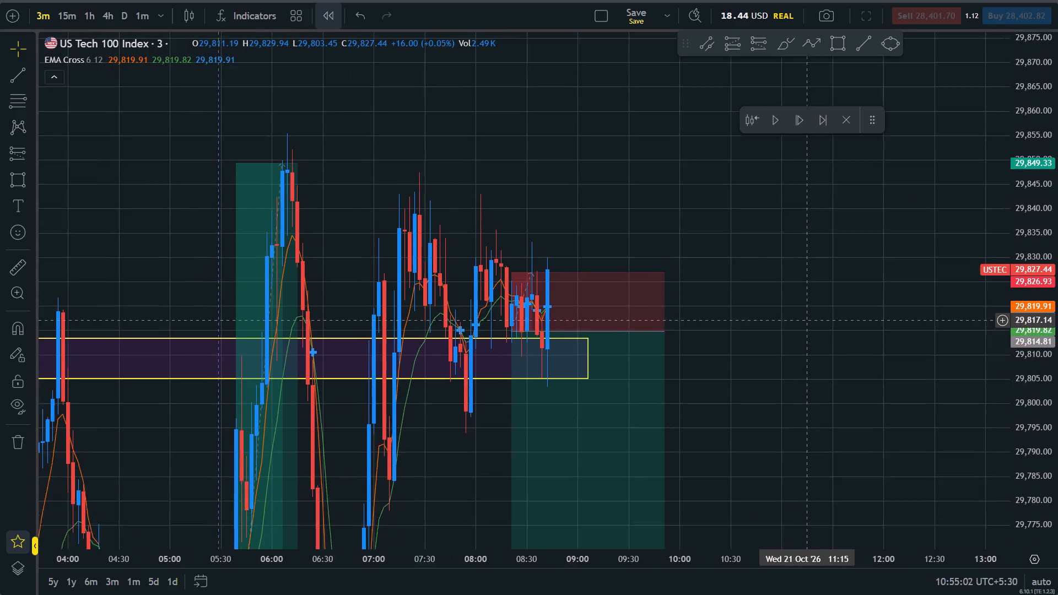
drag(802, 299, 799, 287)
drag(576, 413, 629, 469)
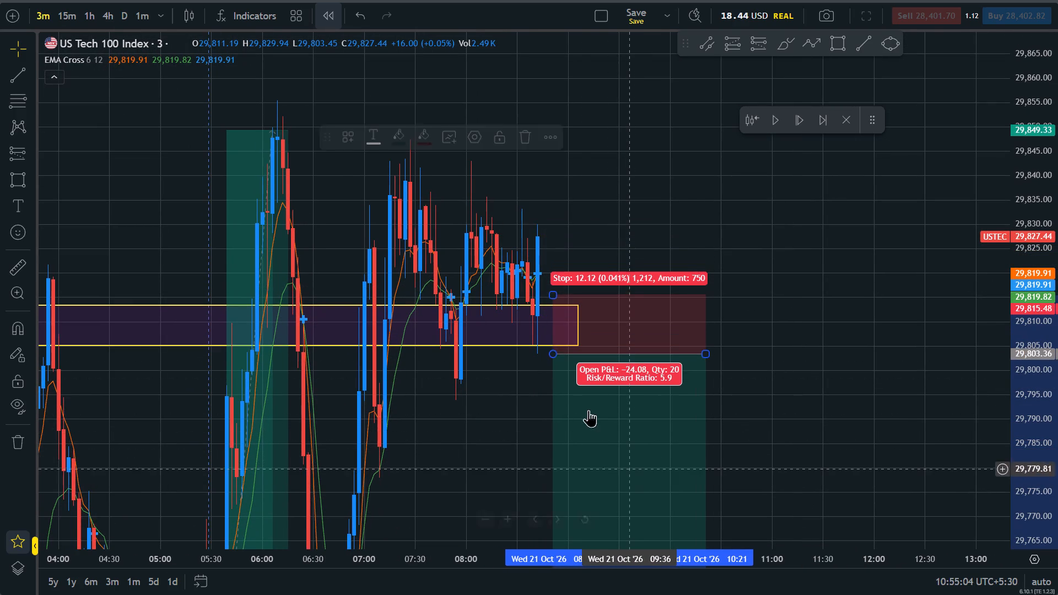
drag(554, 296, 559, 250)
click(544, 391)
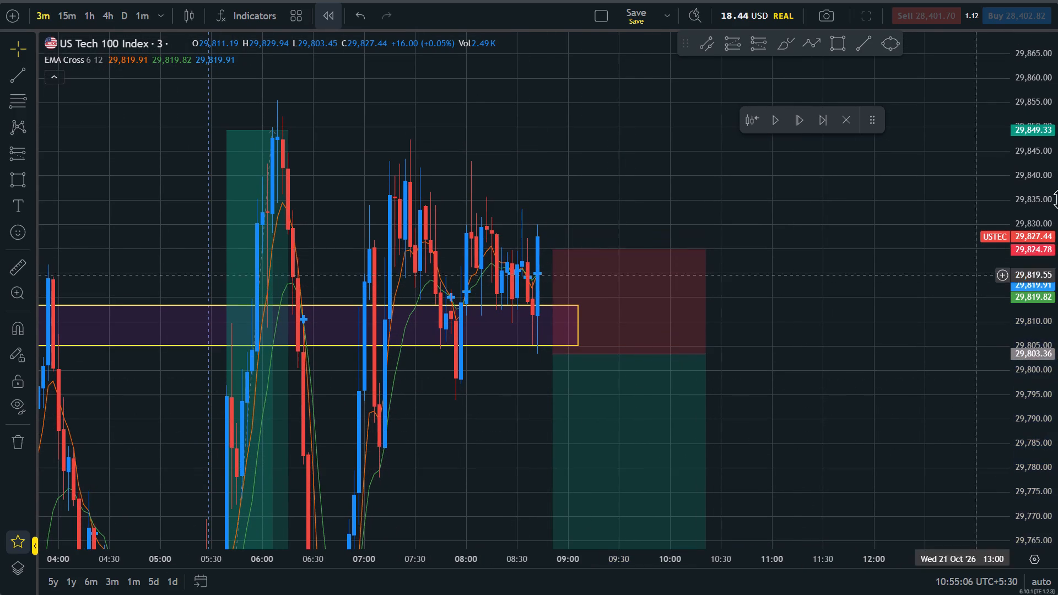
Advance the replay candle by candle to 08:54, watching for price to break below the upper zone.
drag(1057, 202, 1057, 355)
click(802, 122)
click(802, 122)
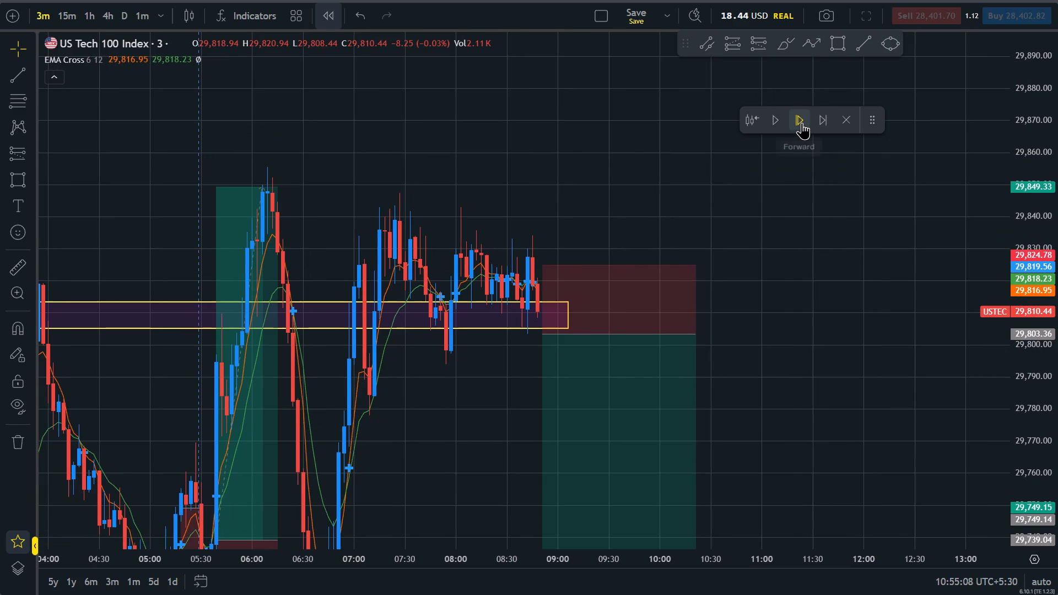
click(802, 122)
click(802, 122)
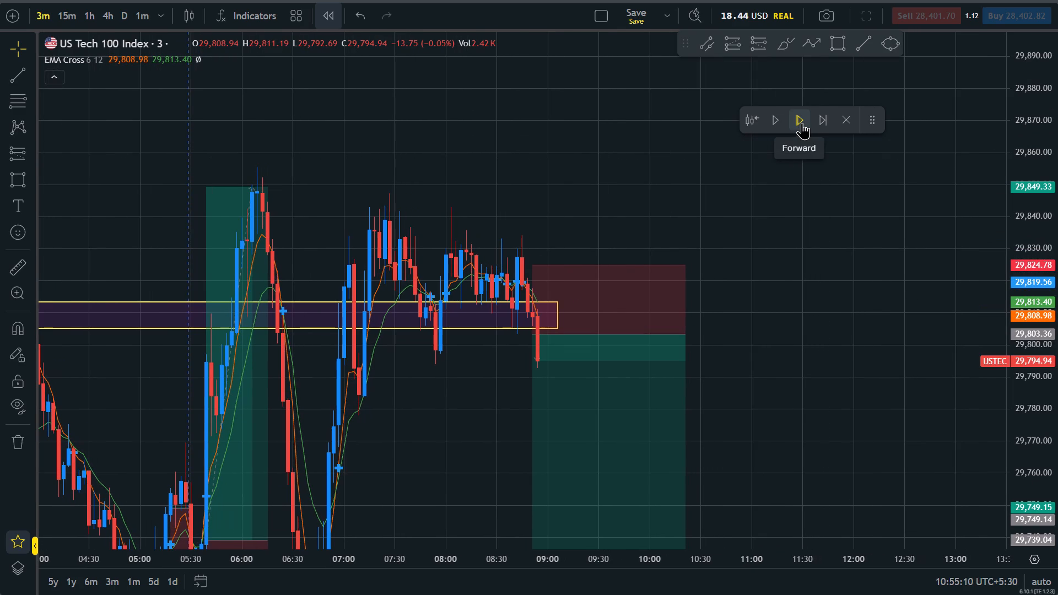
Move the short position to just after the 08:54 candle, with entry about 29,794.12 and stop about 29,815.54.
drag(563, 467, 570, 507)
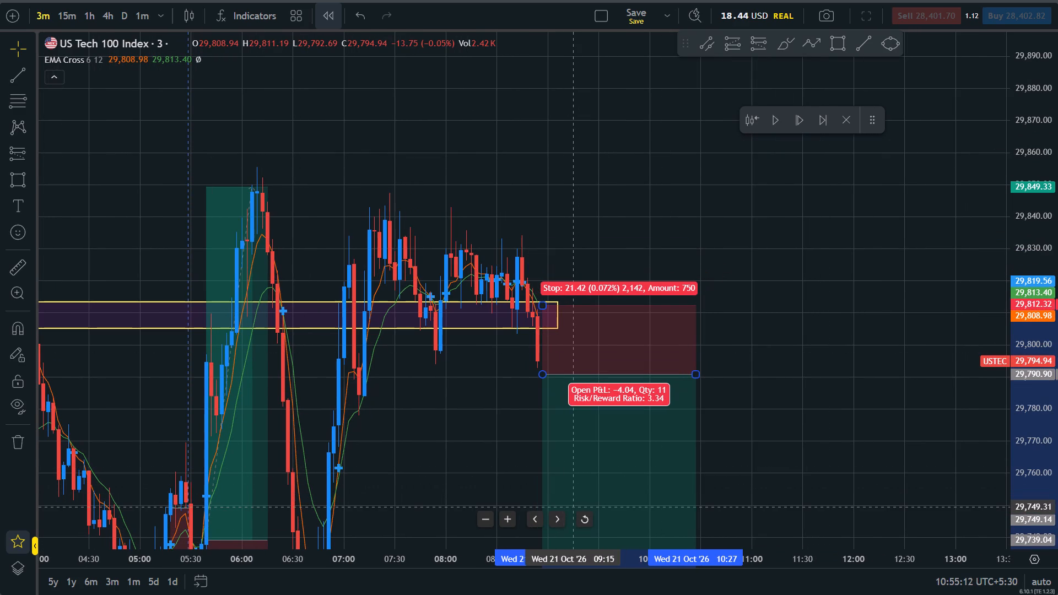
drag(570, 507, 571, 497)
drag(758, 444, 759, 382)
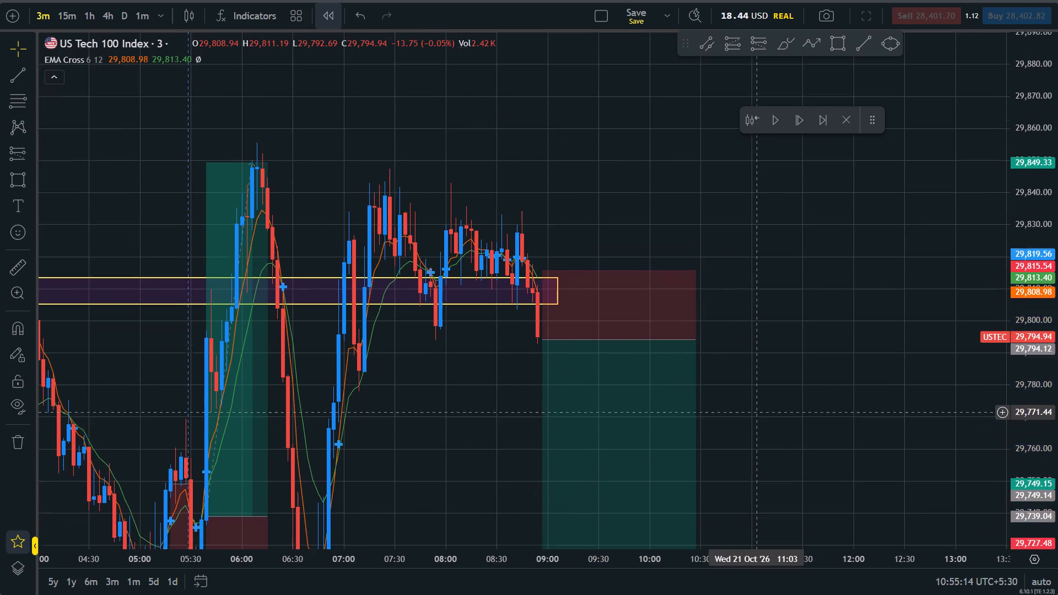
drag(759, 382, 759, 367)
Advance the replay candle by candle to about 10:39, following the short past its 29,722.65 target toward the lower zone.
drag(1057, 201, 1057, 303)
click(798, 118)
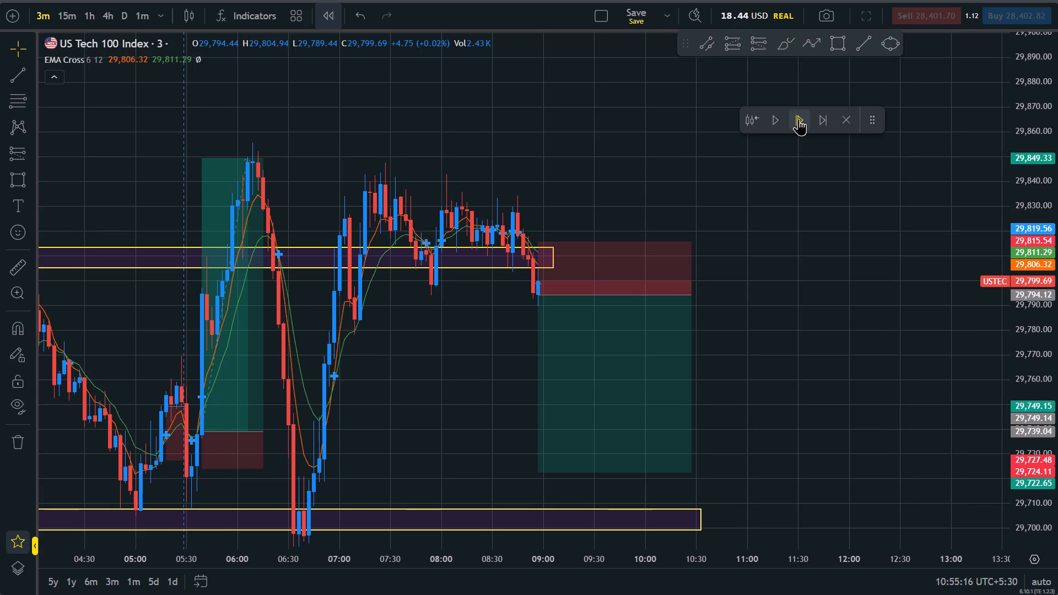
click(798, 118)
click(798, 118)
click(798, 118)
click(798, 118)
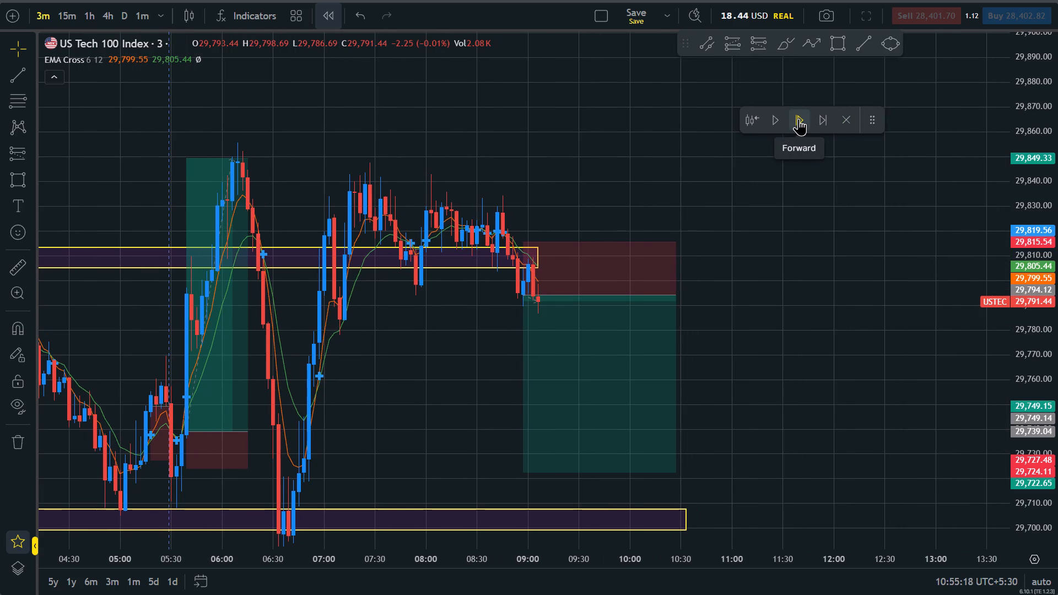
click(798, 118)
click(798, 118)
click(798, 118)
click(798, 118)
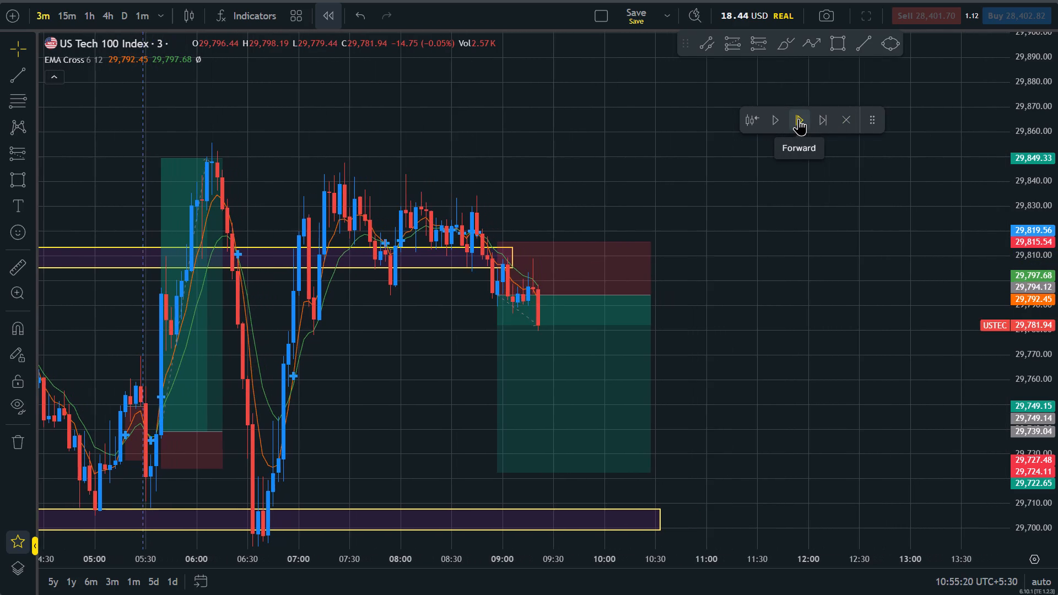
click(798, 118)
click(798, 118)
click(798, 118)
click(798, 118)
triple_click(798, 118)
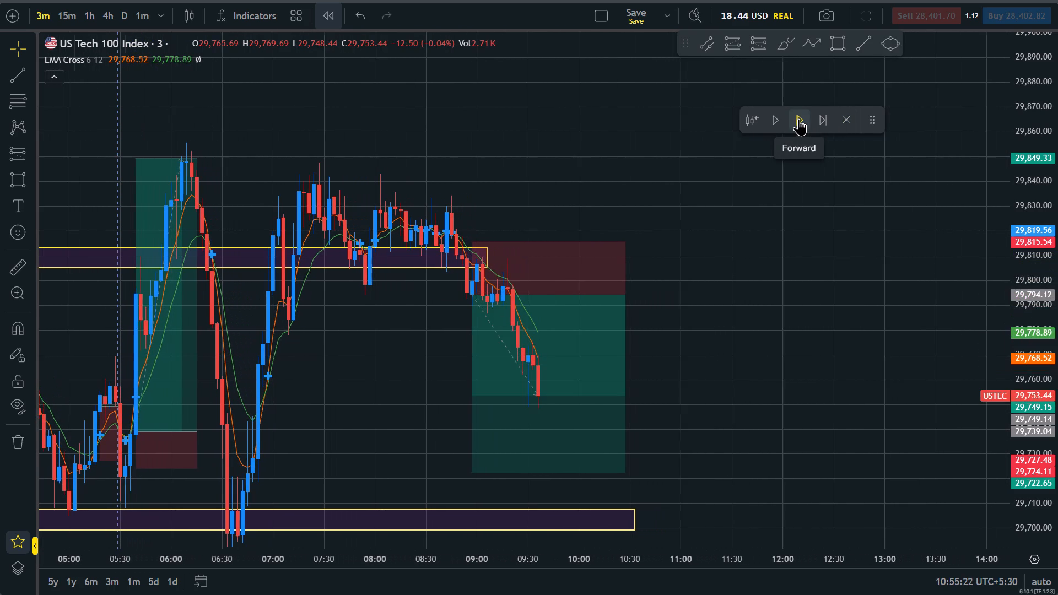
triple_click(798, 118)
double_click(798, 118)
triple_click(798, 118)
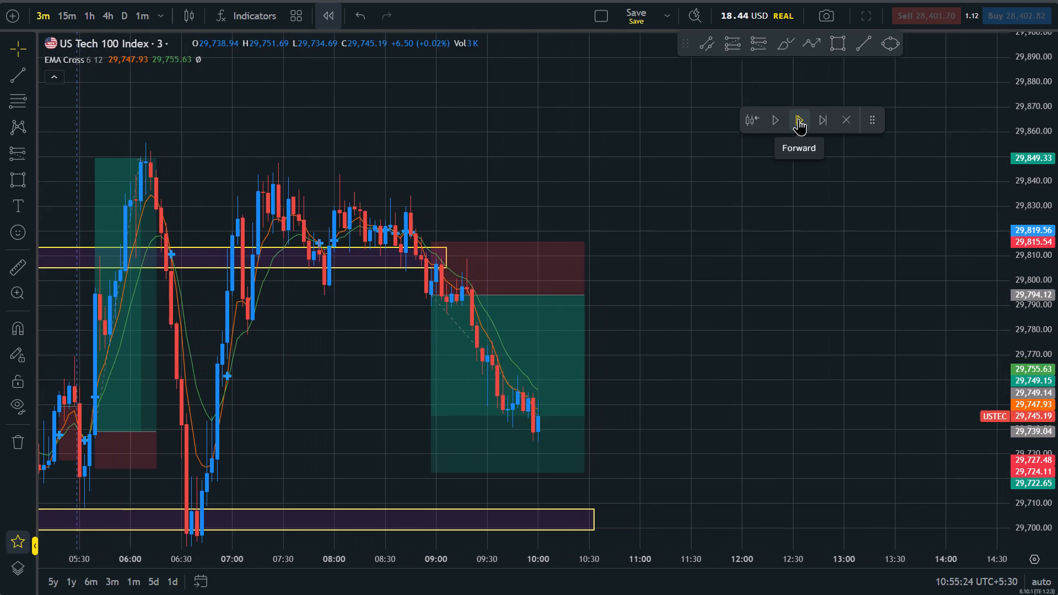
triple_click(798, 118)
triple_click(798, 118)
triple_click(798, 118)
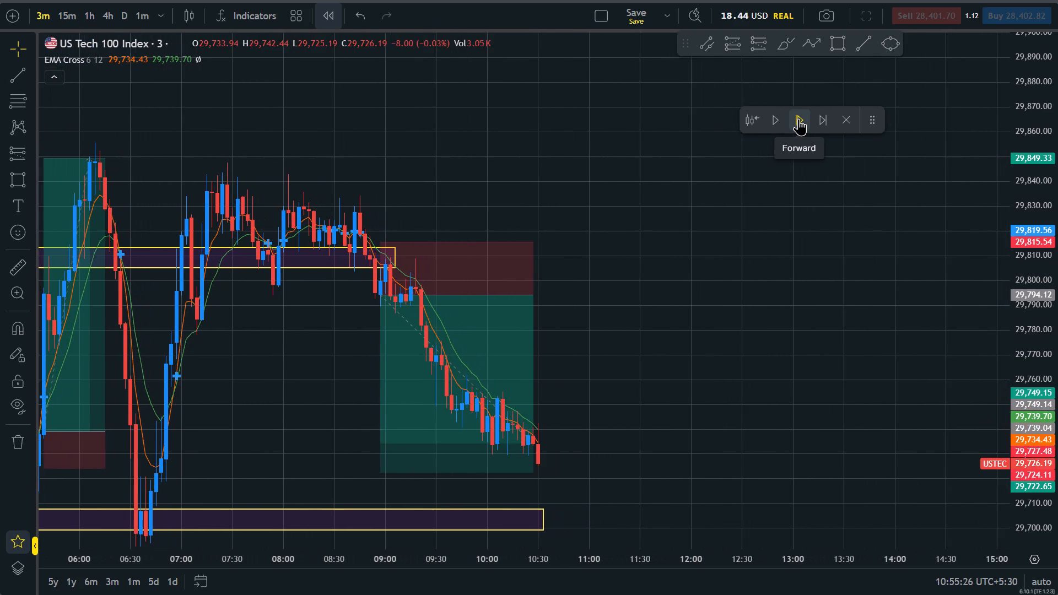
double_click(798, 118)
drag(795, 393, 689, 189)
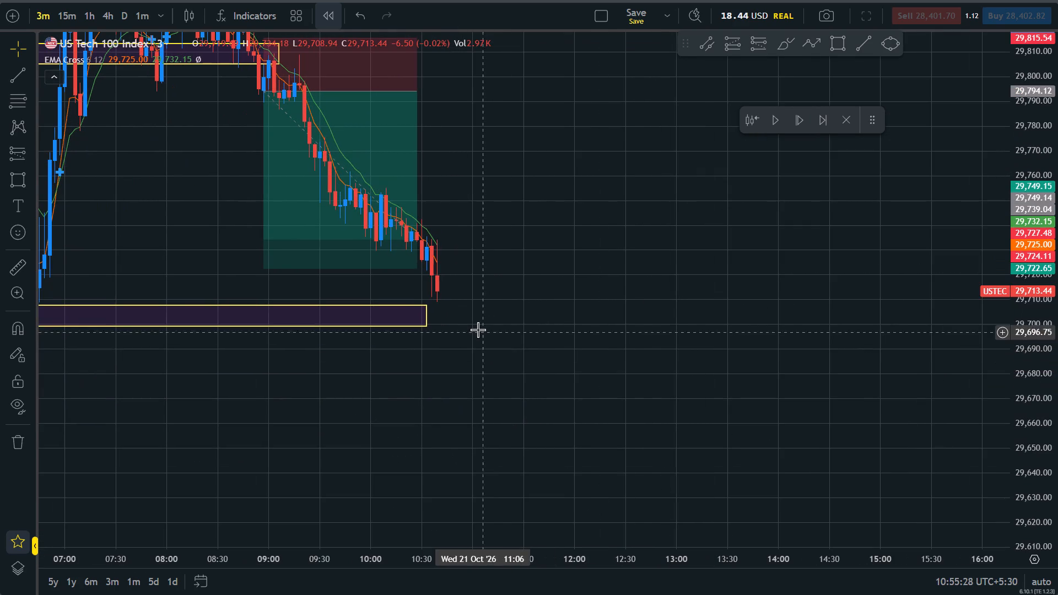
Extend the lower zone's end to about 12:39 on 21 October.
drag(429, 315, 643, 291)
Lower the target of the short position opened after the 08:54 candle to about 29,710.65.
scroll(597, 221, down, 11)
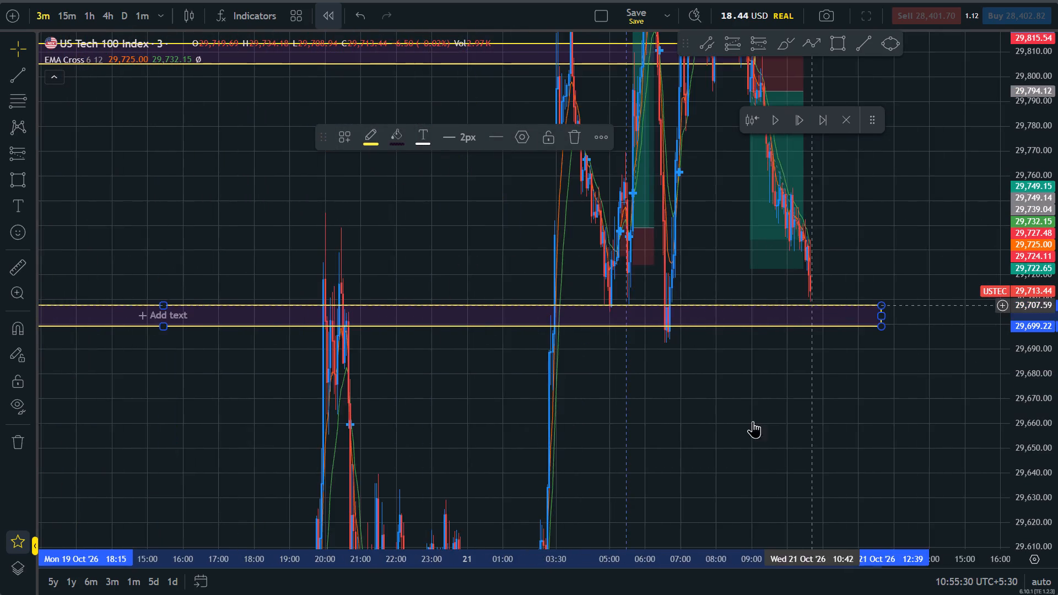
scroll(748, 426, up, 6)
drag(703, 414, 693, 533)
drag(765, 227, 779, 306)
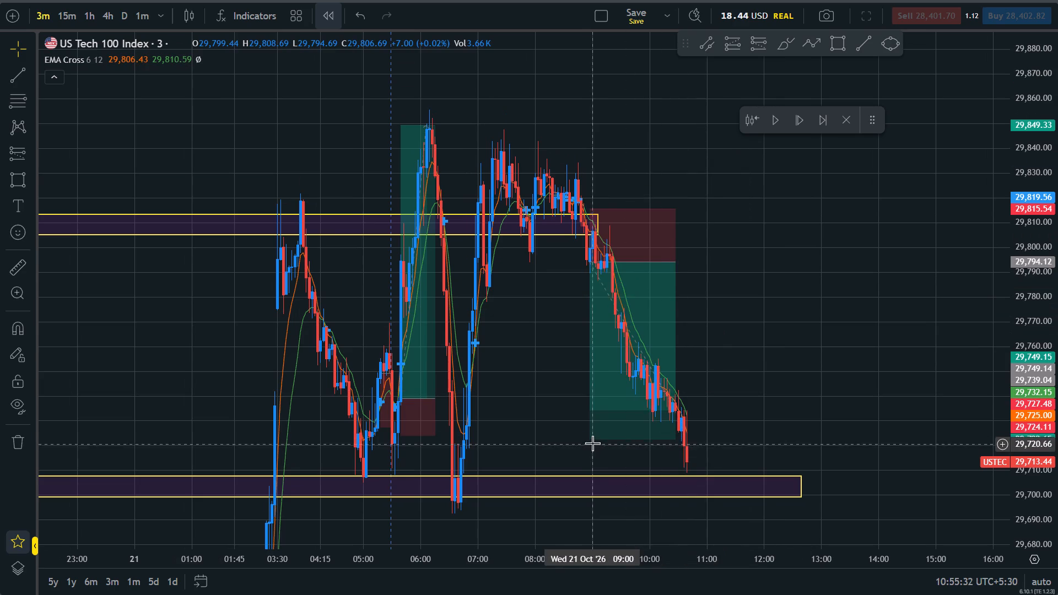
drag(590, 439, 622, 468)
click(831, 314)
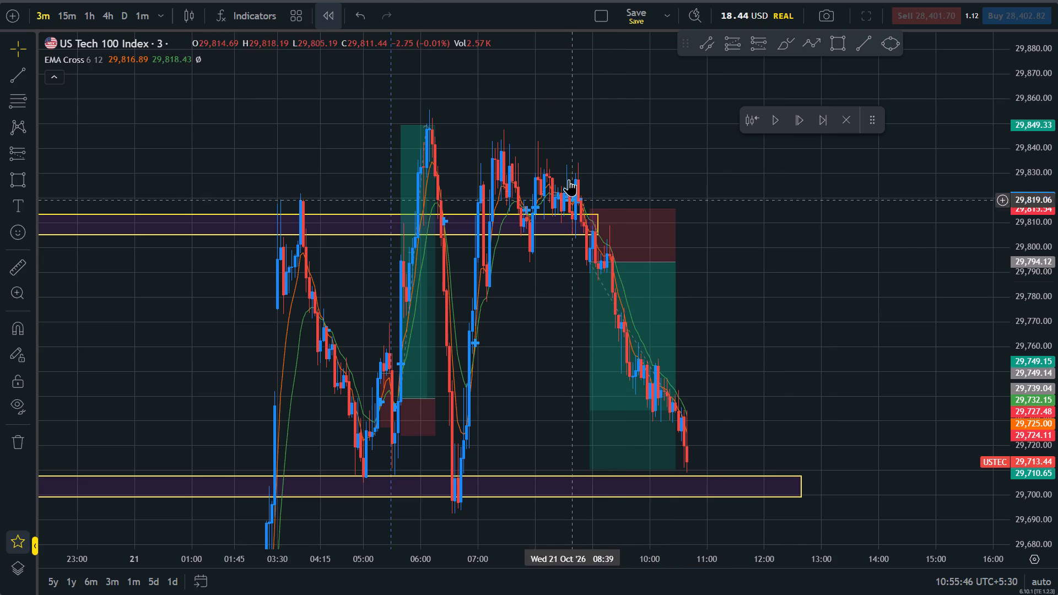
Extend the upper zone's end past 15:00 on 21 October.
scroll(755, 176, down, 7)
drag(939, 337, 924, 337)
scroll(924, 337, up, 3)
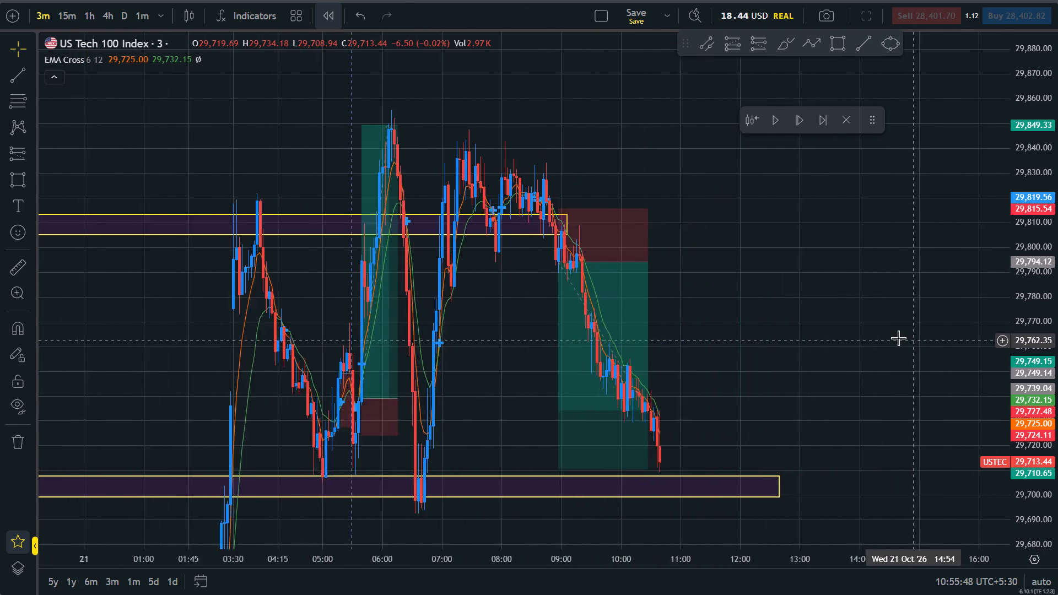
scroll(898, 338, up, 5)
drag(724, 311, 637, 324)
drag(424, 222, 824, 246)
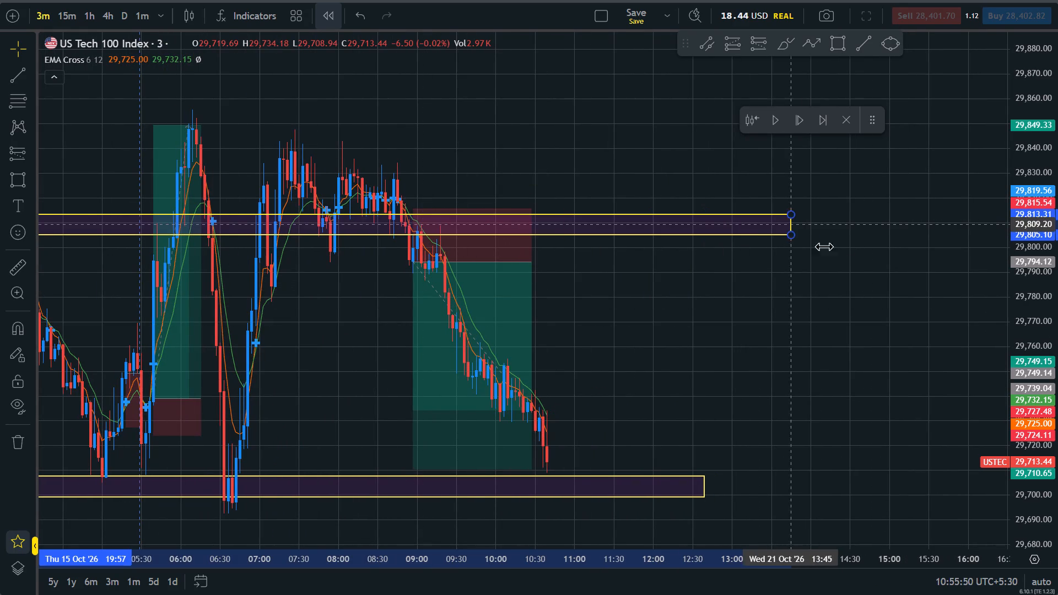
drag(824, 246, 922, 251)
Extend the lower zone's end to just before 20:00 on 21 October.
scroll(868, 302, down, 6)
drag(833, 389, 625, 184)
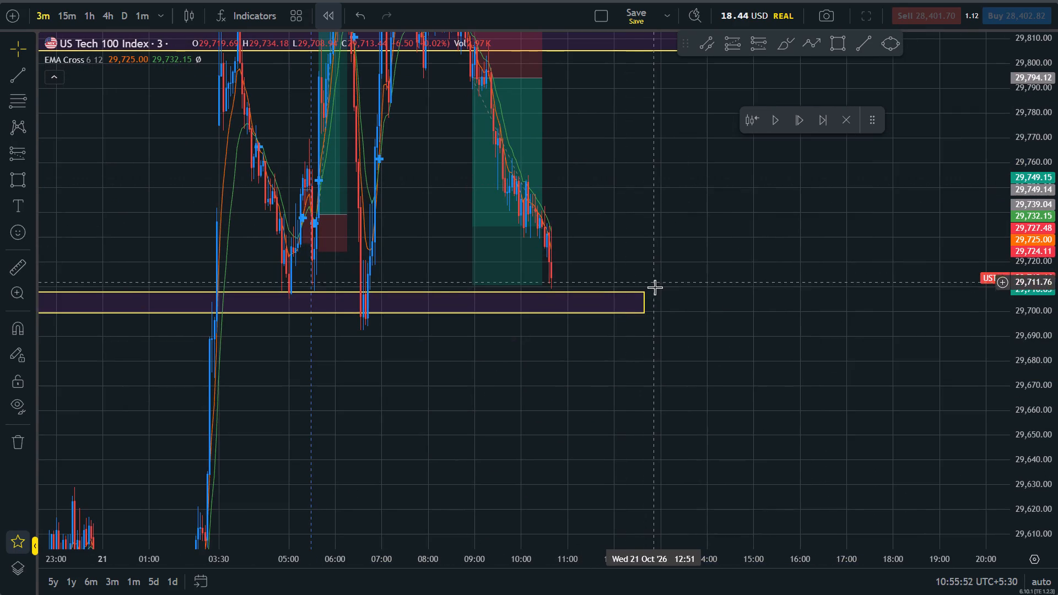
drag(645, 304, 969, 288)
Examine the price structure around the zones over the preceding days and up to the 10:39 candle.
drag(717, 210, 917, 292)
scroll(917, 292, down, 3)
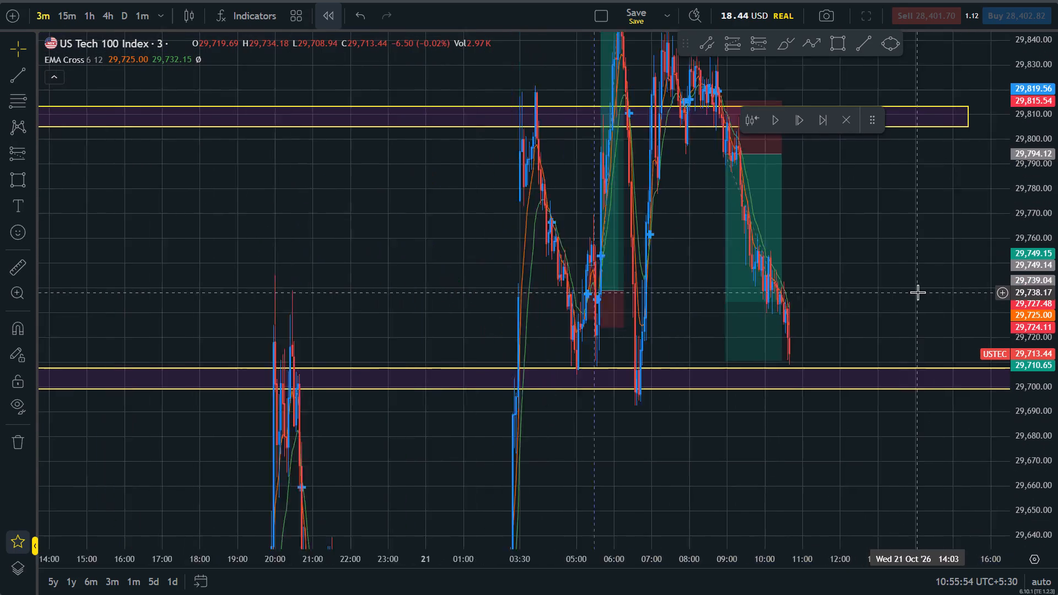
scroll(917, 292, down, 13)
drag(1057, 52, 1057, 533)
scroll(878, 383, up, 2)
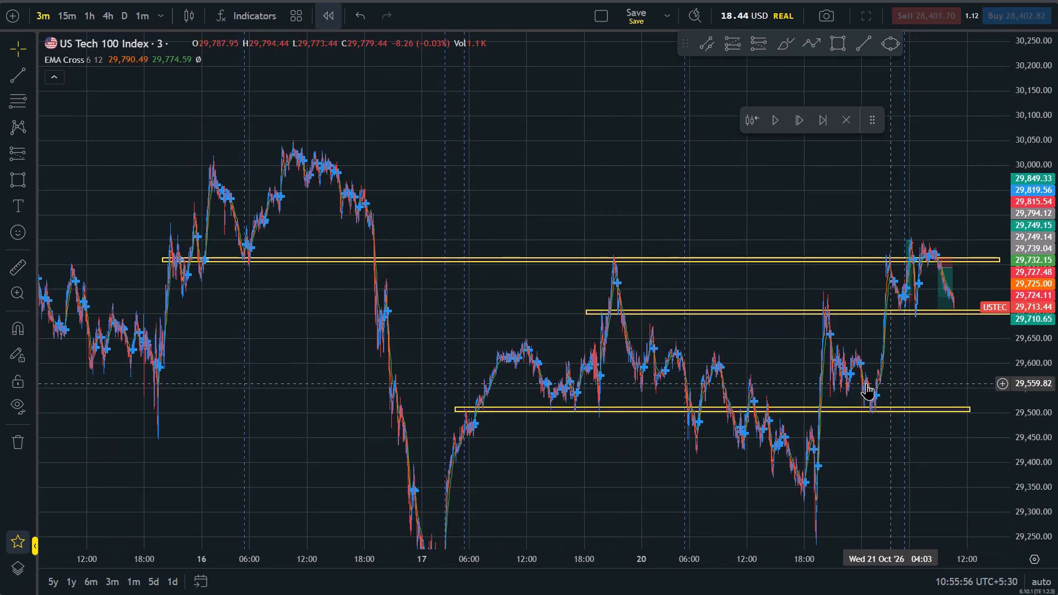
scroll(866, 383, up, 15)
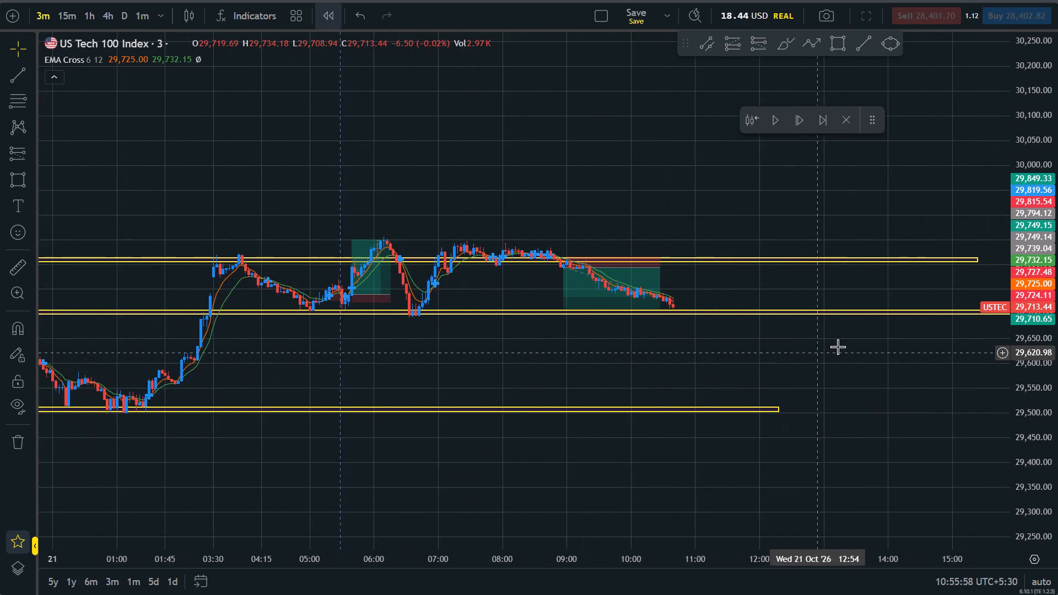
drag(1057, 468, 1053, 0)
drag(829, 291, 828, 334)
scroll(828, 333, up, 2)
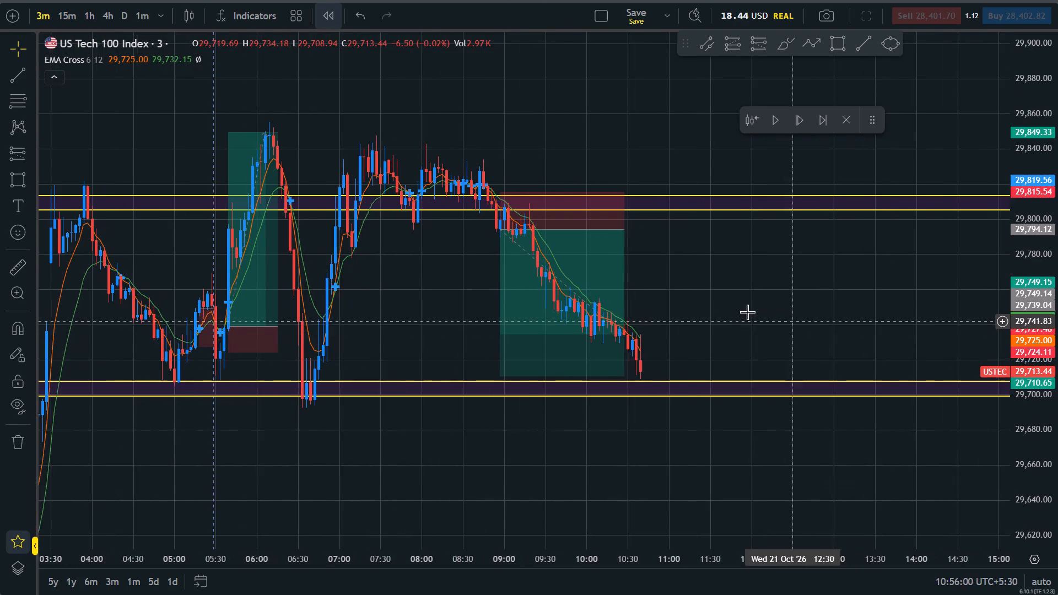
drag(735, 310, 771, 345)
Advance the replay candle by candle to 11:06, watching how price behaves at the lower zone.
triple_click(795, 112)
double_click(795, 112)
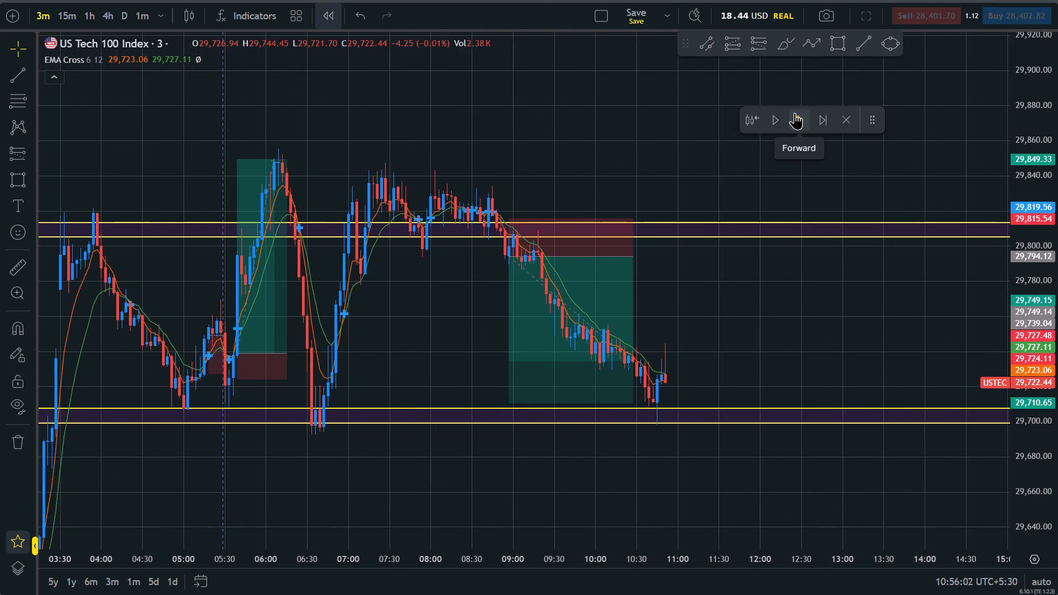
click(795, 112)
click(795, 112)
click(795, 112)
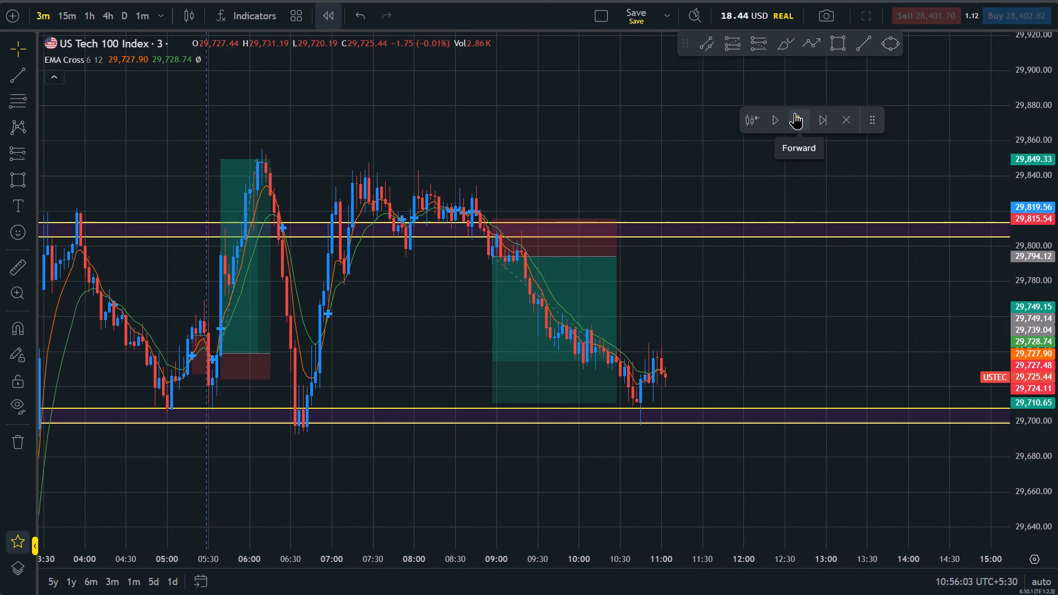
click(795, 112)
Examine the 11:06 candle against the lower zone and the earlier price action.
drag(756, 366, 813, 305)
scroll(813, 305, up, 1)
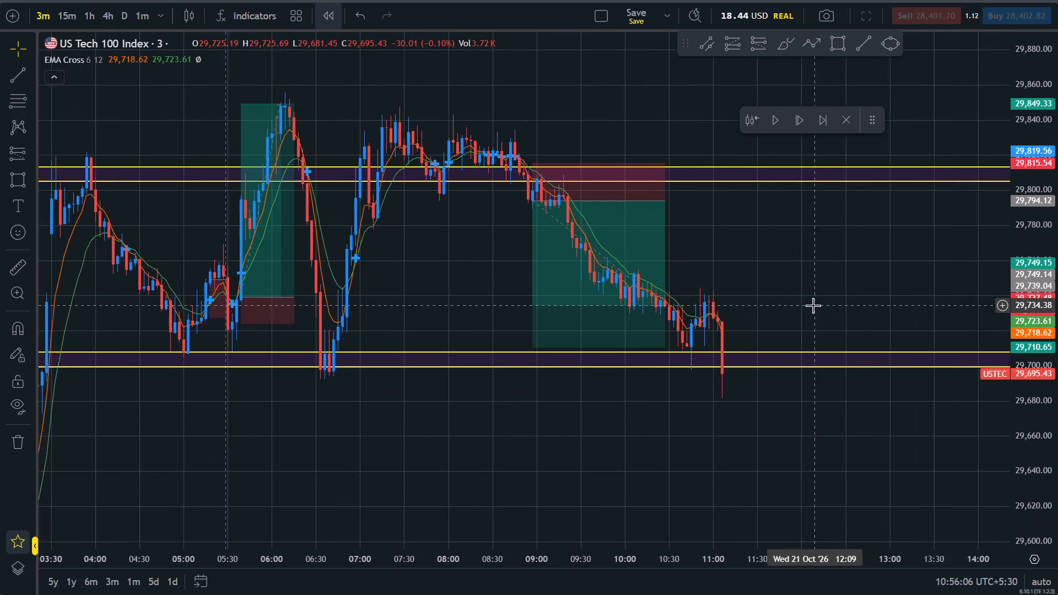
scroll(813, 305, up, 3)
drag(814, 305, 685, 252)
scroll(793, 371, down, 7)
scroll(909, 363, up, 1)
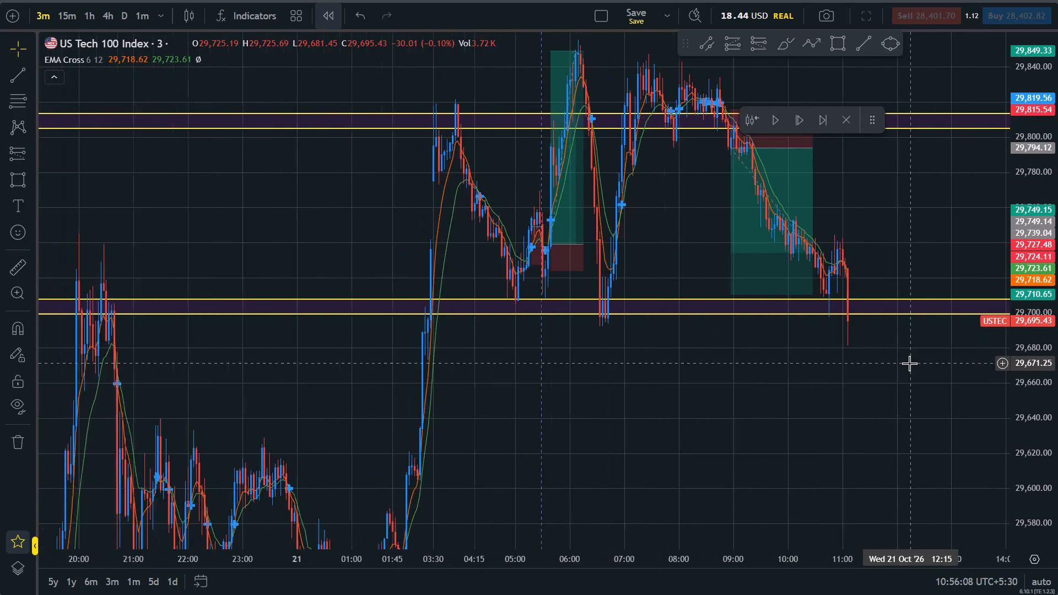
scroll(909, 363, up, 3)
drag(1057, 430, 1003, 2)
drag(787, 203, 787, 204)
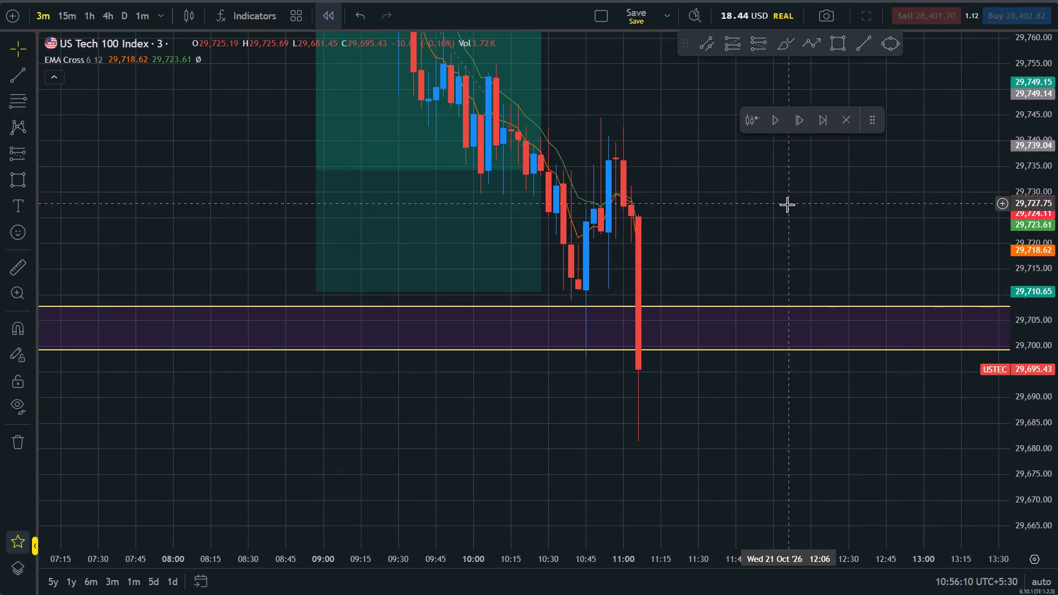
drag(787, 204, 786, 415)
drag(694, 429, 699, 258)
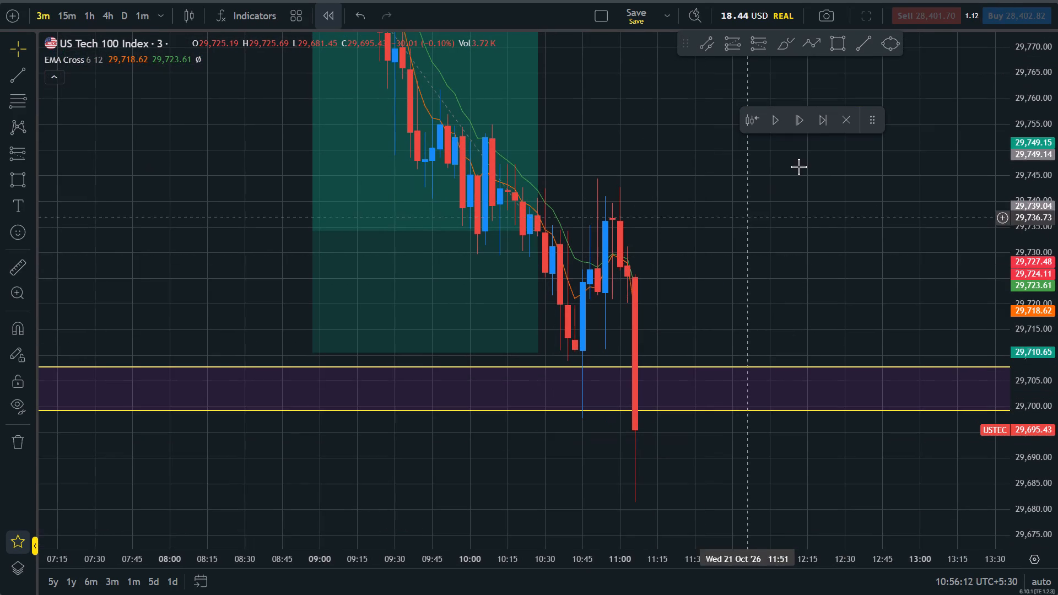
Advance the replay candle by candle to 11:42, watching the retest of the lower zone from below.
click(801, 124)
triple_click(800, 124)
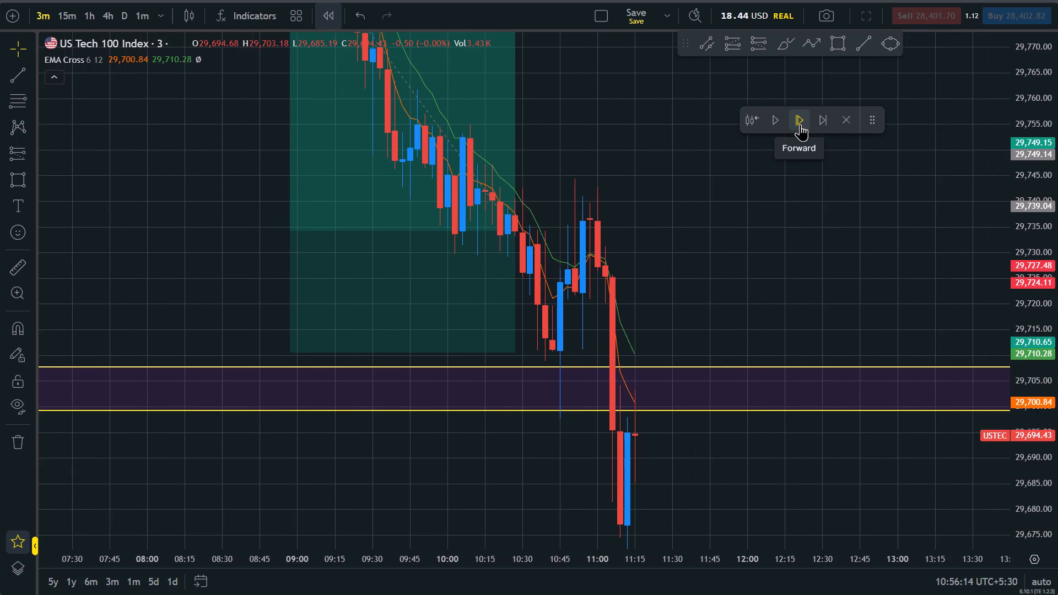
click(800, 124)
triple_click(800, 124)
double_click(800, 124)
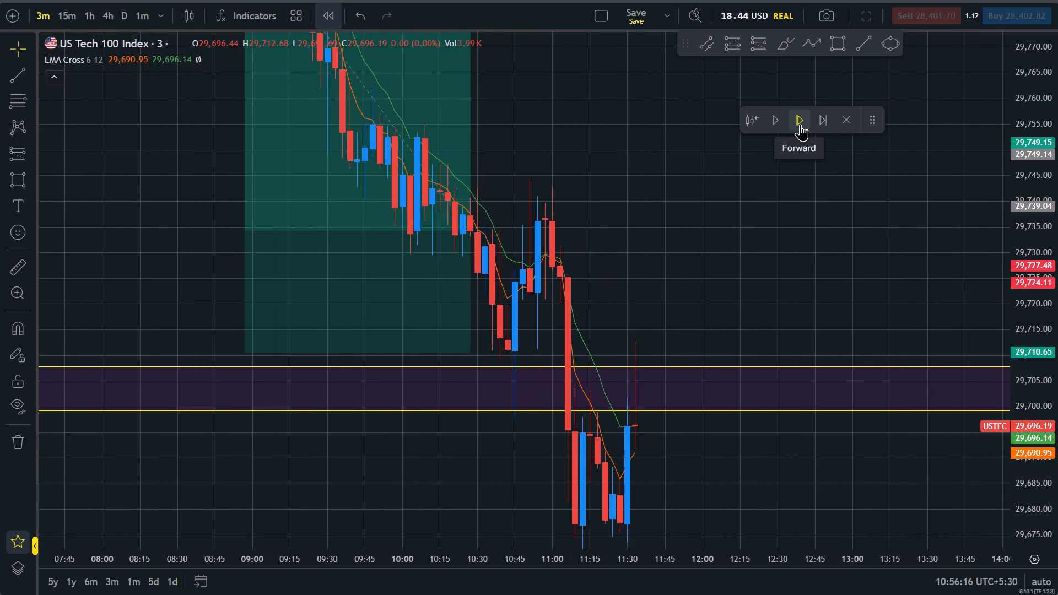
click(800, 124)
click(800, 124)
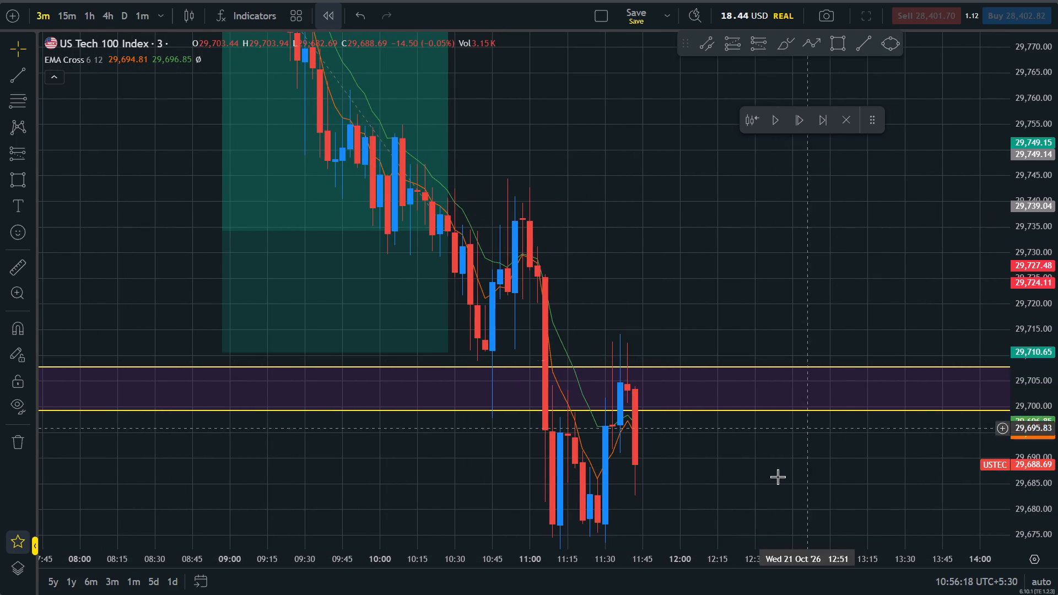
Place a short position at 11:45 with entry 29,688.44 and tighten its stop to about 29,702.35.
drag(778, 477, 769, 359)
scroll(881, 383, down, 11)
drag(1057, 231, 1057, 464)
scroll(857, 364, up, 3)
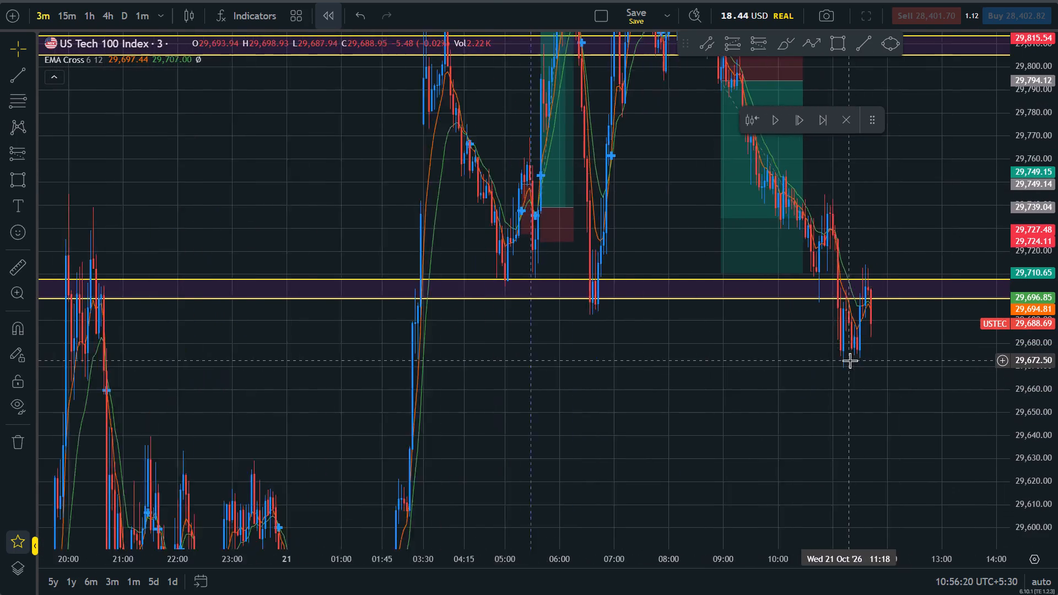
scroll(850, 360, up, 6)
drag(1057, 434, 1024, 229)
drag(847, 397, 660, 448)
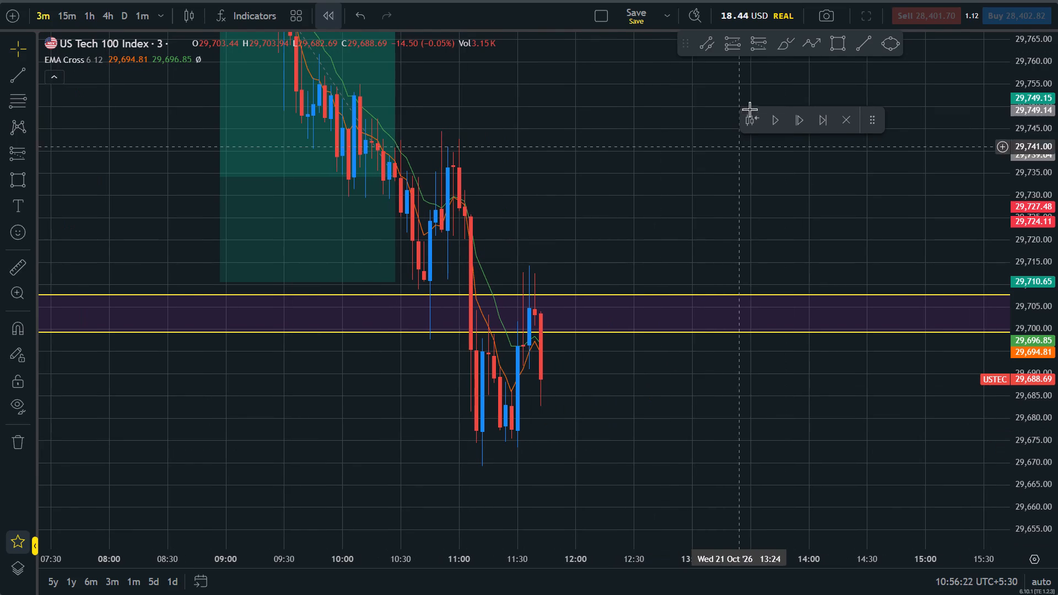
click(754, 54)
click(548, 380)
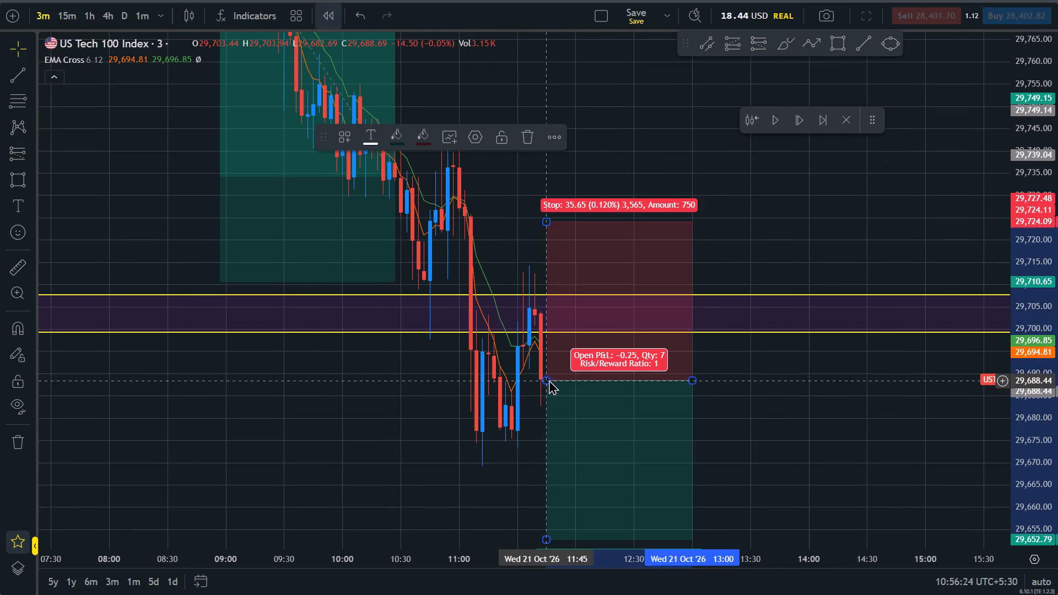
drag(549, 224, 568, 318)
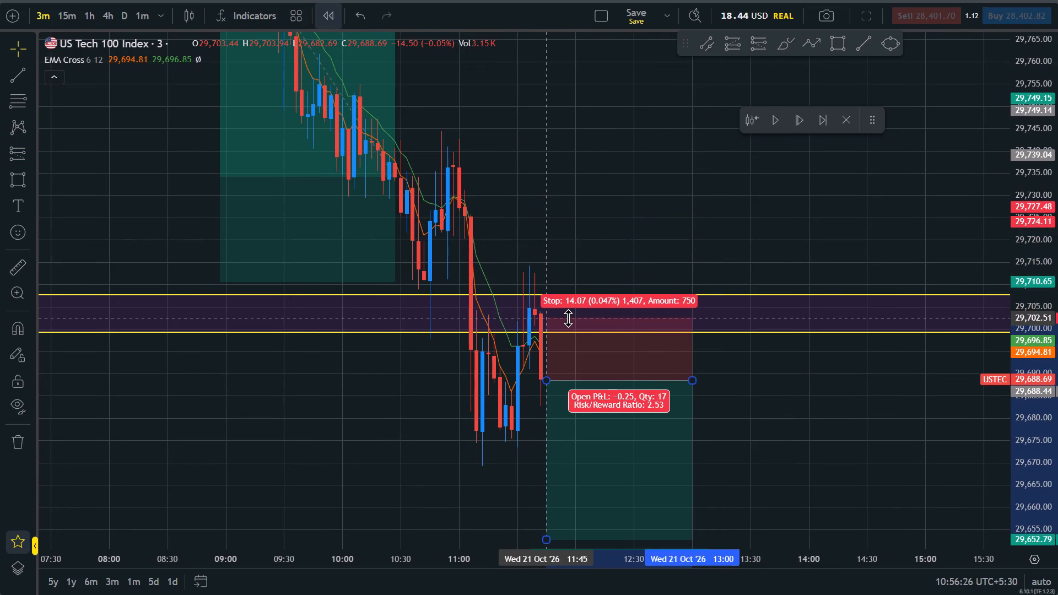
drag(568, 318, 568, 318)
Advance the replay candle by candle to 12:06, following the new short position.
drag(791, 431, 781, 302)
drag(1057, 270, 1057, 435)
click(876, 396)
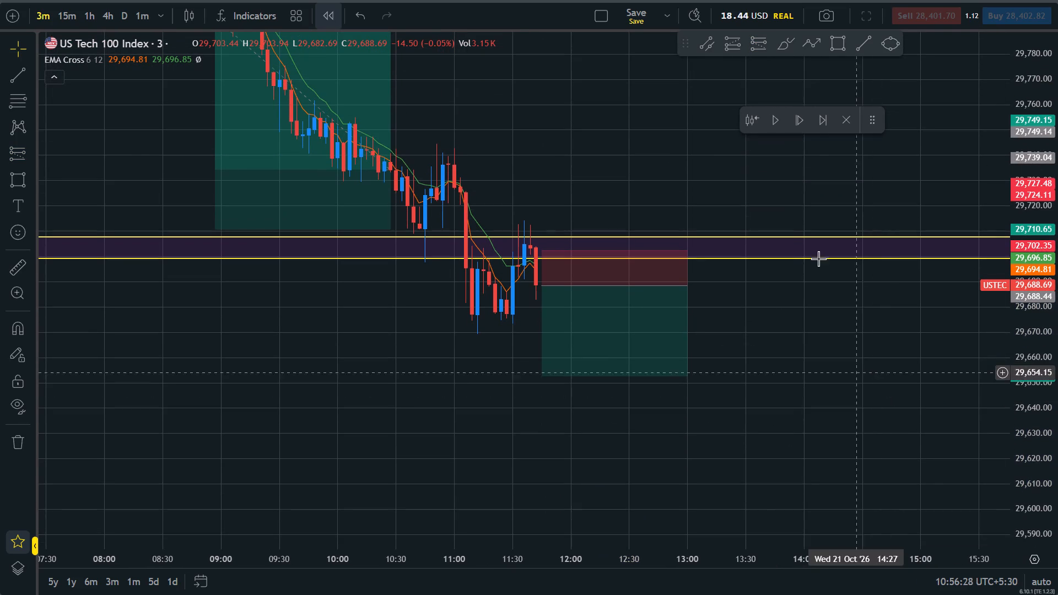
click(799, 122)
click(799, 122)
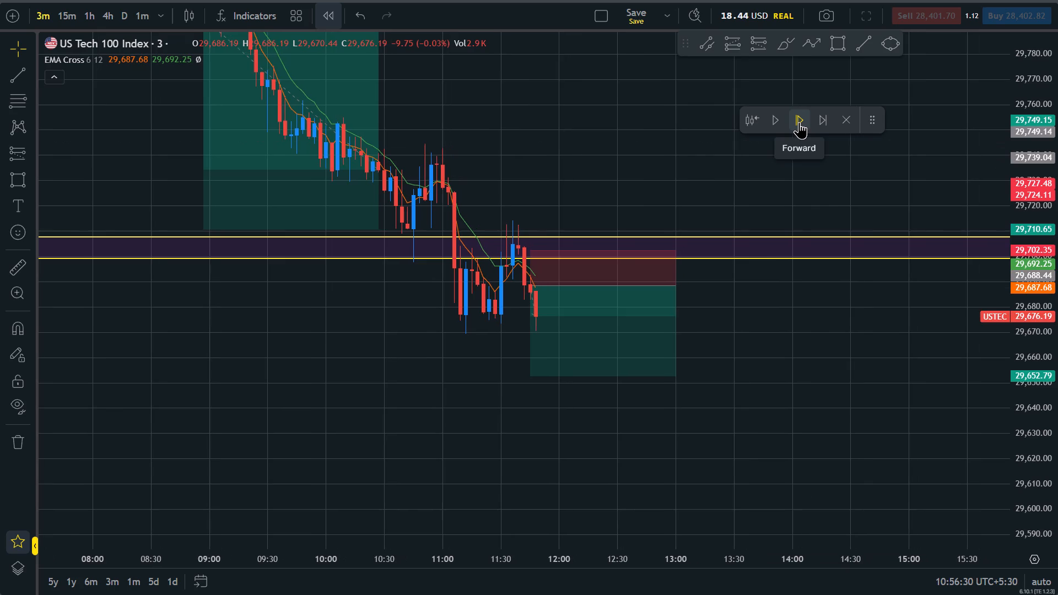
click(799, 122)
click(799, 122)
click(799, 122)
triple_click(799, 122)
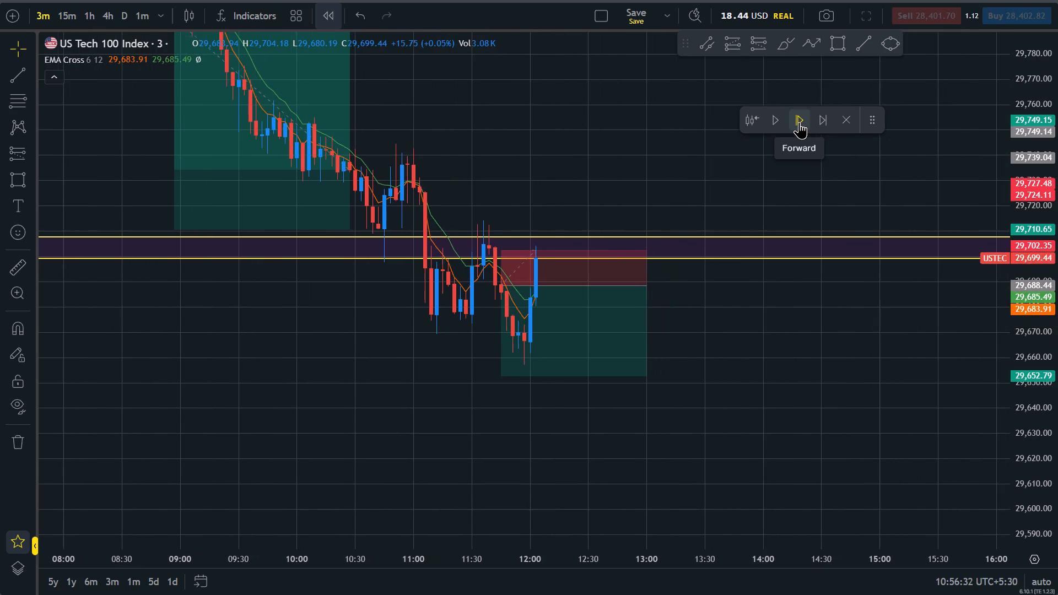
click(710, 392)
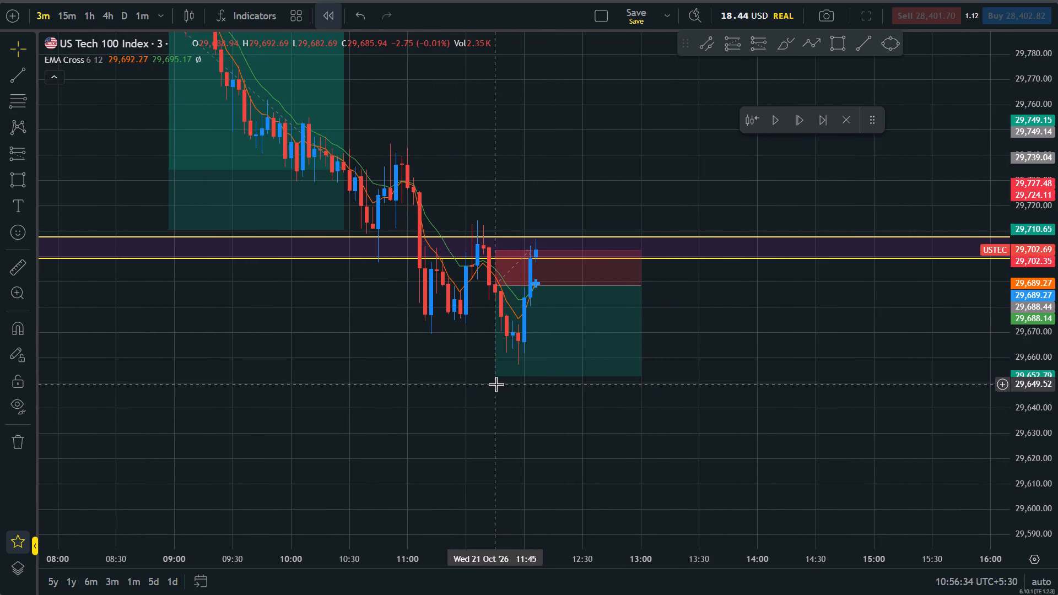
Set the 11:45 short position's target to about 29,657.14 and shorten its end to about 12:00.
drag(495, 380, 497, 365)
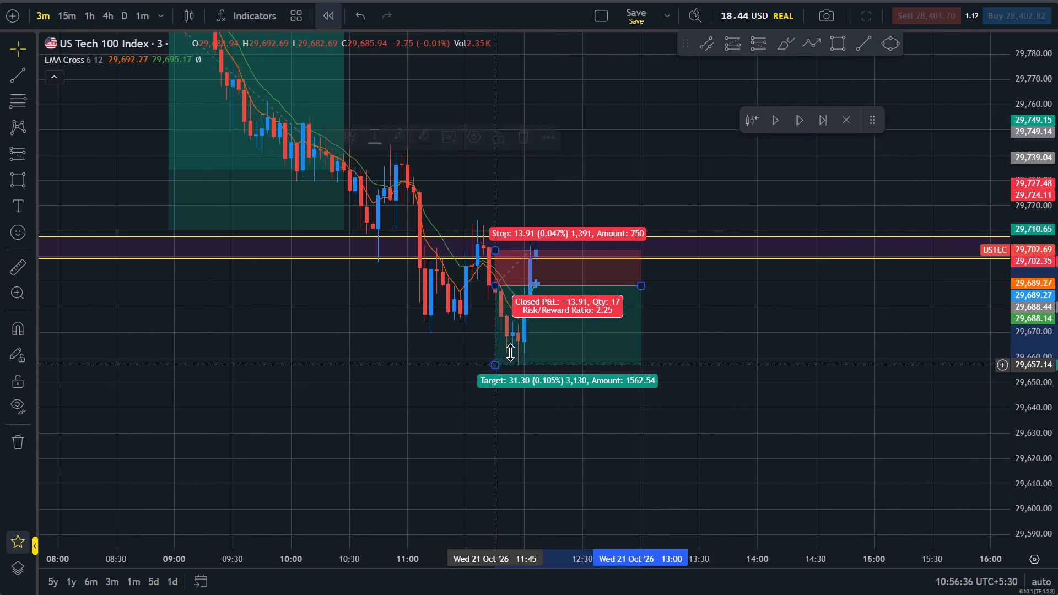
drag(638, 284, 514, 285)
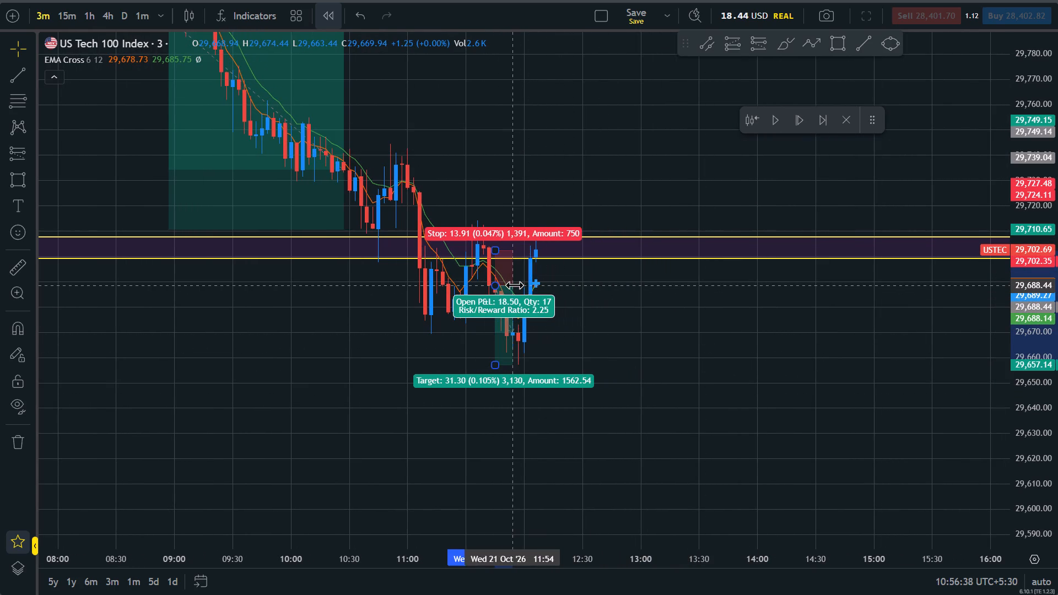
drag(514, 285, 523, 287)
click(785, 437)
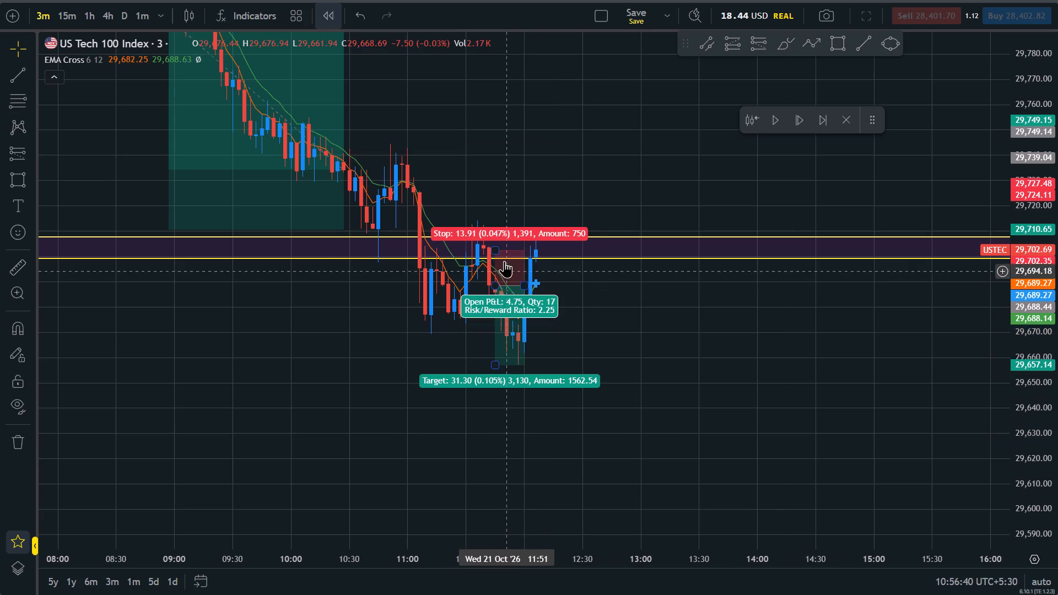
Move the 11:45 short position's stop to about 29,688.45, practically at its entry.
drag(494, 252, 498, 310)
Advance the replay candle by candle to 12:21, watching price below the lower zone.
drag(799, 463, 890, 506)
scroll(891, 507, down, 6)
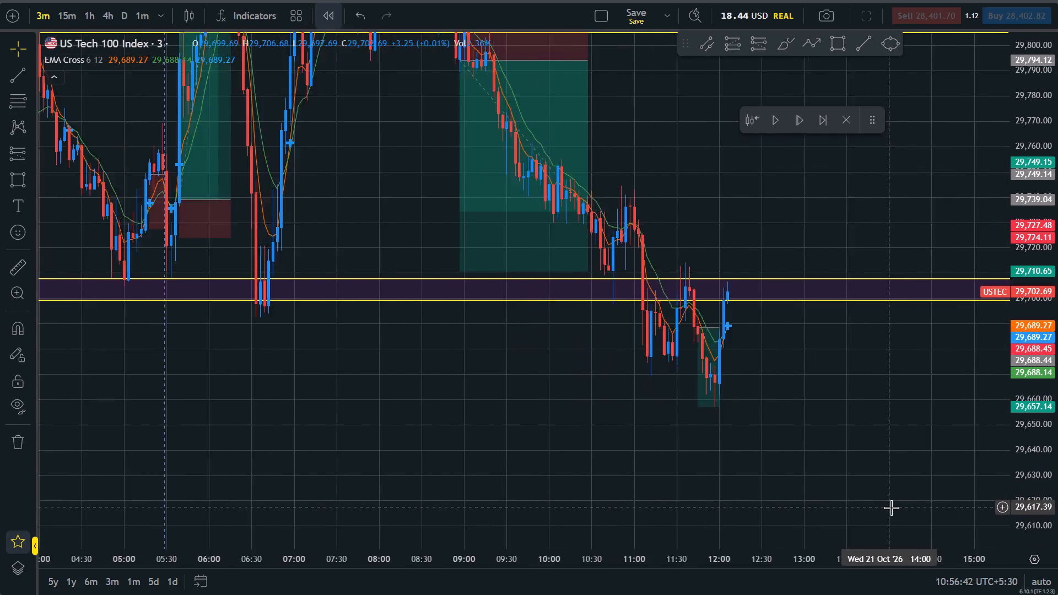
scroll(891, 507, up, 4)
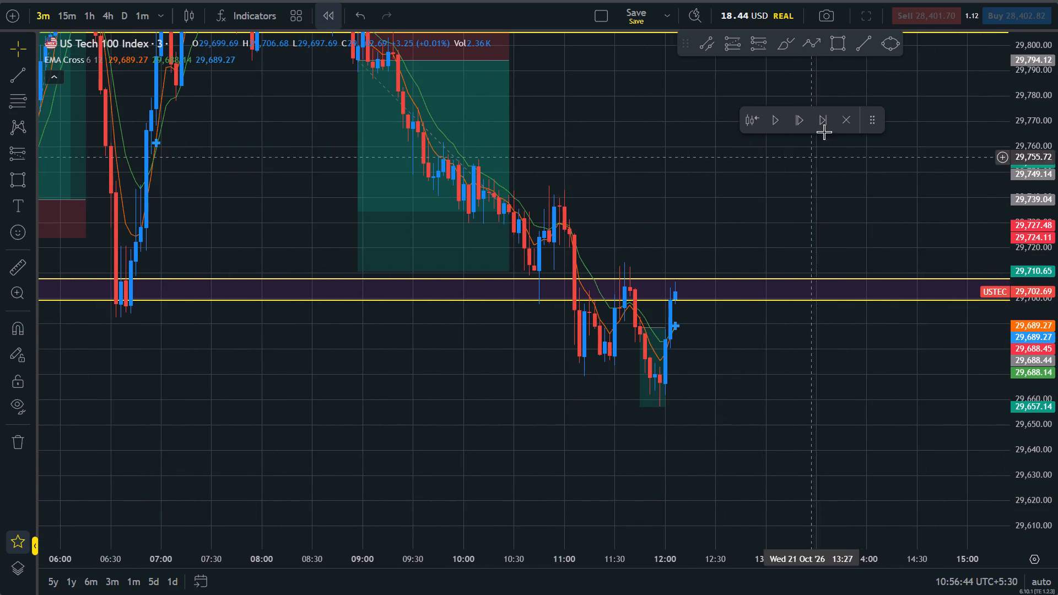
double_click(797, 116)
click(797, 116)
click(797, 116)
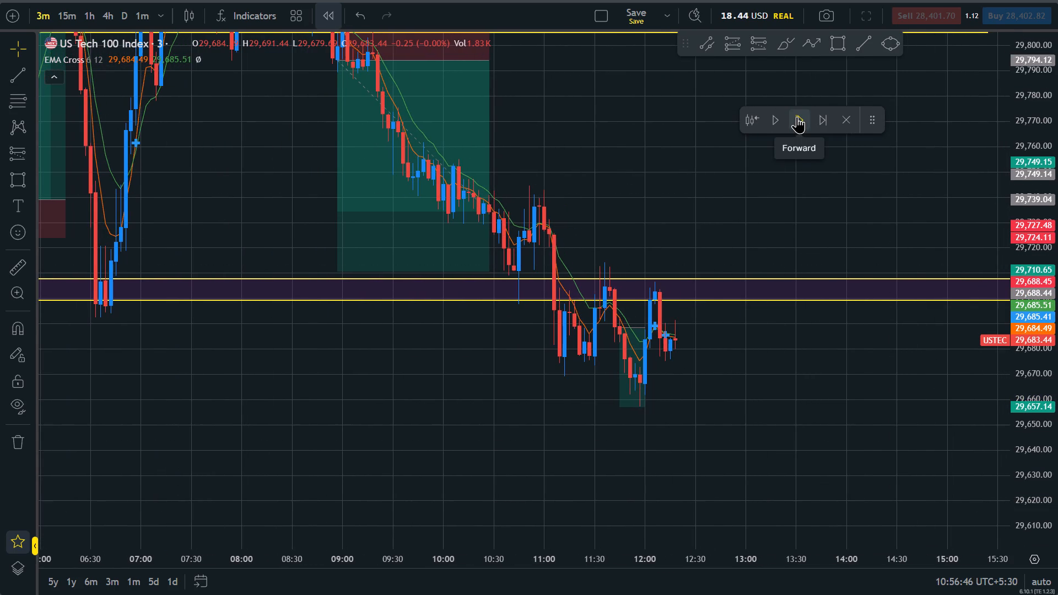
click(797, 116)
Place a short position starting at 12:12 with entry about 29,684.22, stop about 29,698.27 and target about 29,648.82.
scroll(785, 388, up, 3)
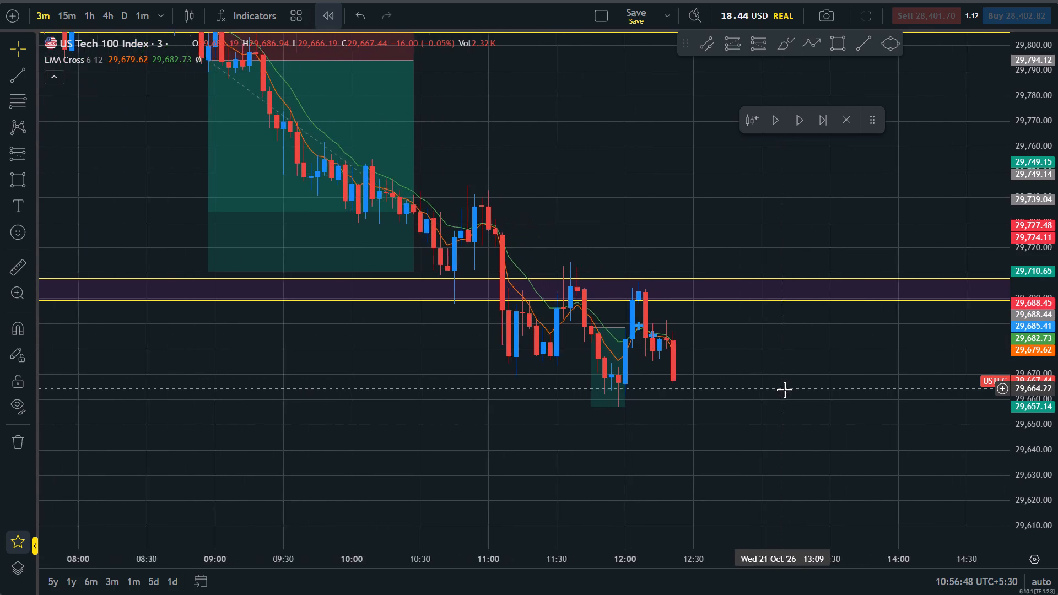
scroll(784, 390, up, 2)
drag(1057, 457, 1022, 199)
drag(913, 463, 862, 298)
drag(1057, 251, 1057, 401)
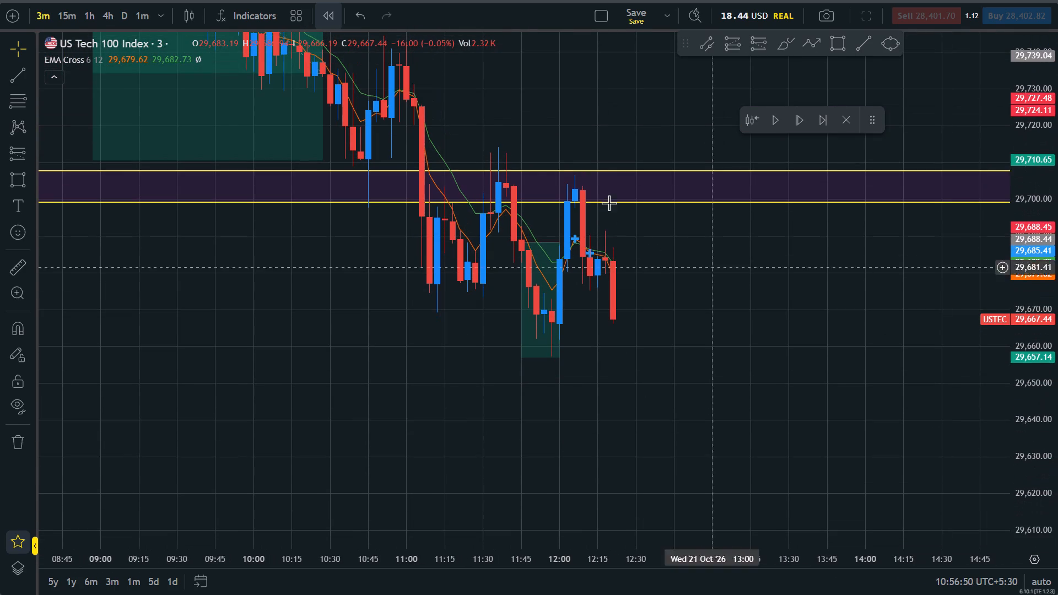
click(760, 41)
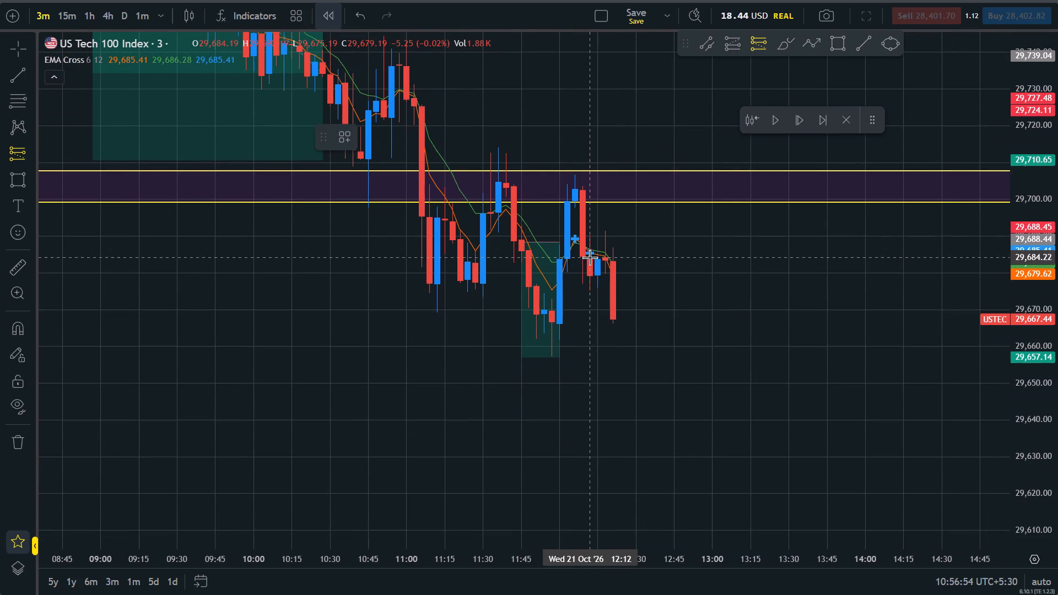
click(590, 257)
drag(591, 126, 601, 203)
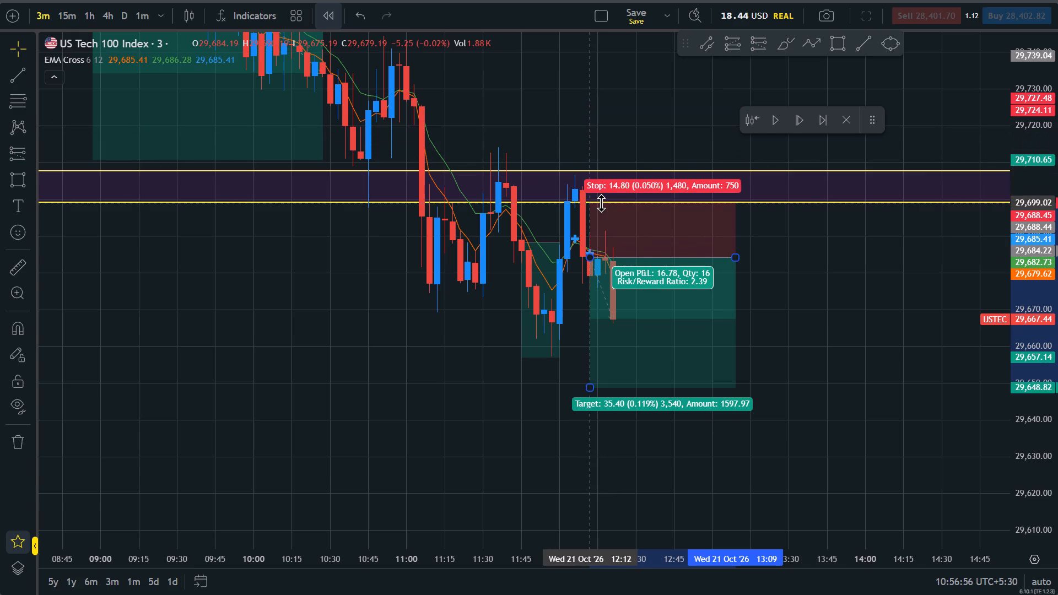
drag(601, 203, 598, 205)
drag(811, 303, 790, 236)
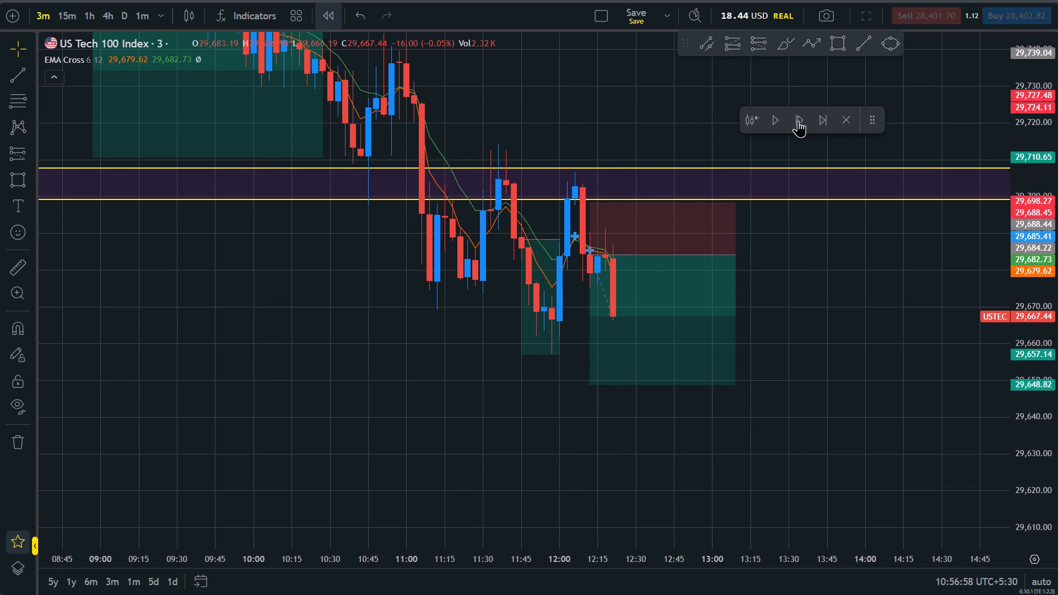
Advance the replay candle by candle to 12:42, following the 12:12 short position.
click(798, 119)
click(798, 119)
click(798, 119)
click(798, 119)
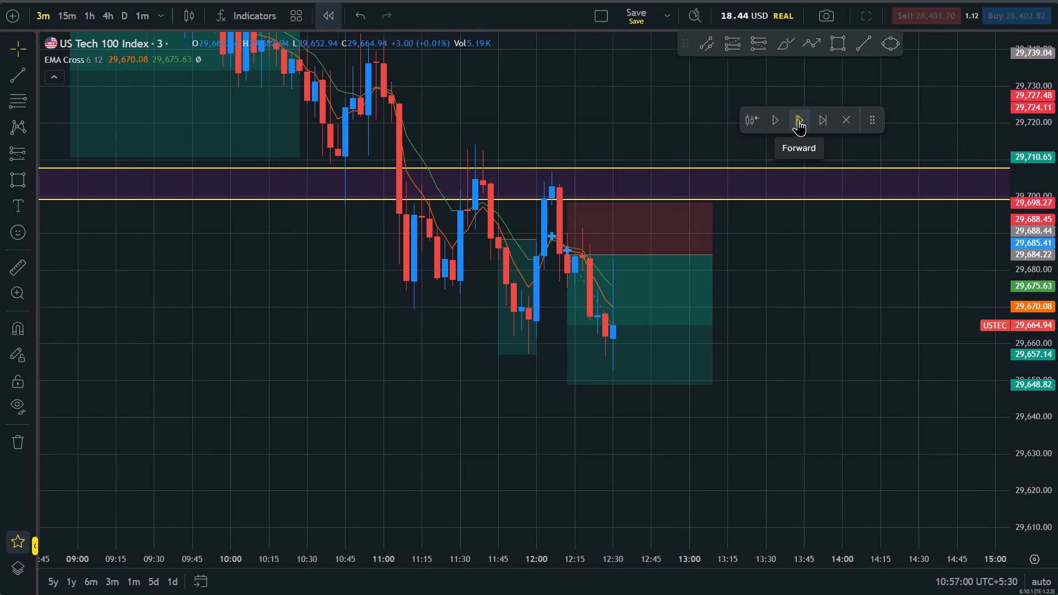
double_click(798, 119)
click(798, 119)
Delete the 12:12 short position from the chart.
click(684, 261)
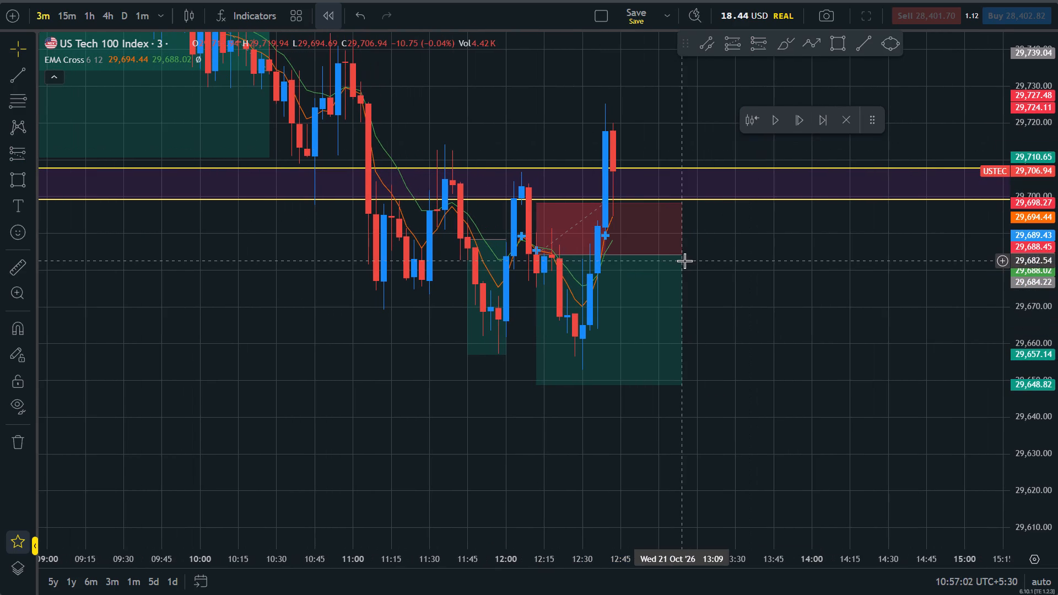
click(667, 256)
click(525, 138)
Advance the replay candle by candle to 12:54, following price above the lower zone.
drag(800, 323, 807, 458)
scroll(769, 282, down, 3)
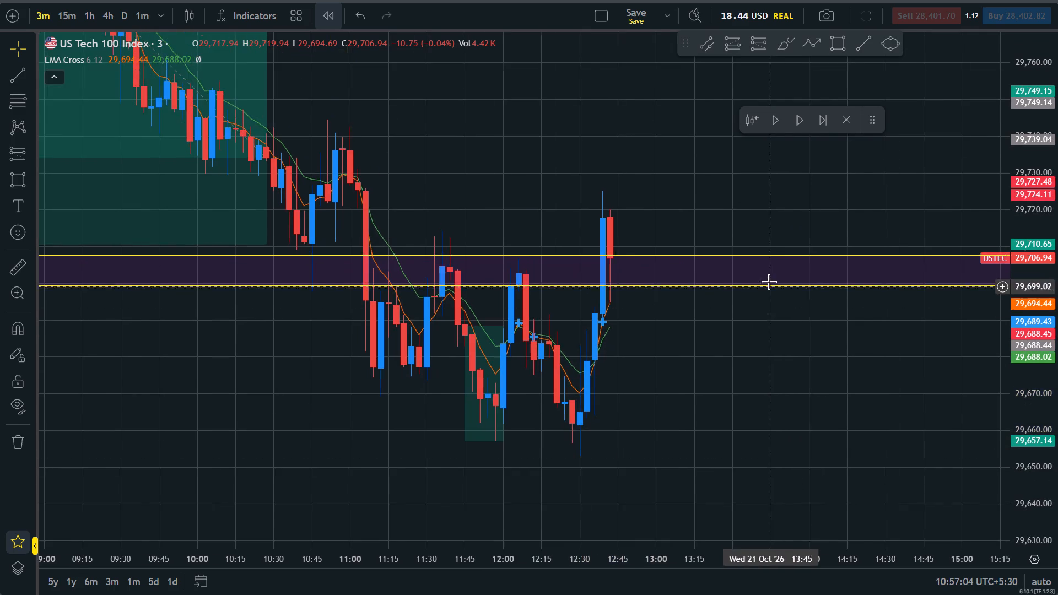
scroll(769, 282, down, 2)
drag(754, 181, 692, 286)
scroll(746, 235, up, 2)
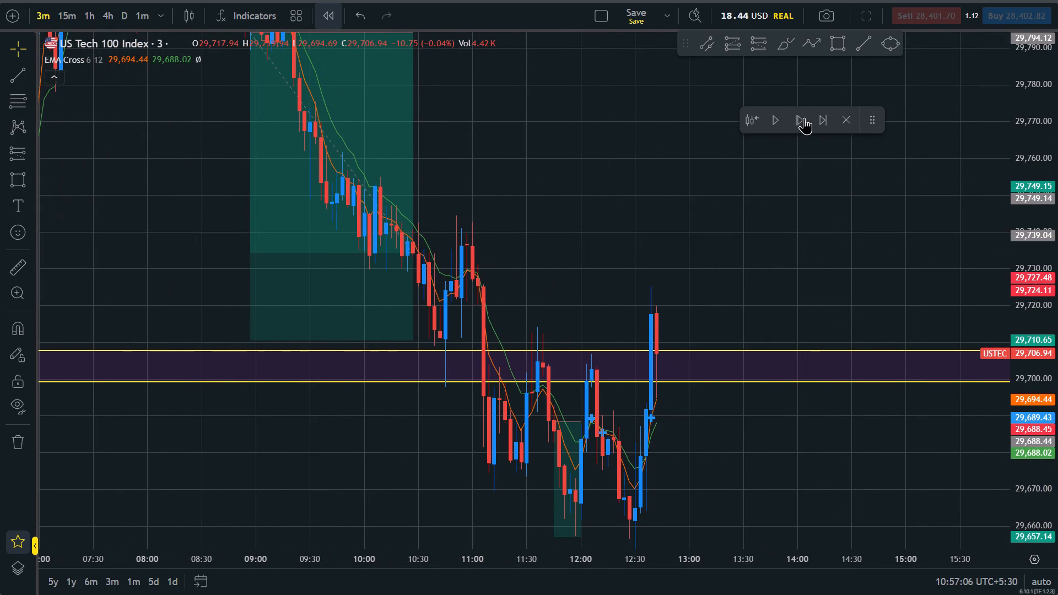
double_click(800, 116)
double_click(800, 116)
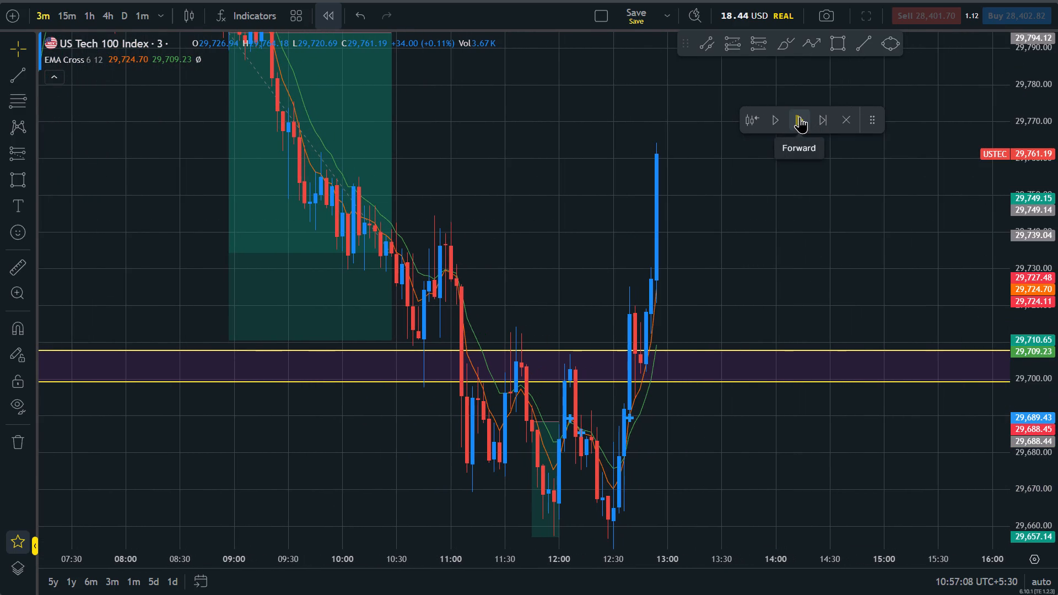
Advance the replay candle by candle to 13:21, watching price between the lower and upper zones.
drag(785, 251, 813, 343)
scroll(845, 332, down, 5)
drag(1057, 183, 1053, 475)
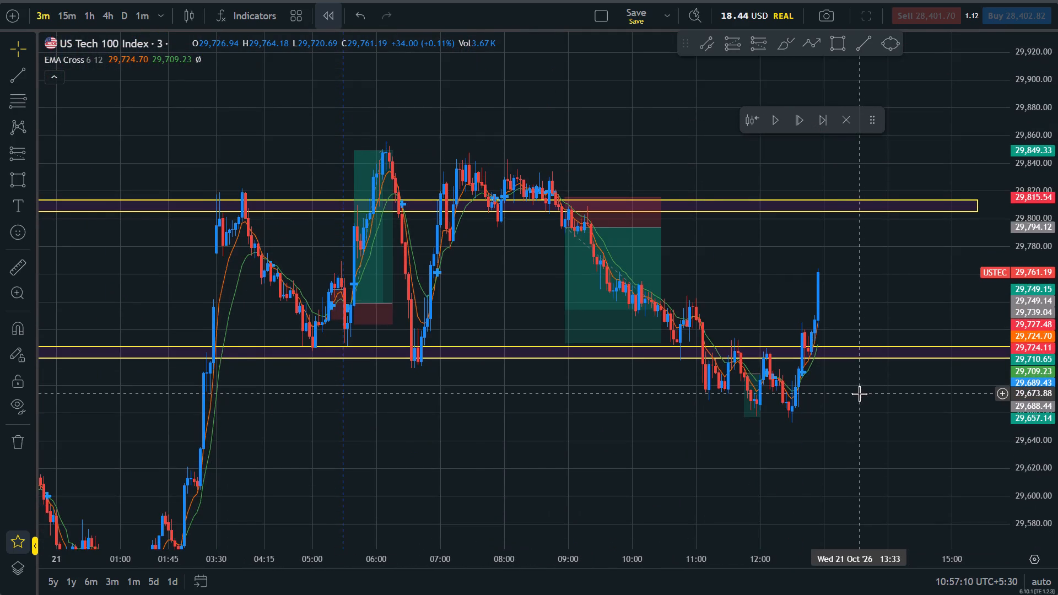
scroll(859, 393, up, 3)
drag(1057, 436, 1002, 214)
drag(724, 353, 677, 424)
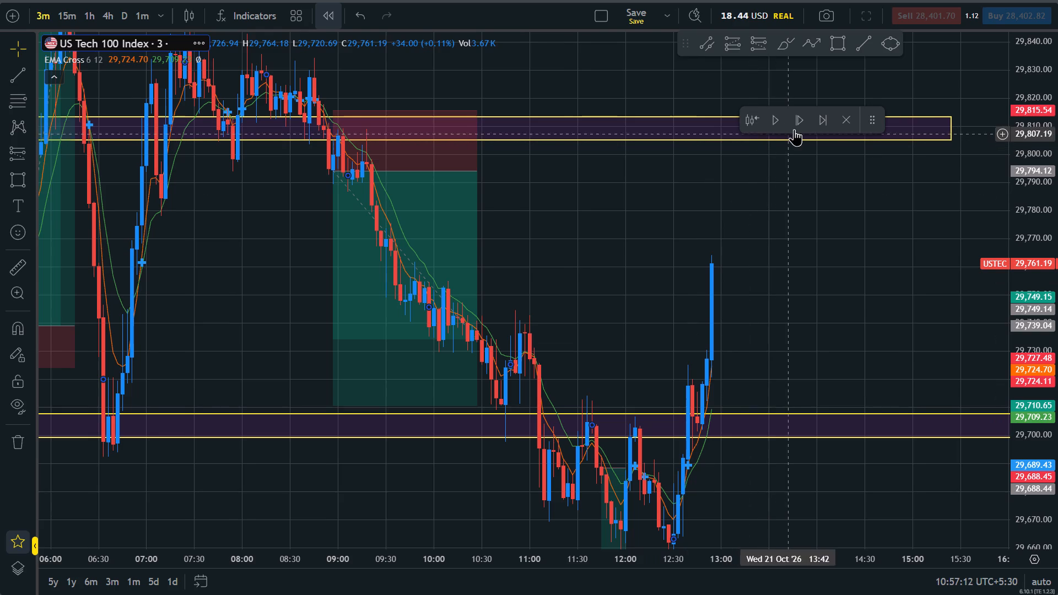
triple_click(794, 129)
click(795, 128)
click(795, 128)
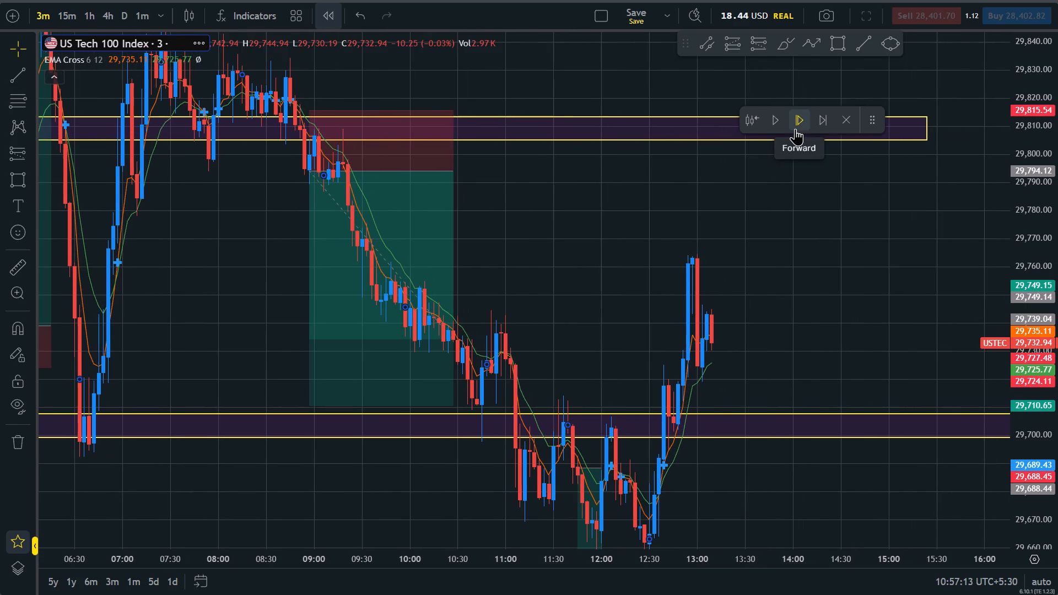
click(795, 128)
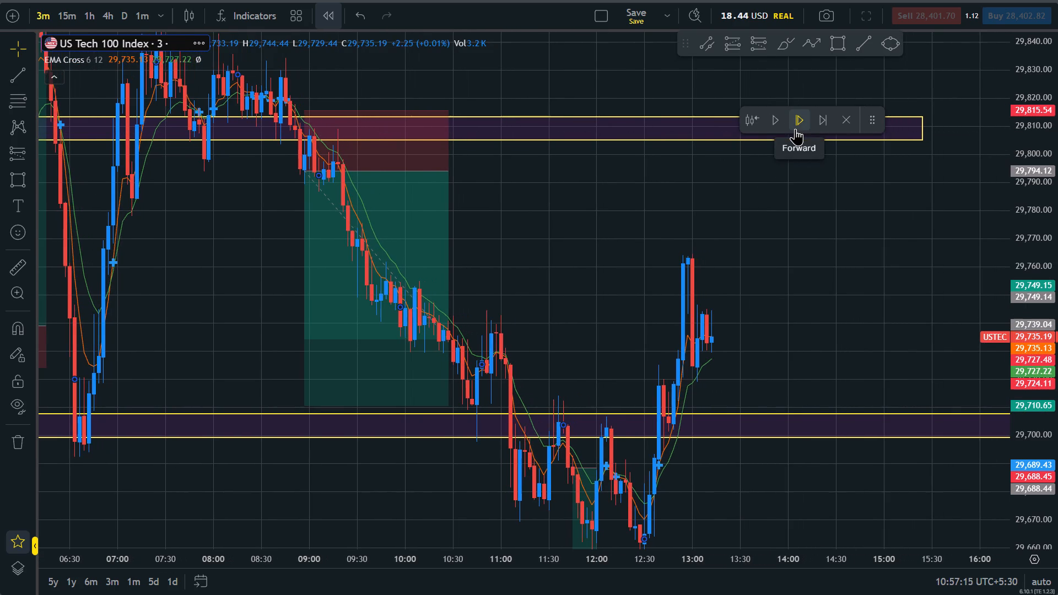
click(795, 128)
click(795, 128)
click(795, 128)
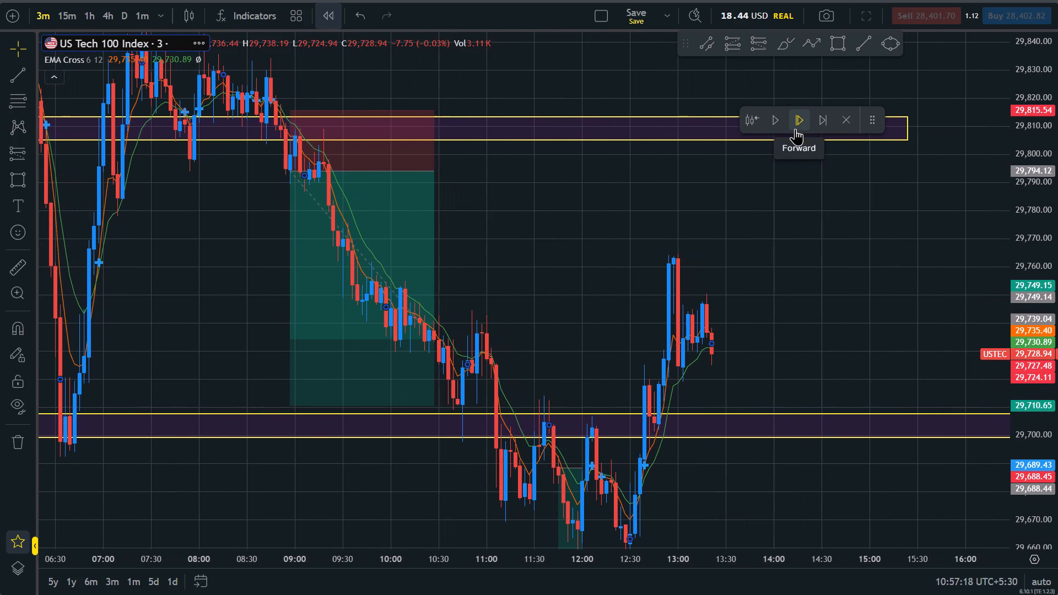
Place a short position starting at 13:24 with entry about 29,727.48, stop about 29,738.88 and target about 29,688.58.
click(863, 304)
drag(1057, 444, 1039, 324)
drag(903, 347, 875, 279)
drag(1057, 247, 1057, 347)
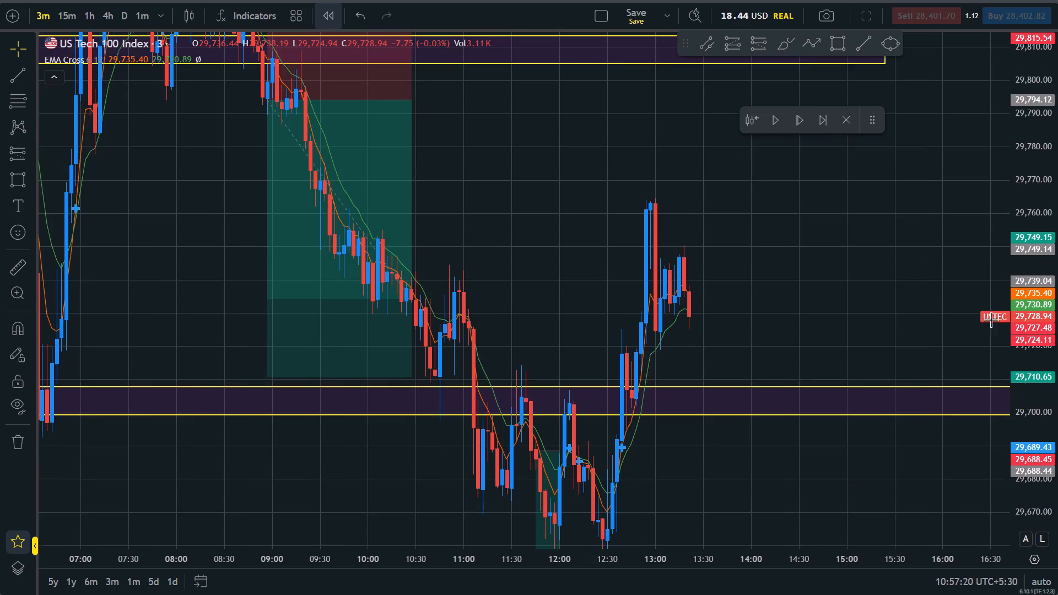
scroll(852, 166, up, 2)
click(759, 47)
click(685, 321)
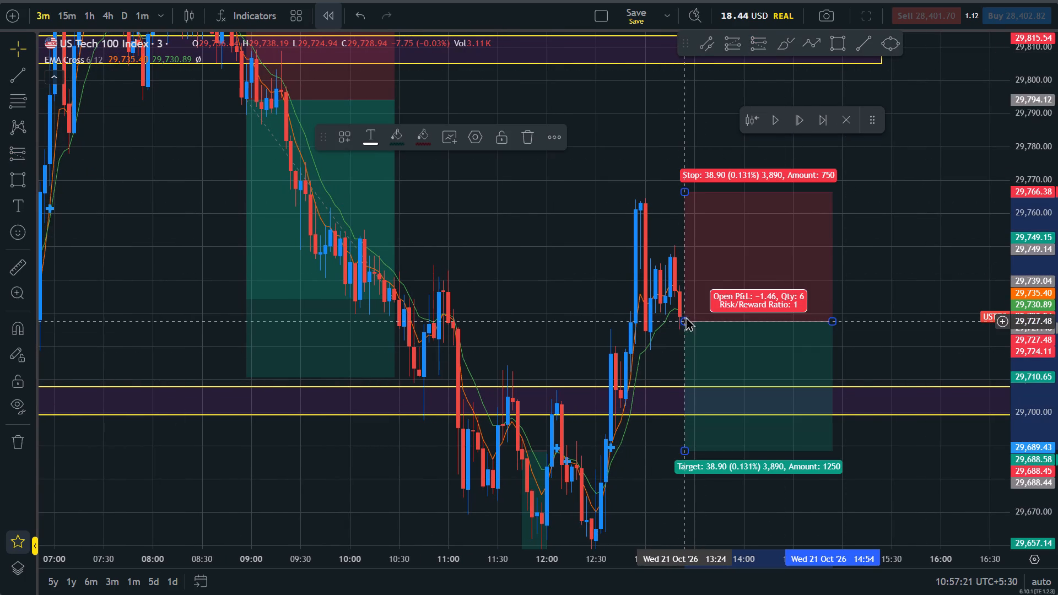
drag(685, 191, 694, 283)
drag(669, 355, 651, 284)
Advance the replay candle by candle to 13:33, following the new short position.
click(800, 130)
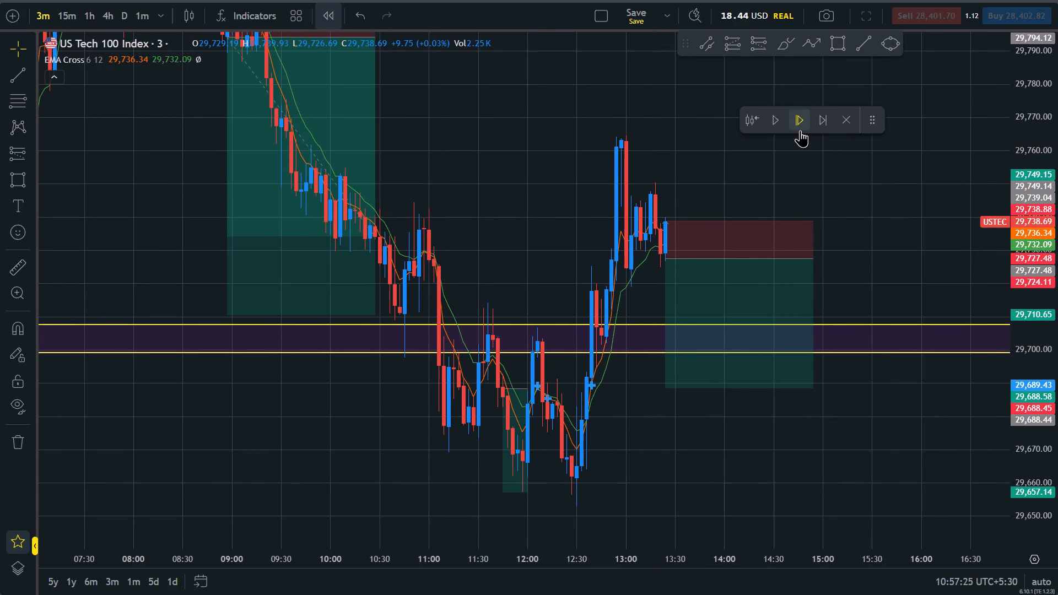
click(800, 130)
click(801, 124)
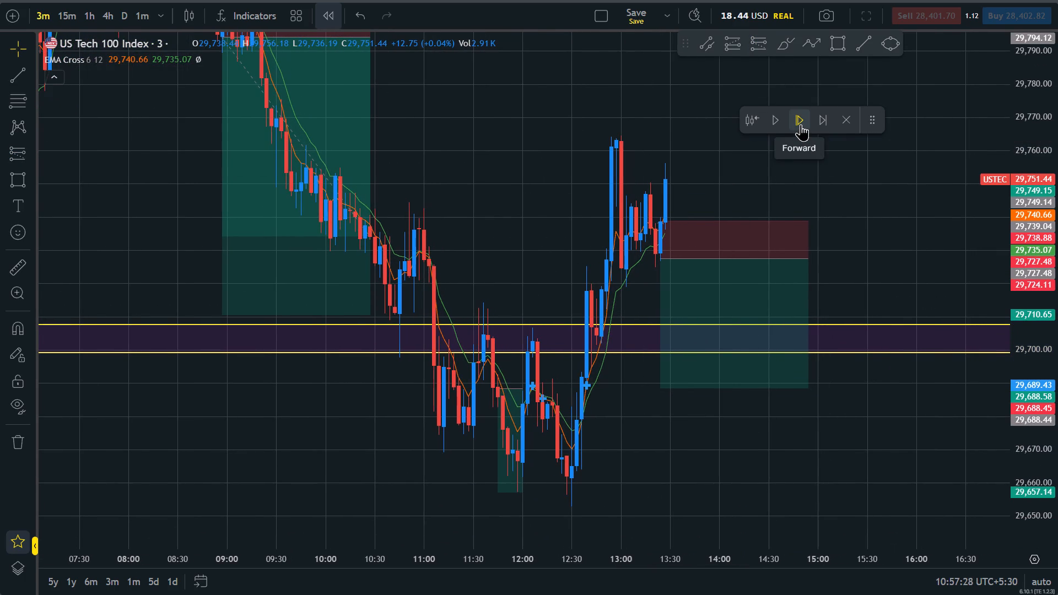
click(801, 124)
click(801, 124)
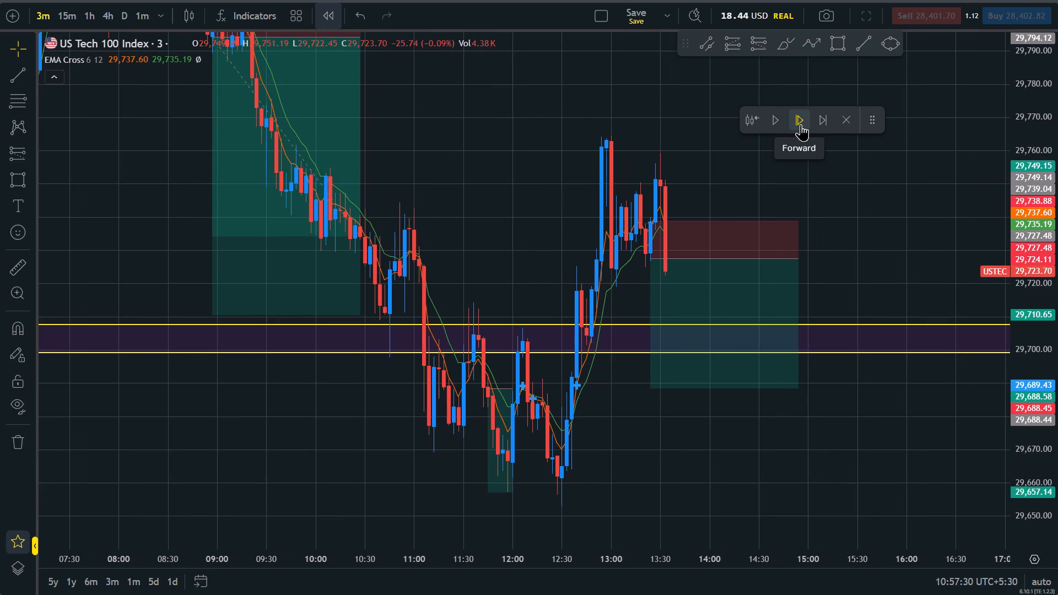
Shift the 13:24 short position to start at about 13:39 with its entry at about 29,723.54.
drag(735, 287, 758, 294)
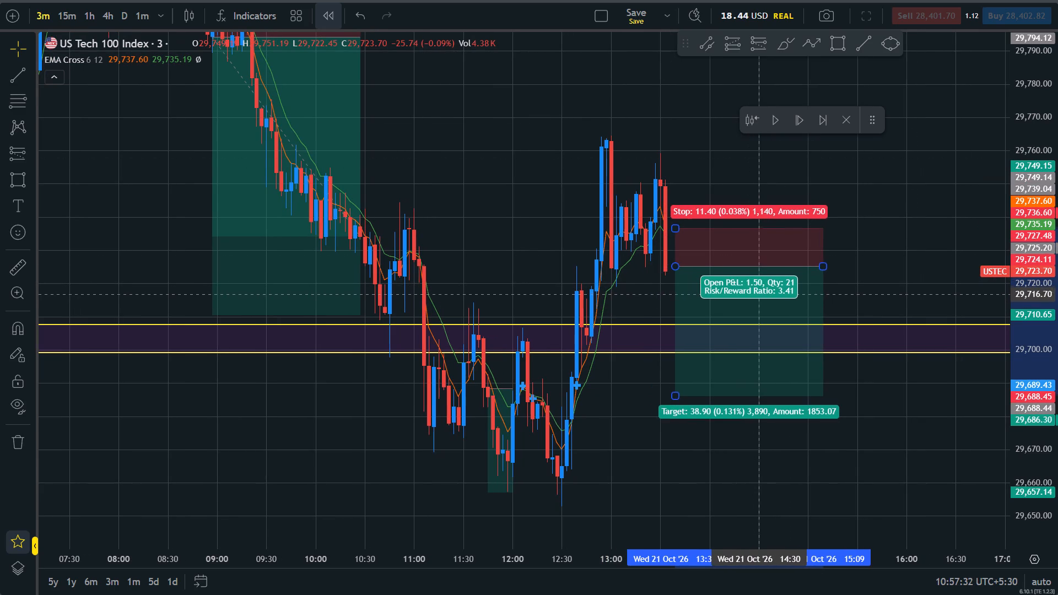
drag(758, 294, 759, 300)
click(873, 270)
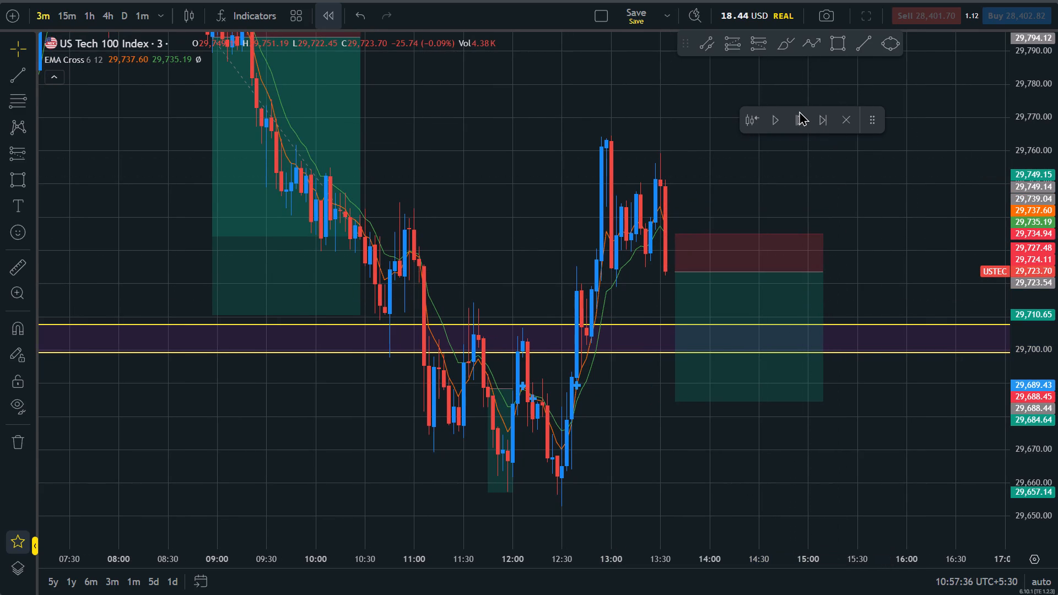
Advance the replay candle by candle to 13:51, following the moved short position.
click(799, 111)
click(799, 111)
click(799, 111)
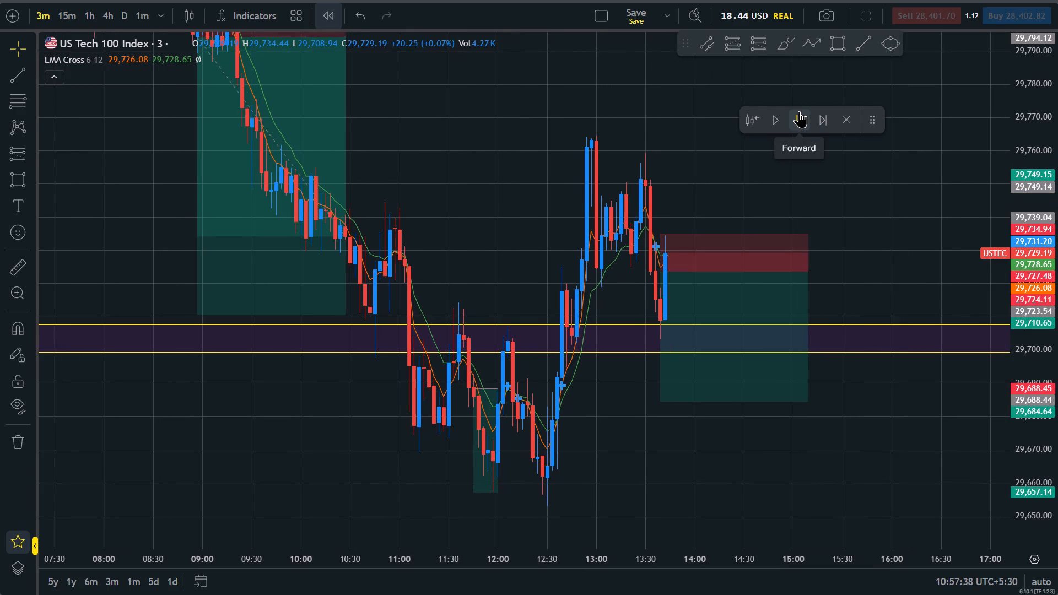
click(799, 111)
click(799, 111)
click(799, 111)
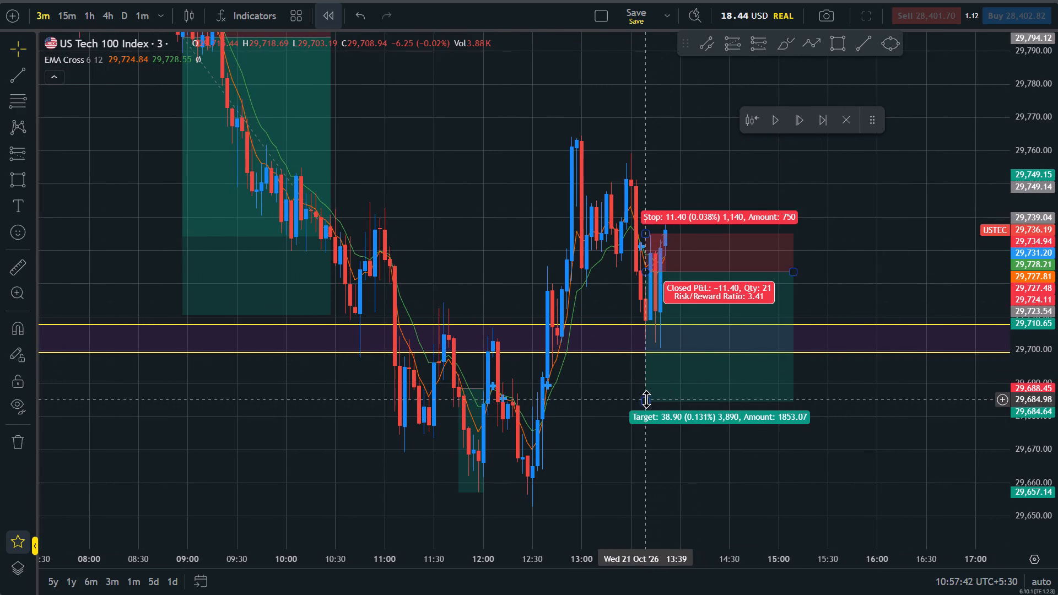
Raise the 13:39 short position's target to about 29,701.36 and lower its stop practically to its entry.
drag(646, 403, 652, 345)
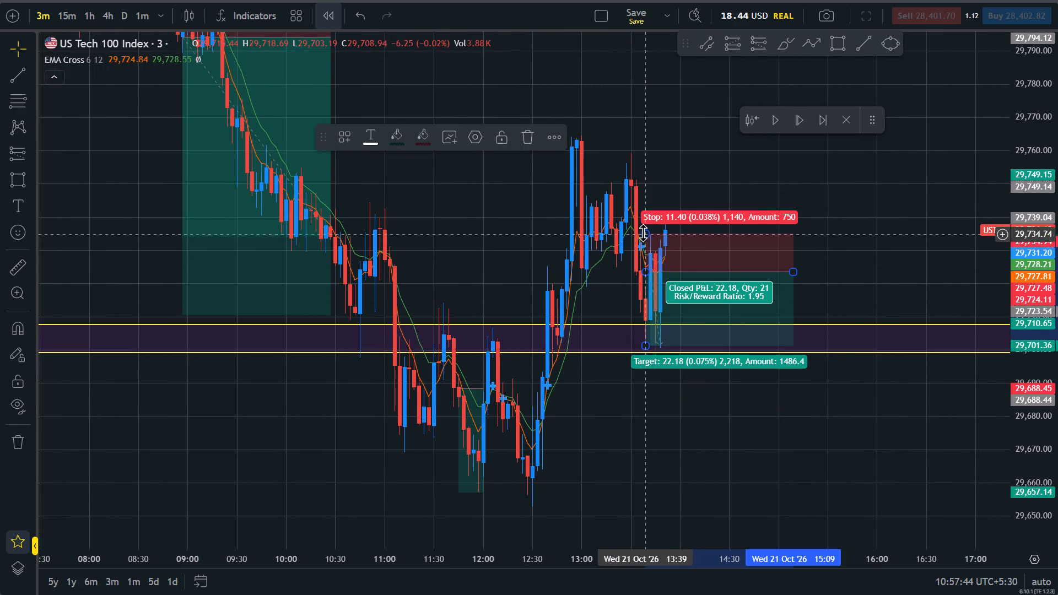
drag(643, 232, 644, 301)
drag(862, 273, 859, 266)
Shift the 13:39 short position back to start at about 13:36, with its entry at about 29,723.75.
drag(735, 304, 721, 304)
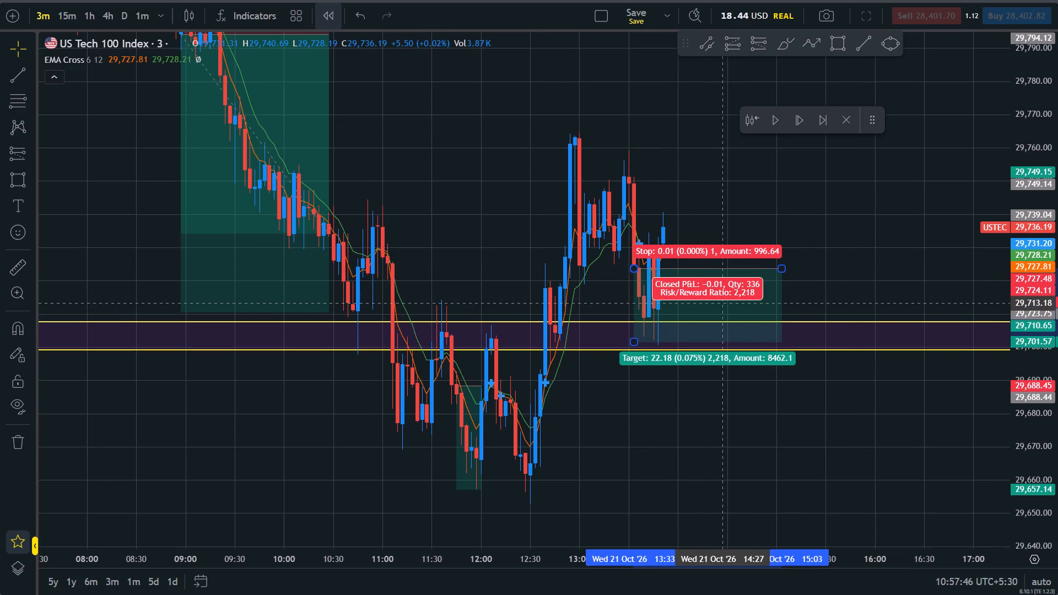
drag(721, 304, 725, 304)
drag(865, 261, 872, 219)
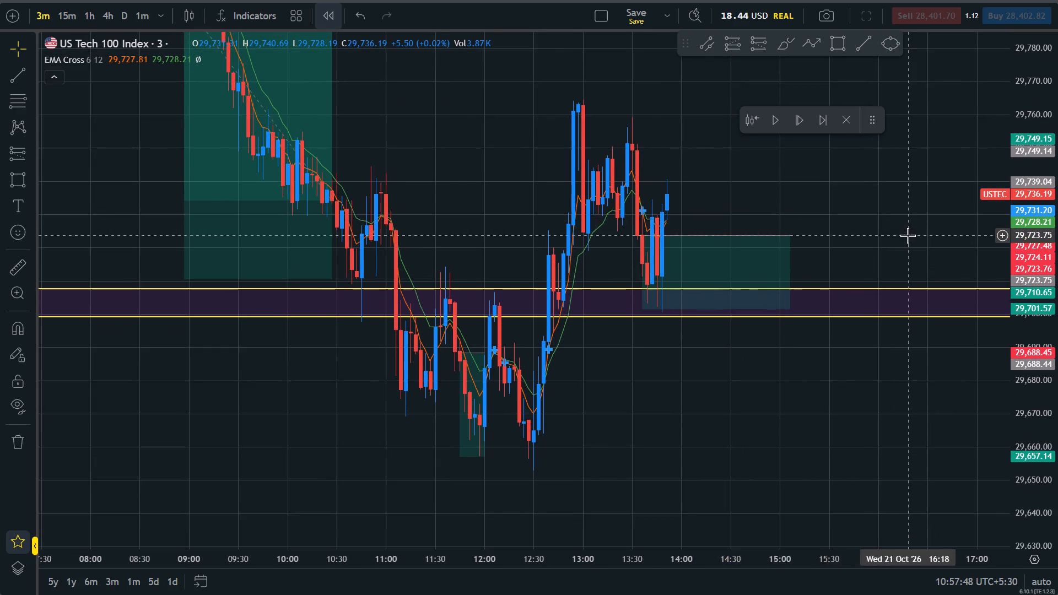
Examine the wider chart history, comparing current price and the short positions with the marked zones.
scroll(909, 236, down, 4)
drag(1057, 210, 1052, 413)
drag(854, 414, 714, 430)
scroll(789, 424, down, 1)
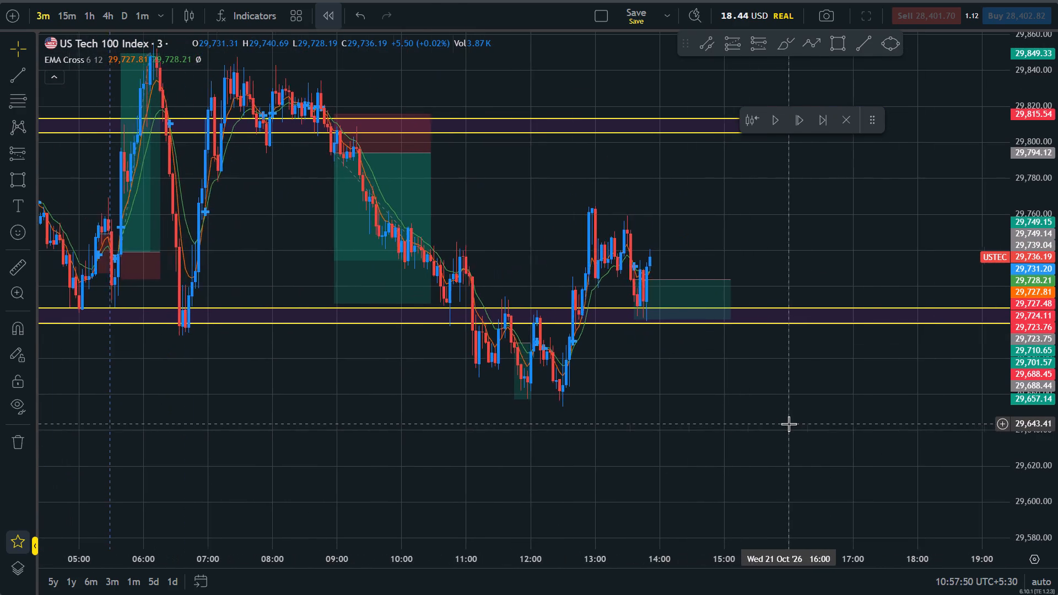
scroll(789, 424, down, 6)
drag(1057, 137, 1057, 462)
scroll(757, 375, up, 3)
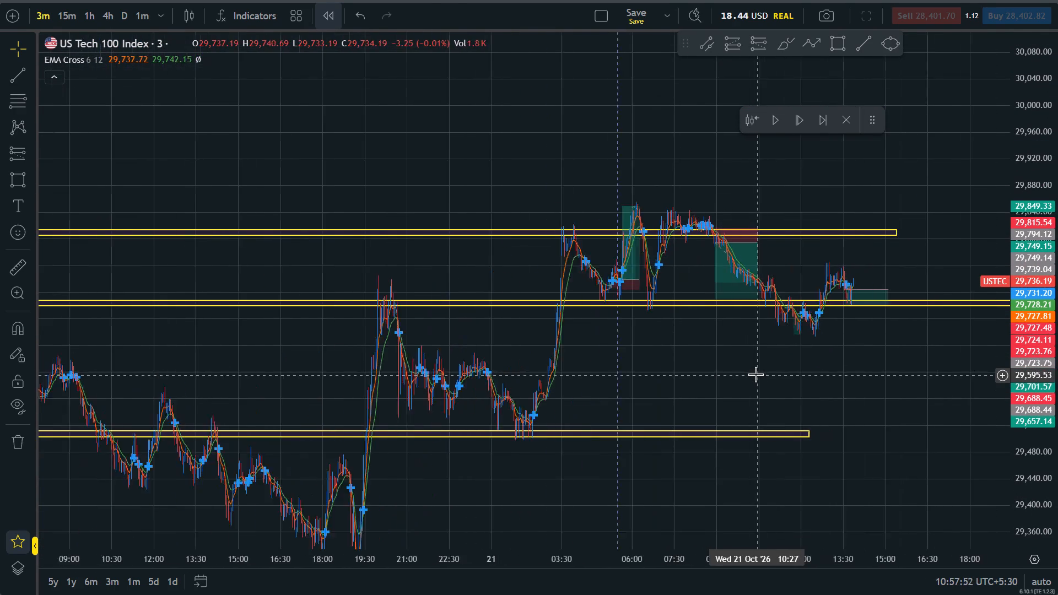
scroll(755, 374, up, 2)
drag(1057, 438, 986, 104)
scroll(805, 345, up, 6)
drag(1057, 456, 1057, 386)
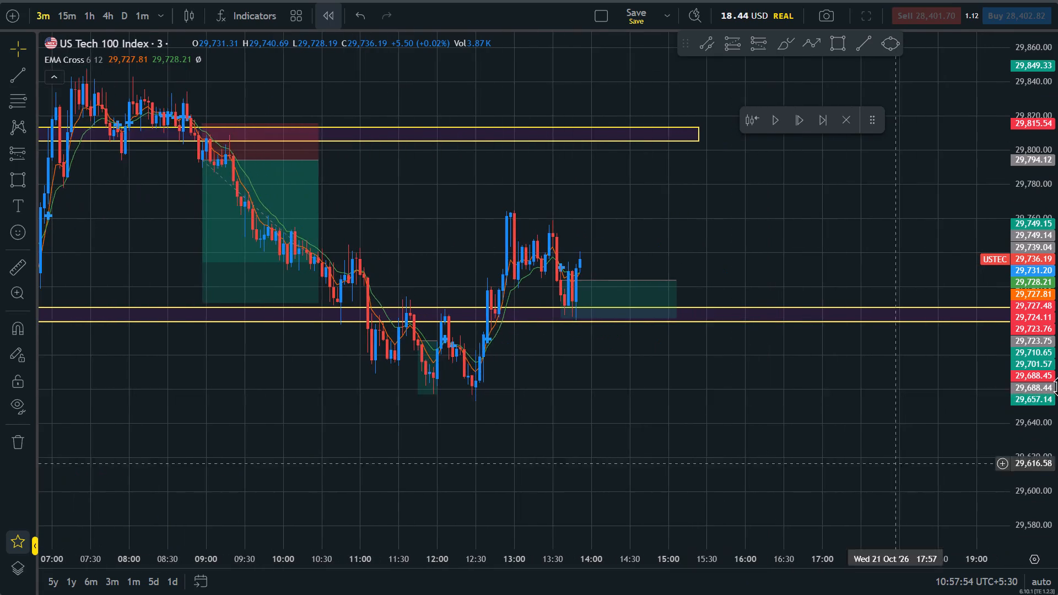
drag(1057, 386, 1040, 259)
drag(843, 289, 817, 357)
drag(792, 253, 796, 338)
drag(1057, 208, 1057, 347)
scroll(834, 307, up, 3)
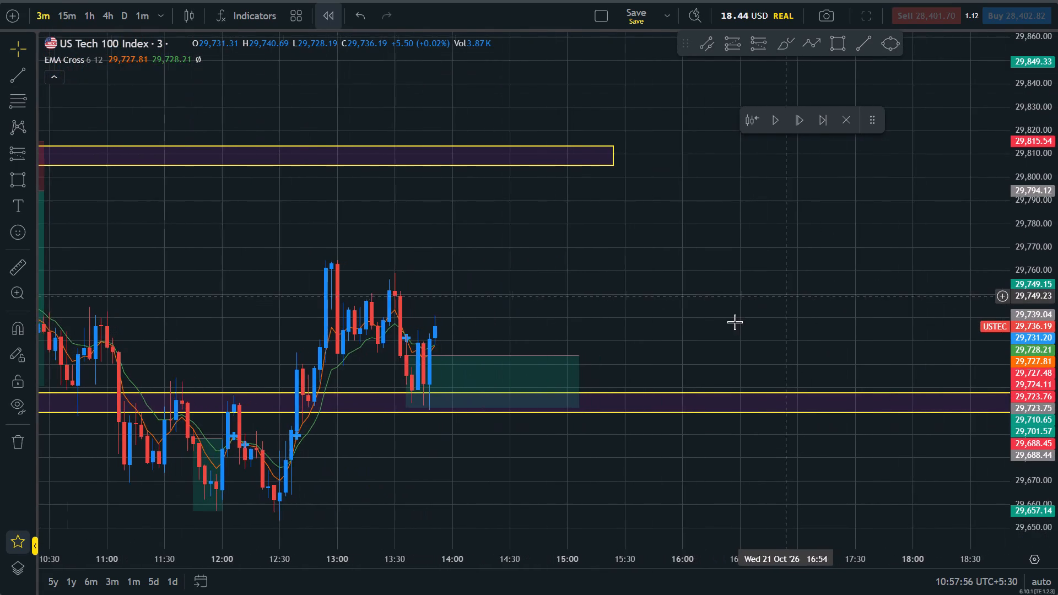
drag(705, 325, 892, 331)
Advance the replay candle by candle to 14:24, following price through the lower zone.
click(794, 128)
click(794, 128)
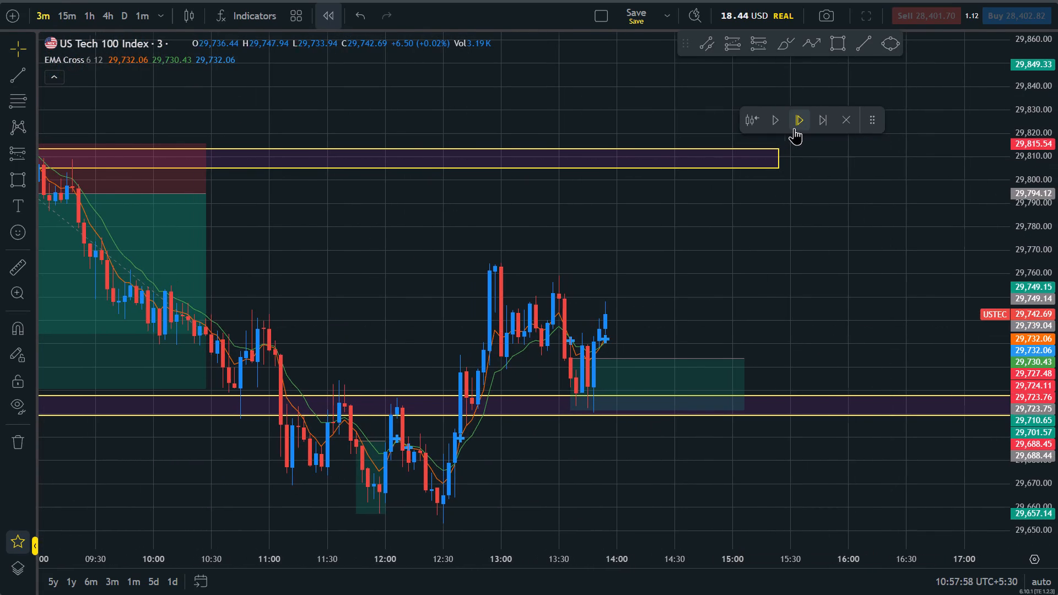
click(794, 128)
click(794, 128)
click(794, 128)
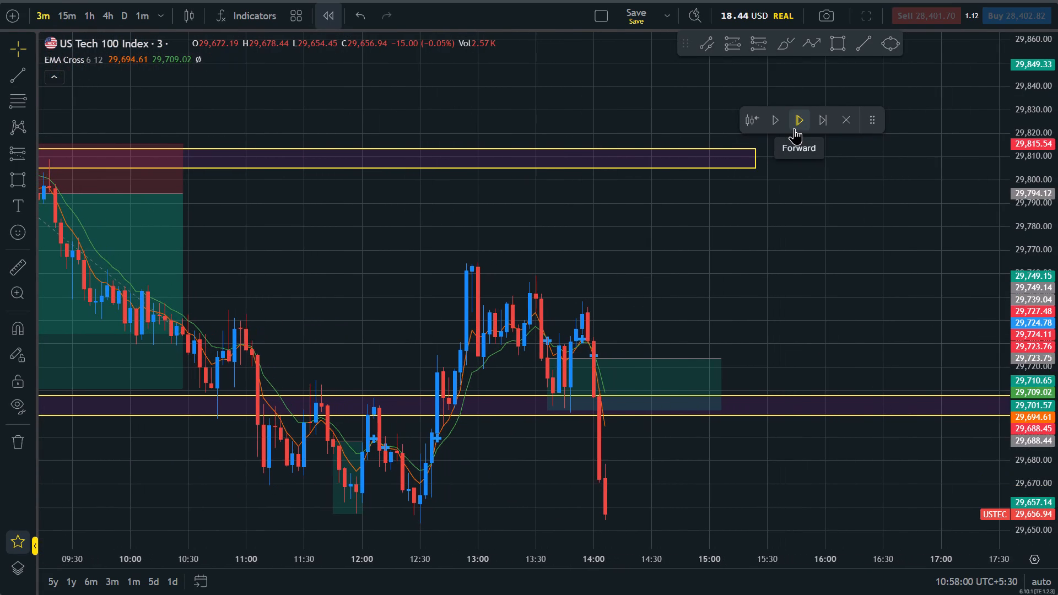
click(794, 128)
triple_click(794, 128)
double_click(794, 128)
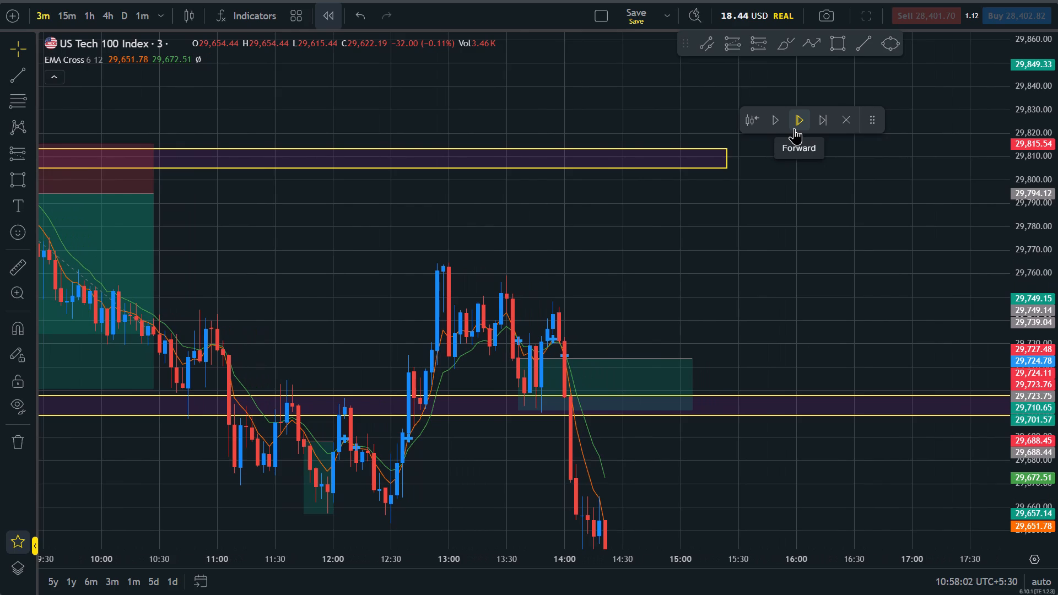
drag(724, 372, 793, 204)
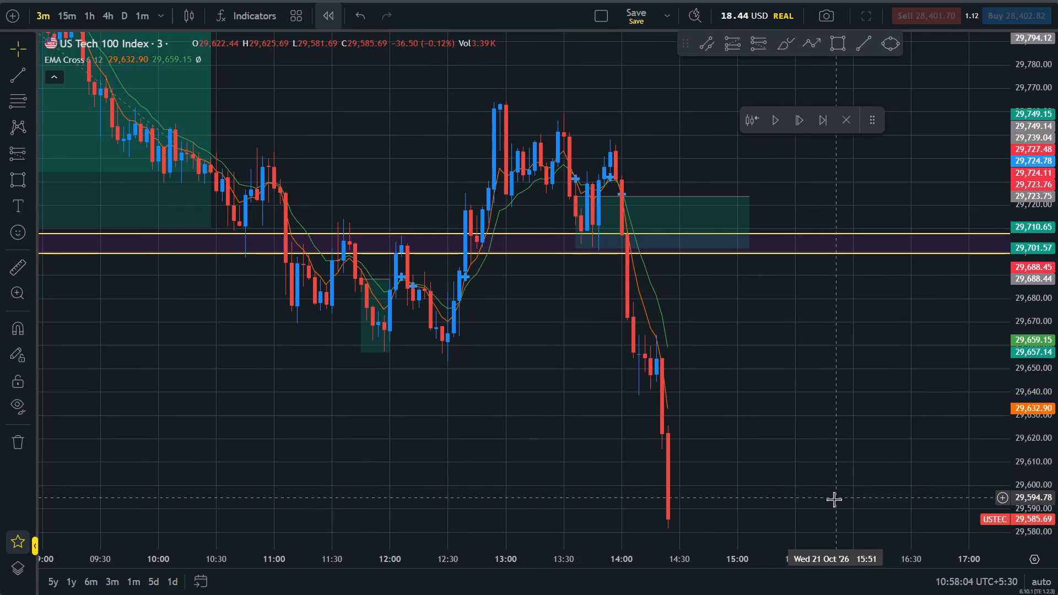
Extend the end of the zone around 29,506 forward to about 18:00.
drag(834, 499, 853, 290)
drag(1057, 176, 1046, 367)
drag(773, 376, 677, 396)
scroll(544, 428, down, 7)
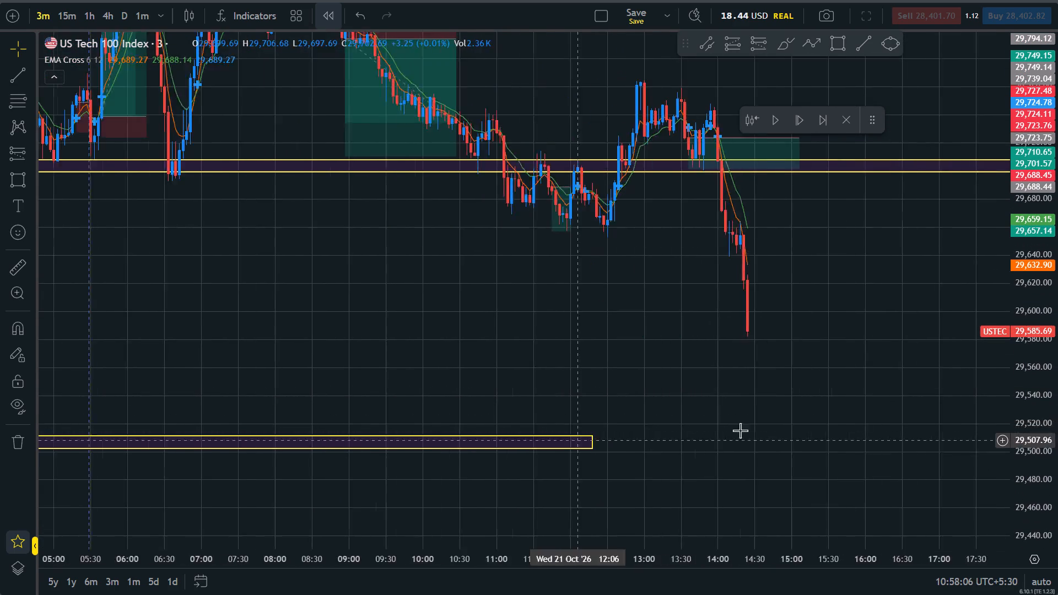
scroll(786, 422, left, 1)
click(658, 443)
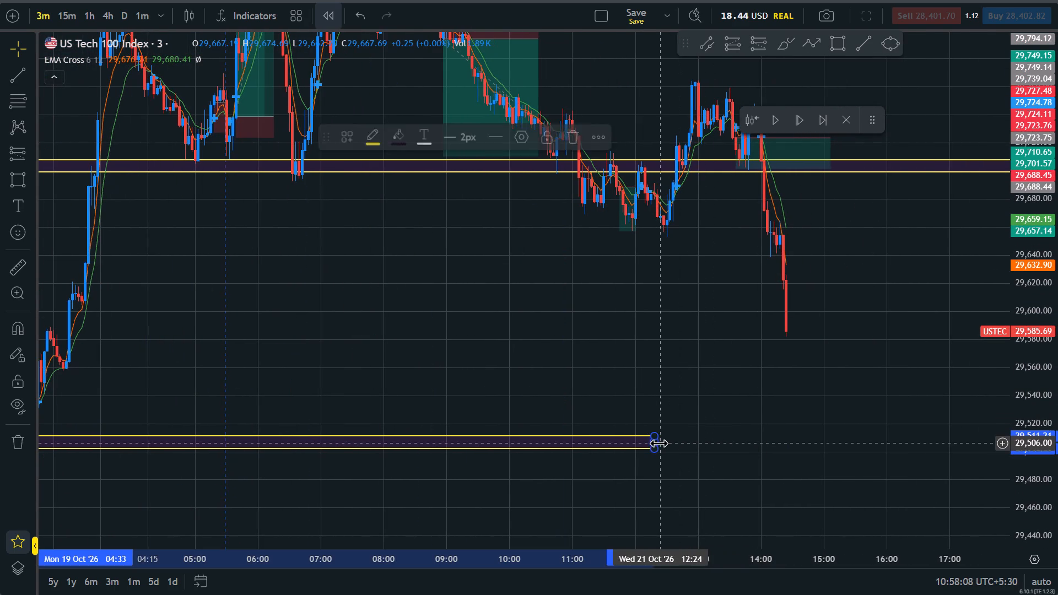
drag(658, 443, 1021, 442)
click(805, 365)
Advance the replay candle by candle to 15:33.
scroll(805, 365, up, 4)
drag(887, 316, 762, 406)
triple_click(800, 125)
triple_click(800, 125)
double_click(800, 125)
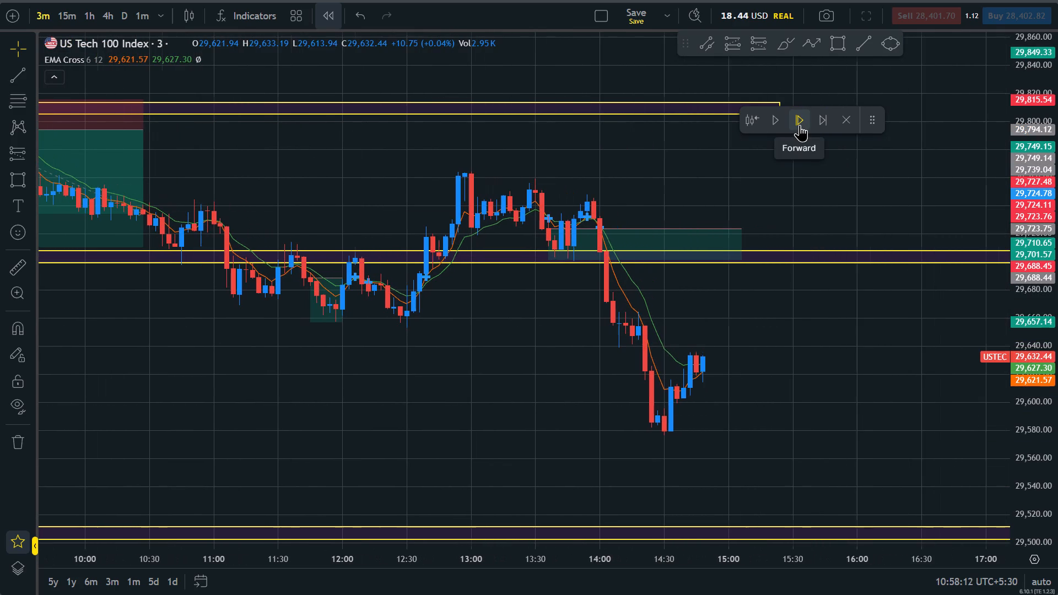
triple_click(800, 125)
click(800, 125)
triple_click(800, 125)
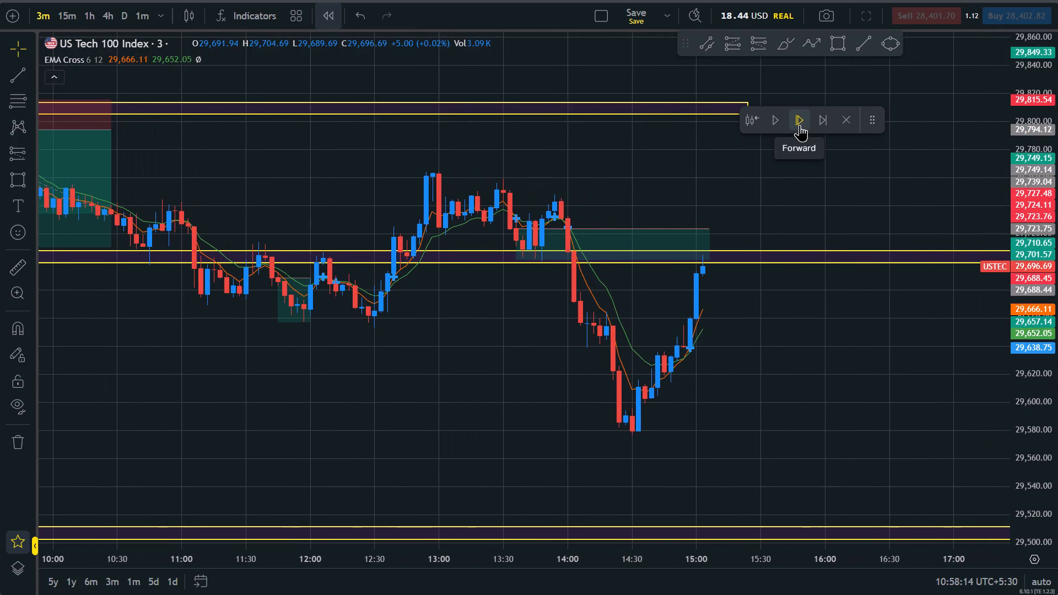
double_click(800, 125)
click(800, 125)
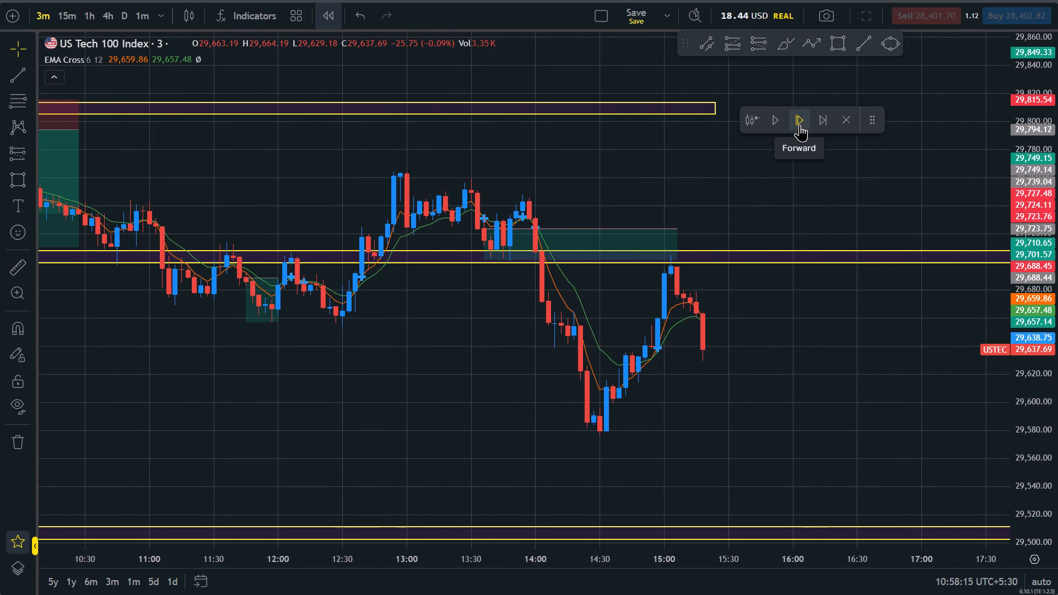
click(770, 309)
click(805, 122)
click(805, 122)
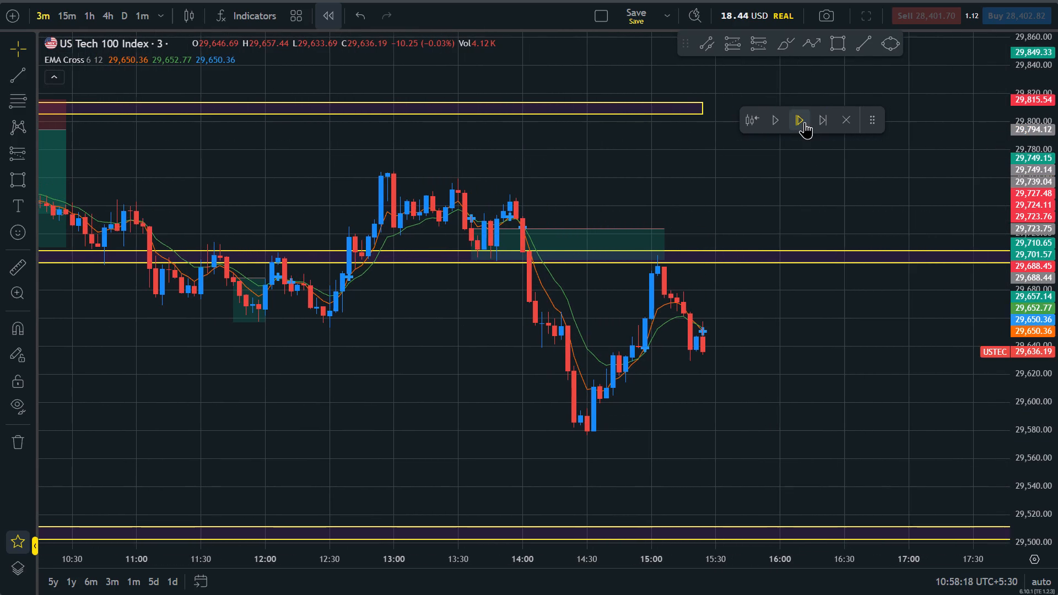
click(805, 122)
click(805, 122)
click(805, 122)
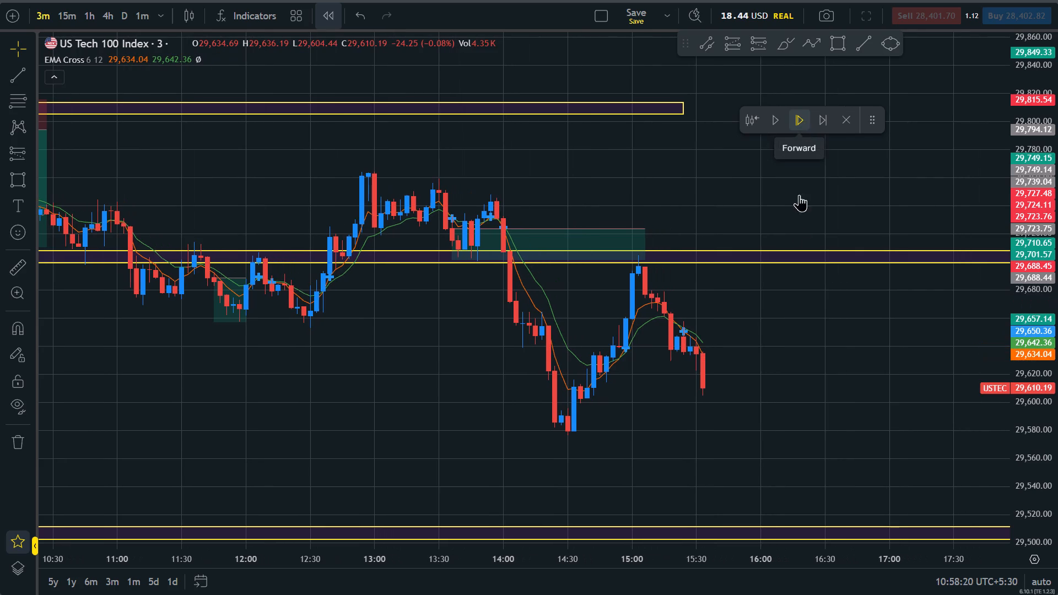
Draw a thin rectangle zone from 20 Oct 19:45 to about 21 Oct 14:39, spanning about 29,618 to 29,621.
click(797, 353)
drag(1057, 441, 1040, 271)
drag(821, 419, 793, 328)
scroll(870, 322, down, 4)
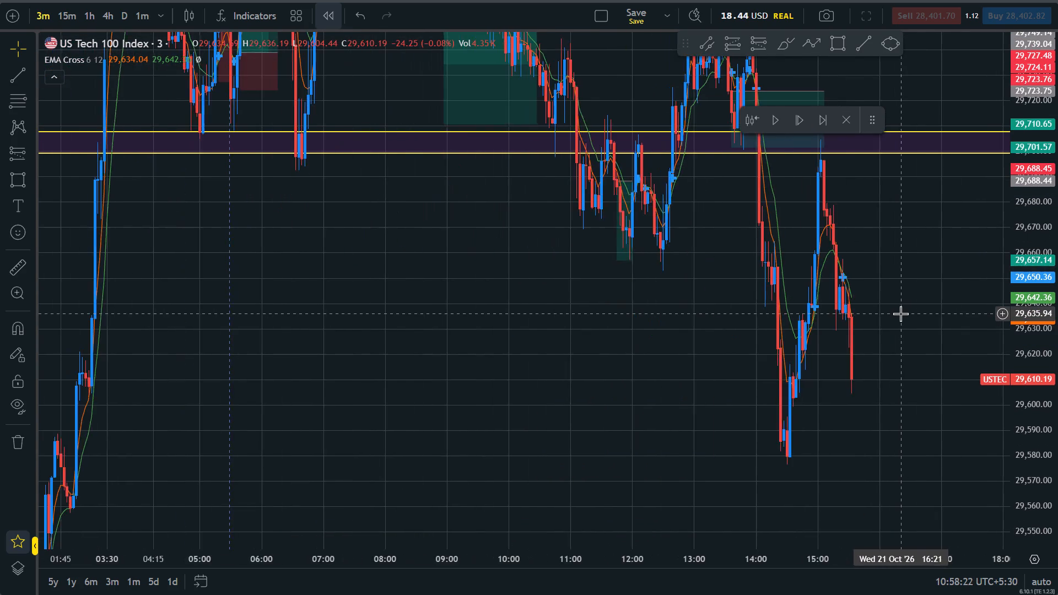
scroll(900, 313, down, 4)
scroll(912, 293, up, 3)
click(915, 331)
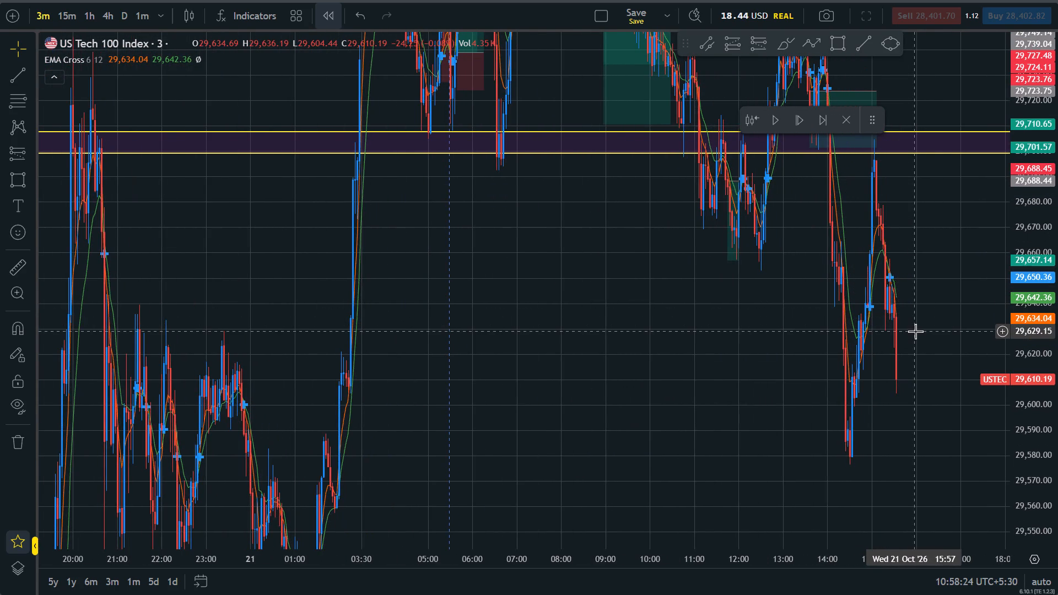
click(840, 50)
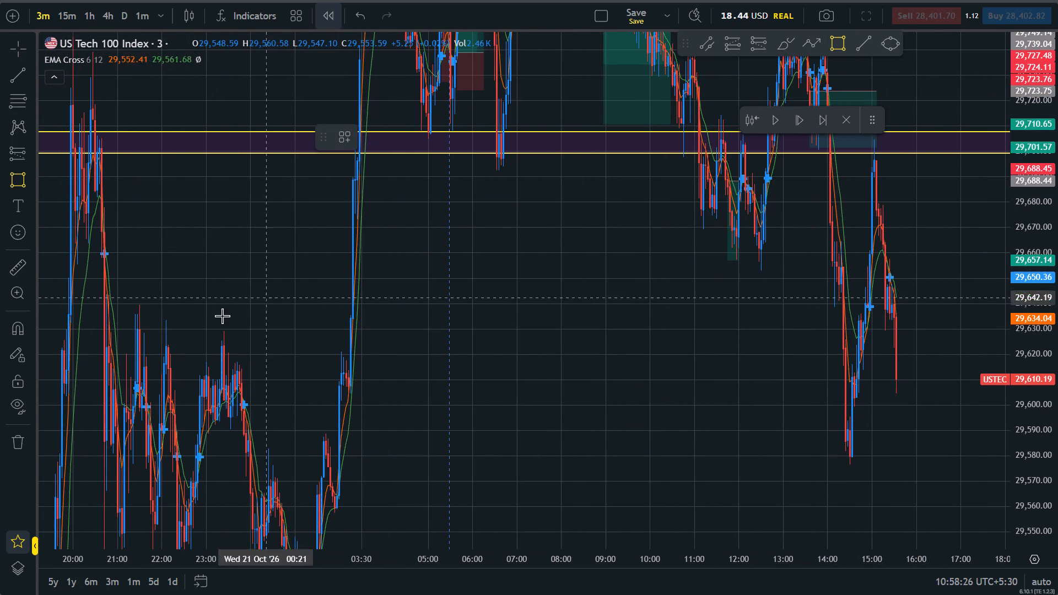
click(61, 351)
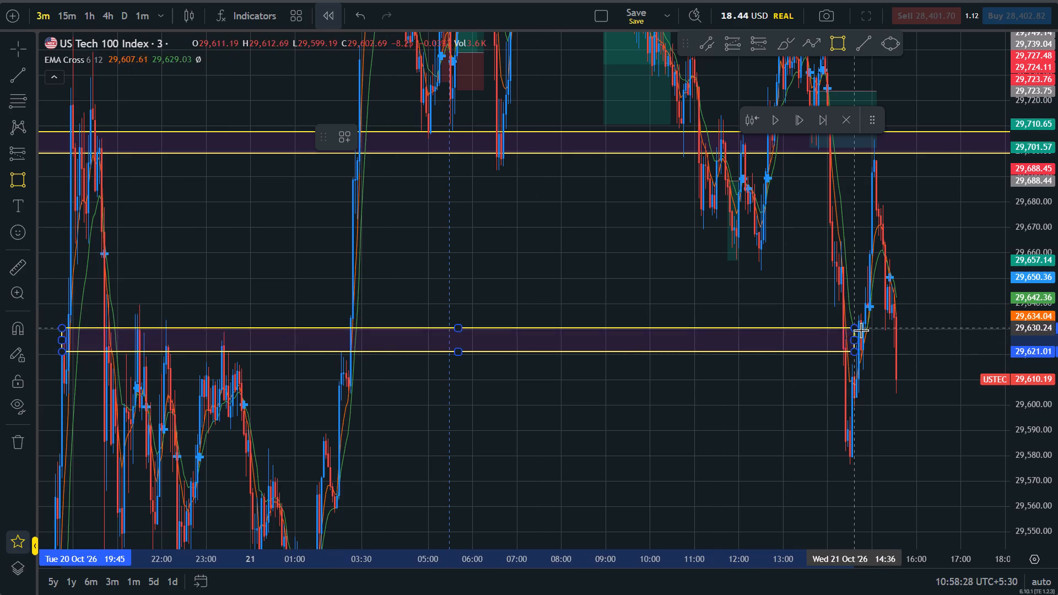
click(856, 359)
click(843, 448)
Place a short position at 15:33 with entry about 29,632.87, stop about 29,646.62 and target about 29,575.12.
scroll(843, 448, up, 8)
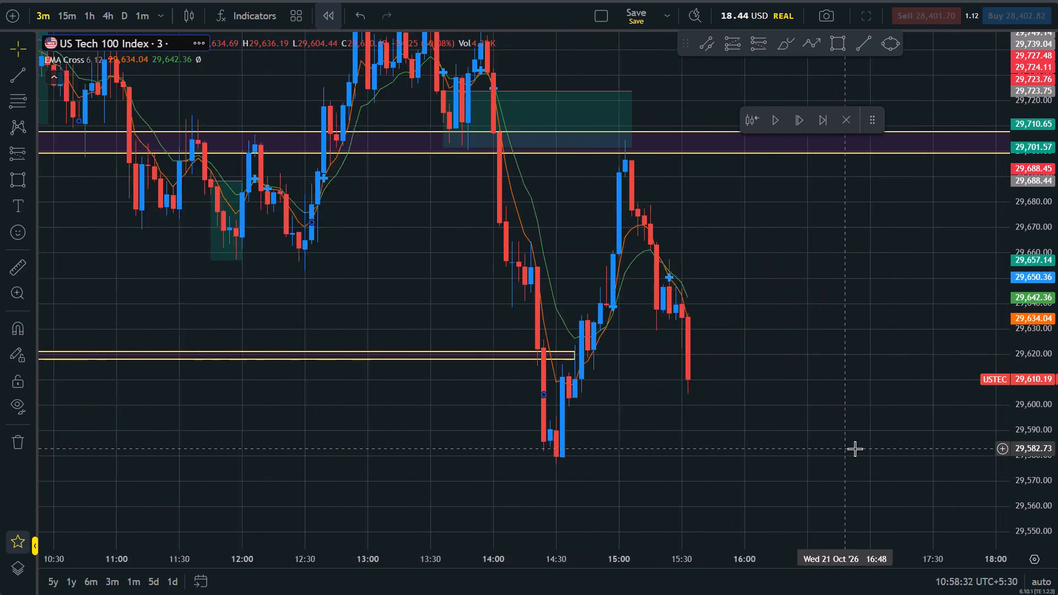
scroll(855, 448, up, 2)
drag(1057, 453, 1040, 331)
click(780, 364)
drag(1057, 273, 1057, 329)
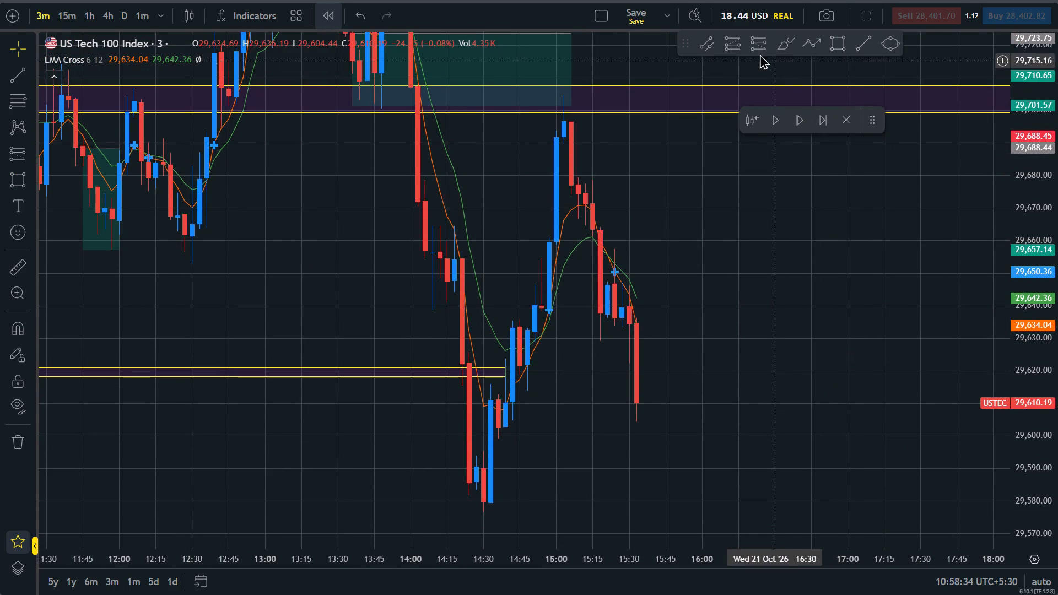
click(752, 46)
click(638, 329)
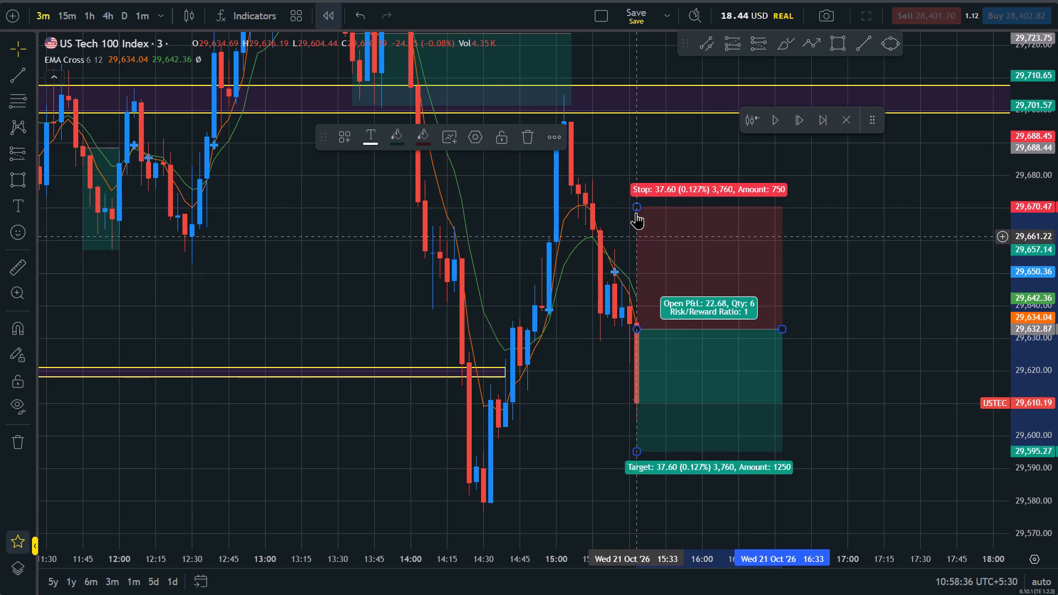
drag(635, 202, 640, 284)
drag(582, 410, 571, 296)
drag(624, 343, 629, 391)
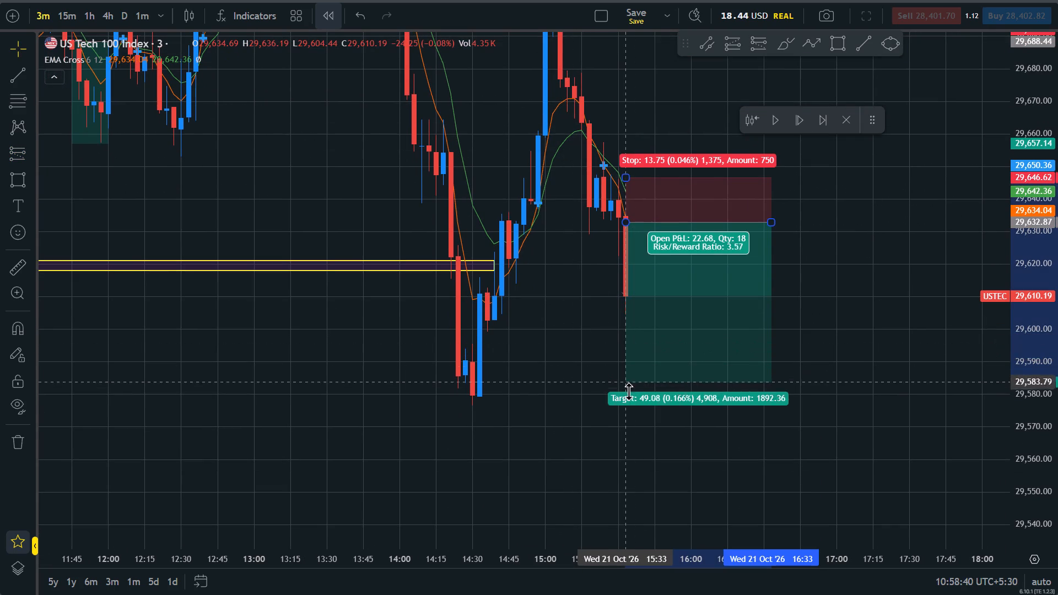
drag(629, 391, 630, 410)
Advance the replay candle by candle to 15:57, following price against the 15:33 short position.
double_click(797, 127)
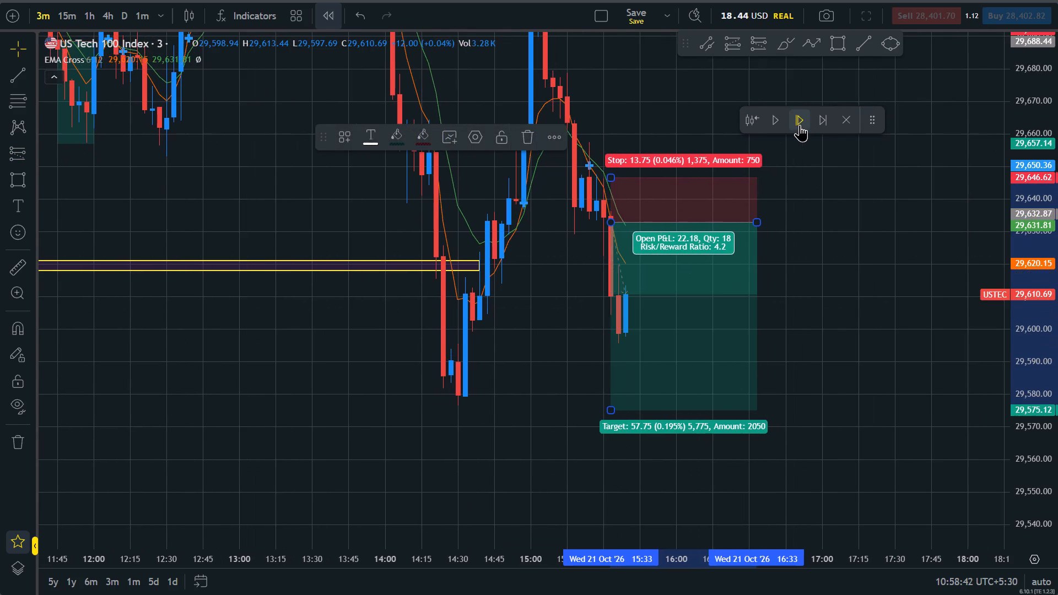
triple_click(800, 125)
triple_click(800, 125)
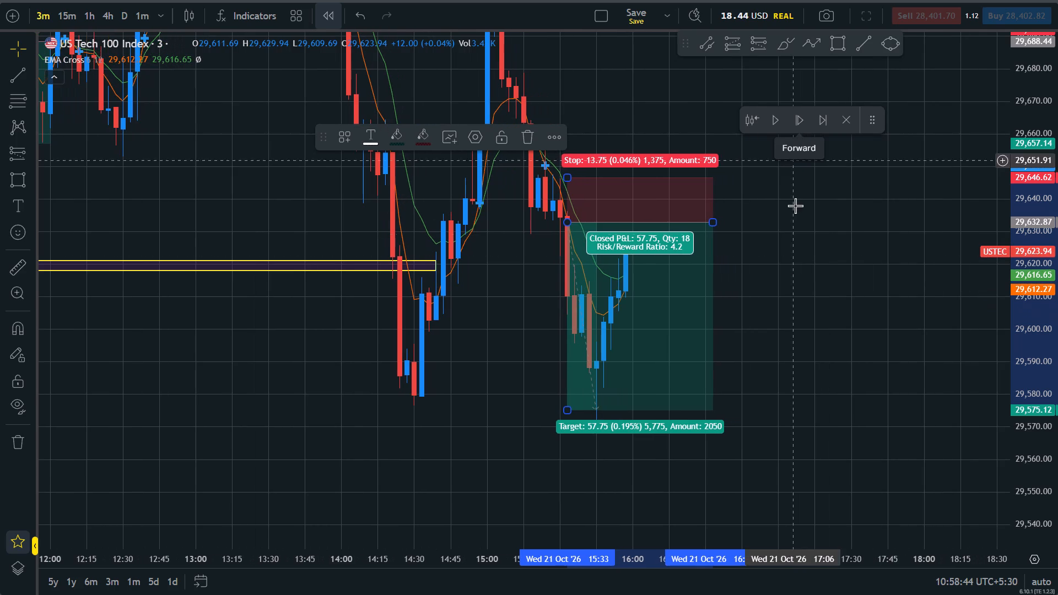
click(800, 278)
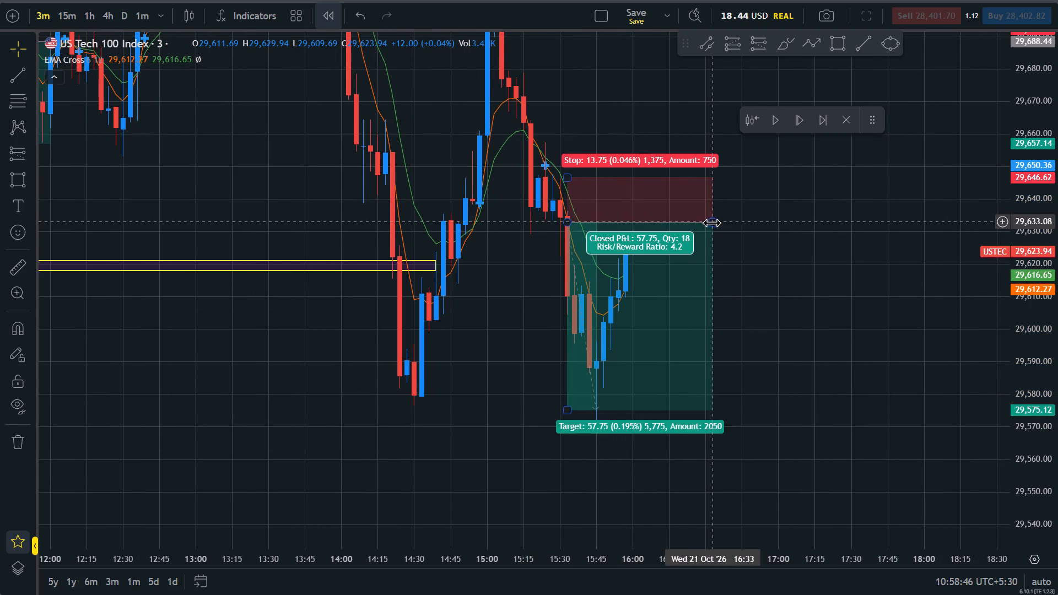
Shorten the 15:33 short position so that it ends at 15:45.
drag(711, 223, 598, 222)
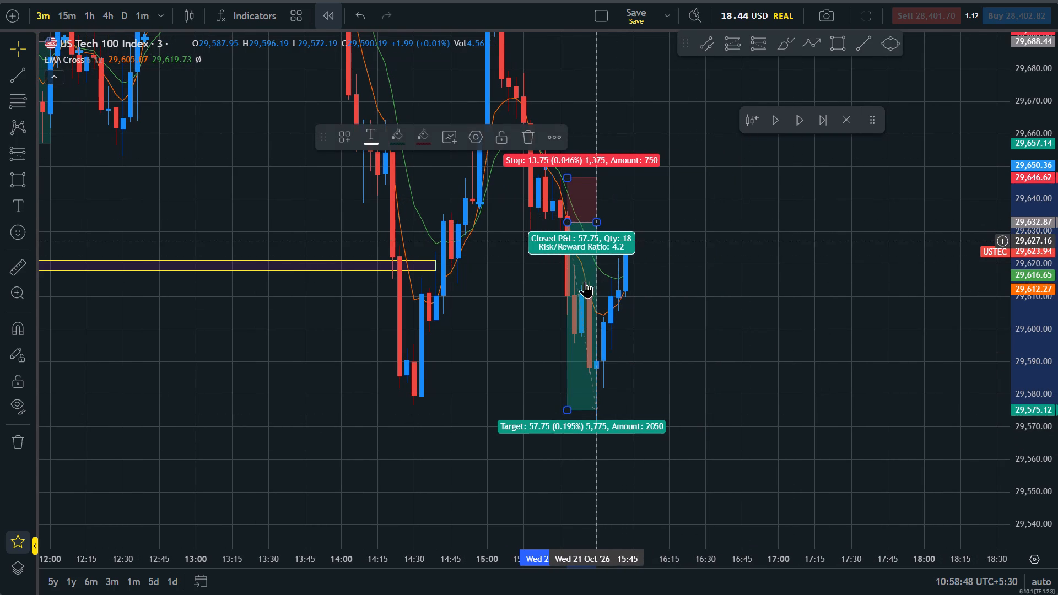
drag(699, 324, 765, 399)
drag(1057, 214, 1056, 331)
click(671, 436)
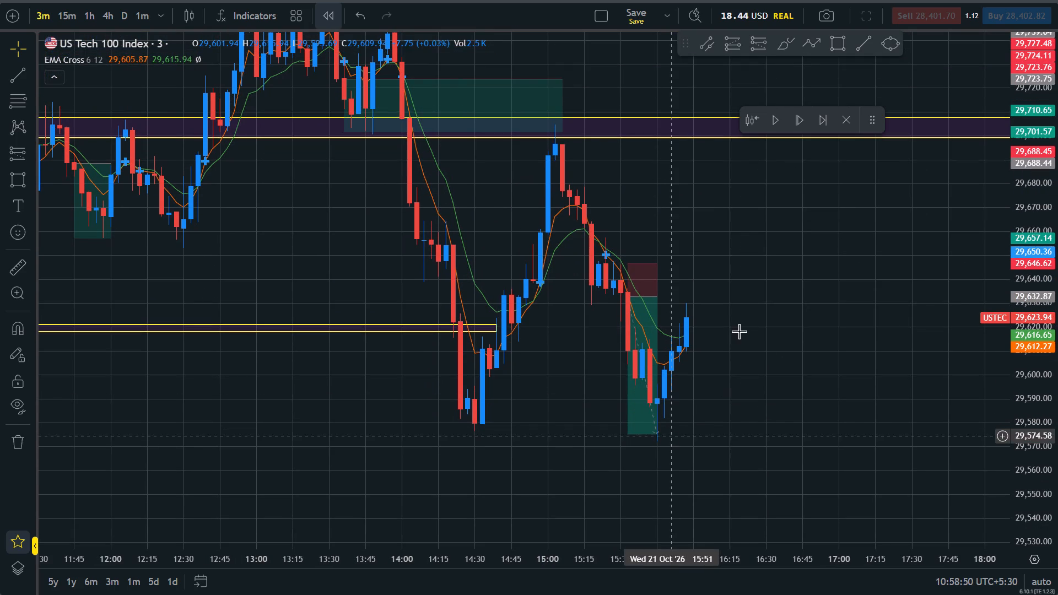
Draw a rectangle zone at the recent lows from 14:21 to about 17:05, spanning about 29,575 to 29,580.
click(829, 47)
click(453, 434)
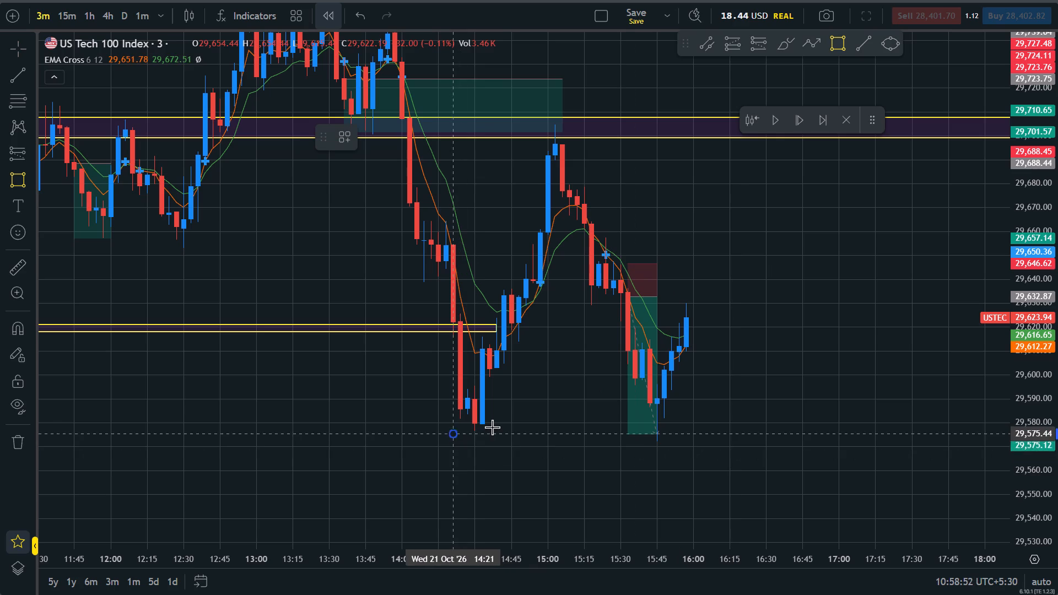
click(851, 421)
Examine the wider price history around the new 29,575–29,580 zone and the other marked zones.
drag(815, 382, 775, 310)
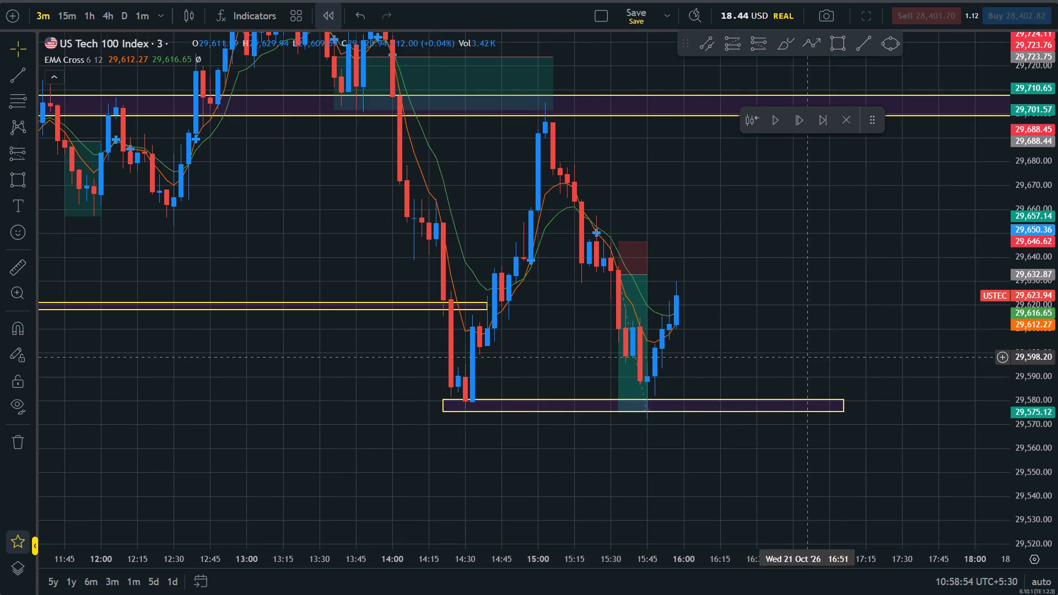
drag(775, 310, 775, 308)
scroll(811, 291, down, 11)
drag(1057, 151, 1057, 456)
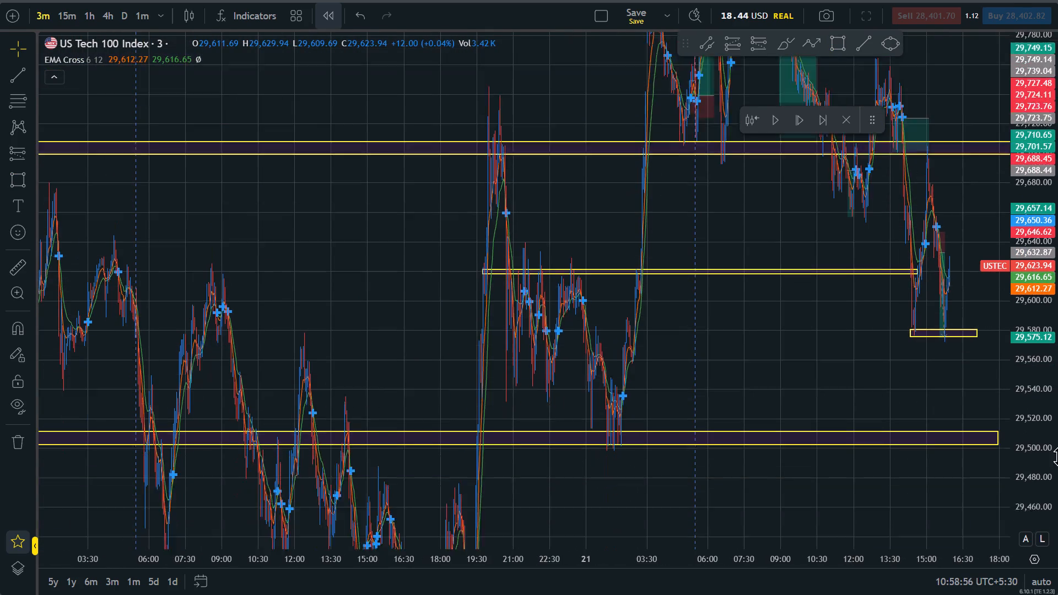
drag(1057, 456, 1057, 469)
scroll(827, 403, up, 10)
drag(1057, 431, 1018, 90)
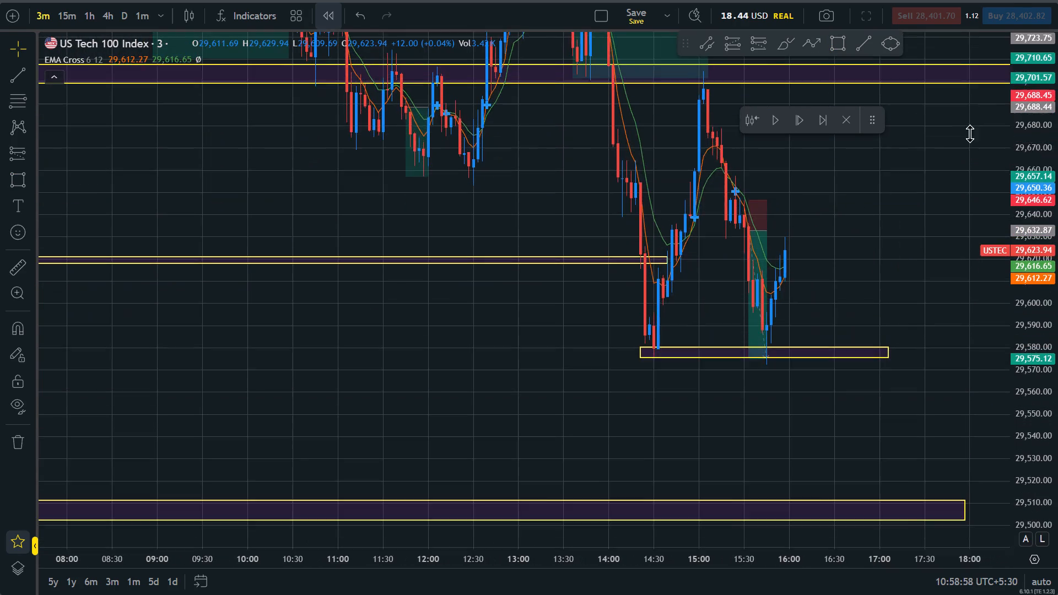
scroll(948, 154, up, 3)
drag(871, 191, 773, 306)
Advance the replay candle by candle to 16:54, following price back to the zone around 29,700.
triple_click(802, 121)
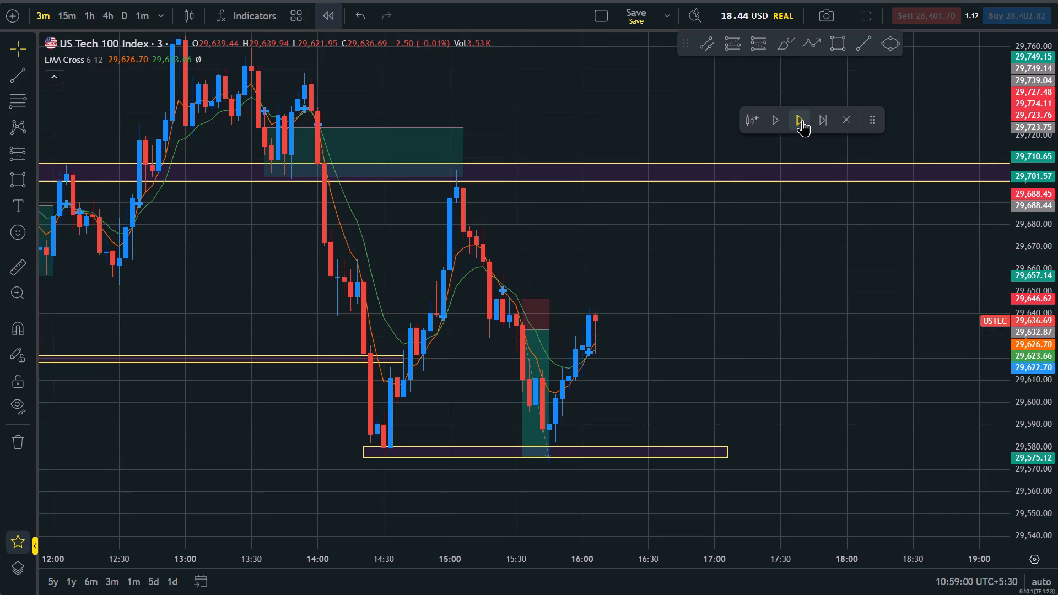
triple_click(802, 120)
triple_click(802, 120)
triple_click(802, 120)
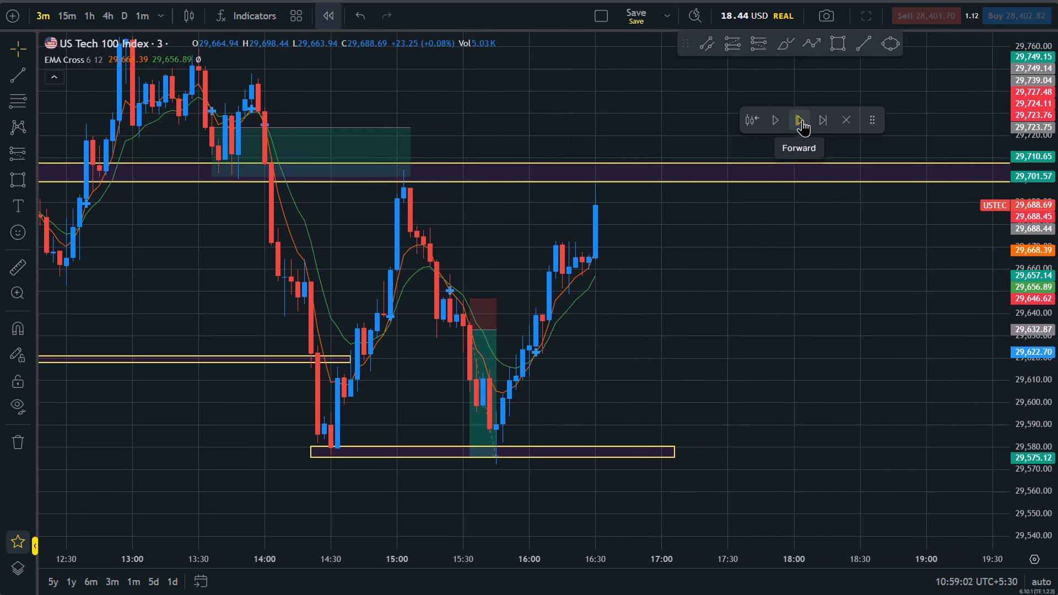
triple_click(802, 120)
click(802, 120)
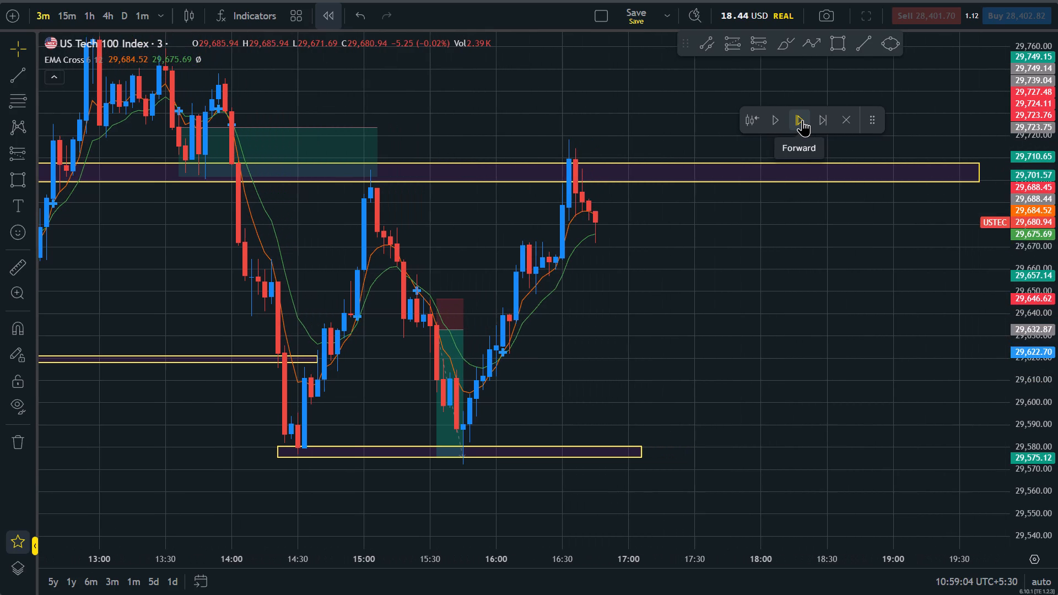
click(802, 120)
click(802, 120)
click(802, 120)
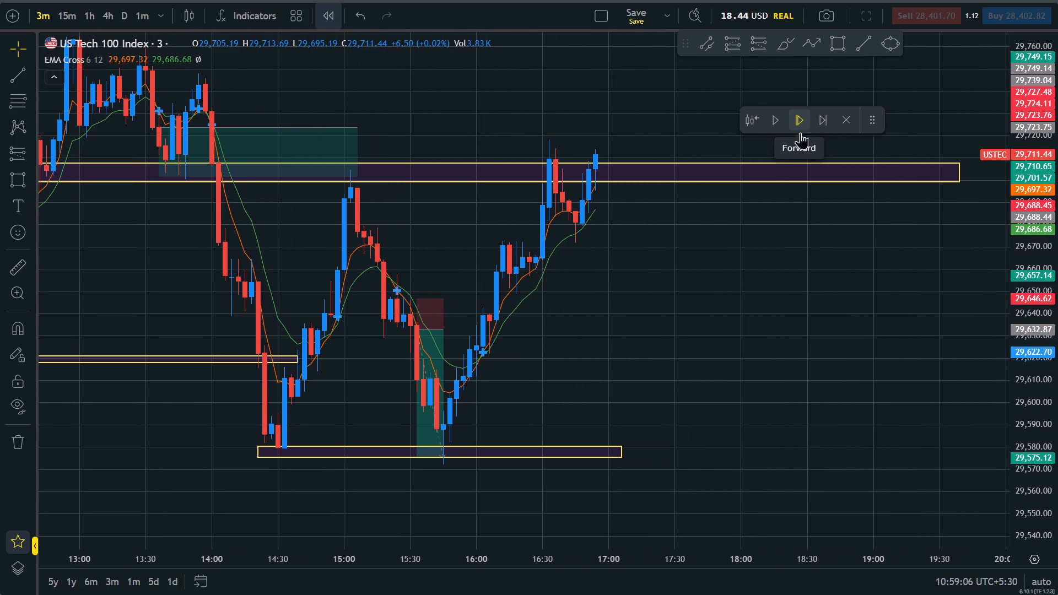
Examine the recent swings and the wider chart history, comparing price at 16:54 with all the marked zones.
drag(730, 269, 785, 424)
scroll(785, 424, down, 5)
drag(911, 435, 808, 313)
drag(1057, 166, 1057, 330)
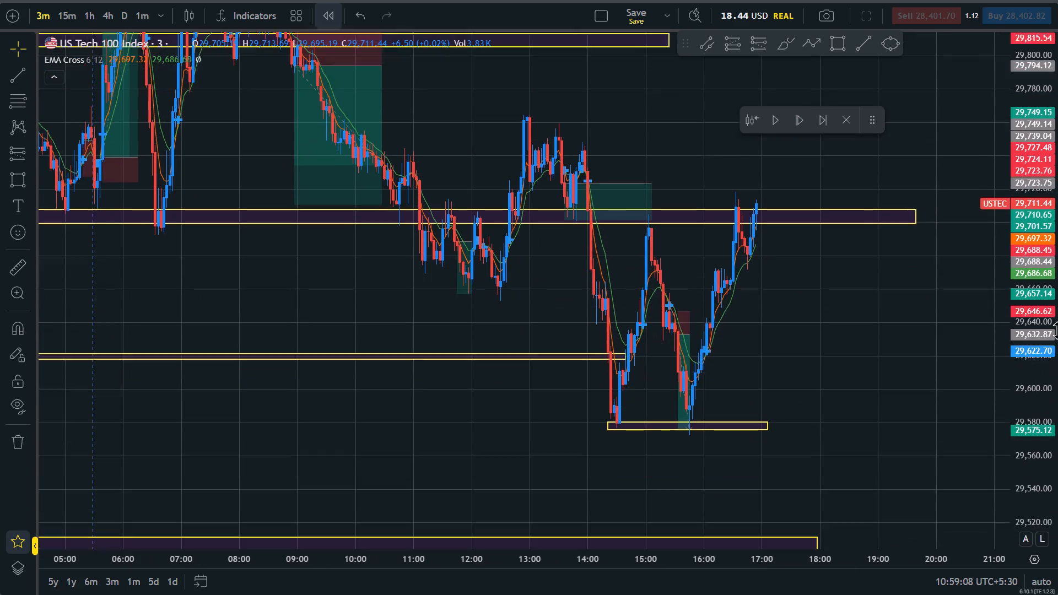
drag(1057, 330, 1056, 331)
scroll(798, 311, down, 5)
scroll(798, 311, up, 12)
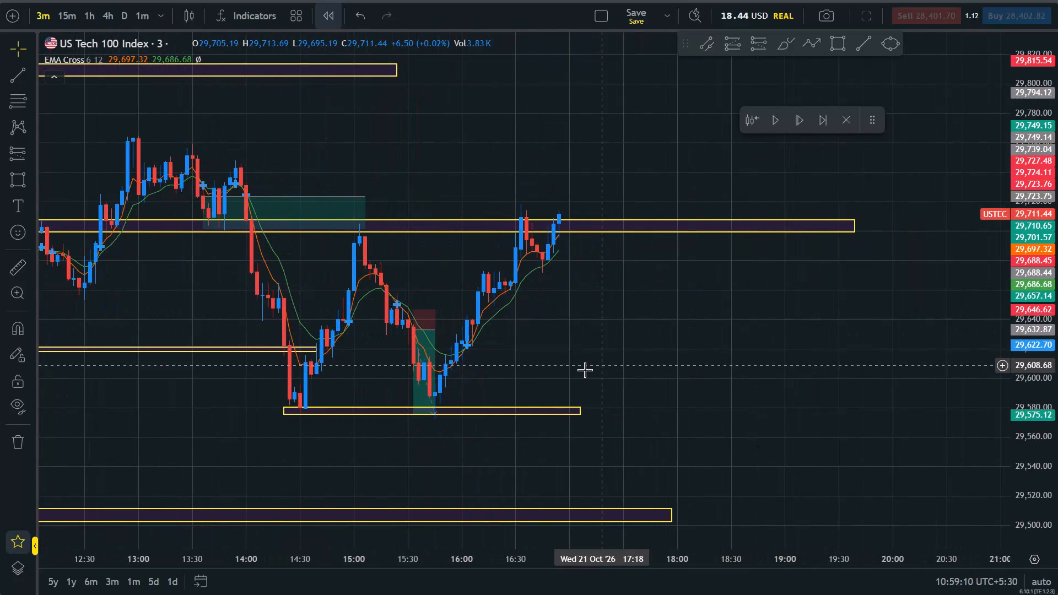
scroll(585, 370, up, 3)
drag(553, 365, 731, 333)
drag(1057, 374, 1044, 236)
drag(701, 345, 793, 308)
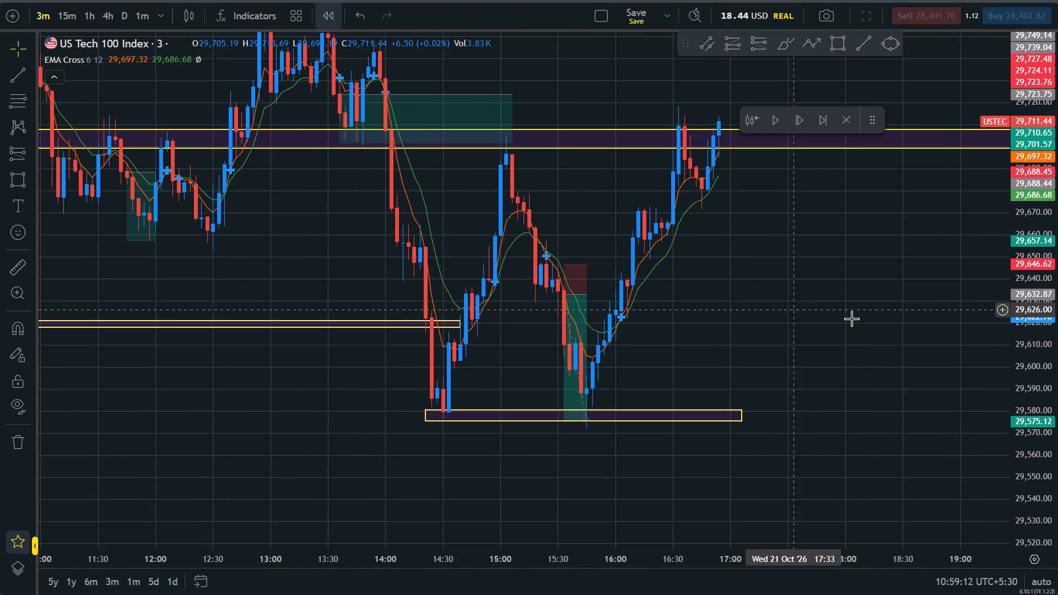
drag(1057, 170, 1056, 296)
scroll(969, 350, down, 7)
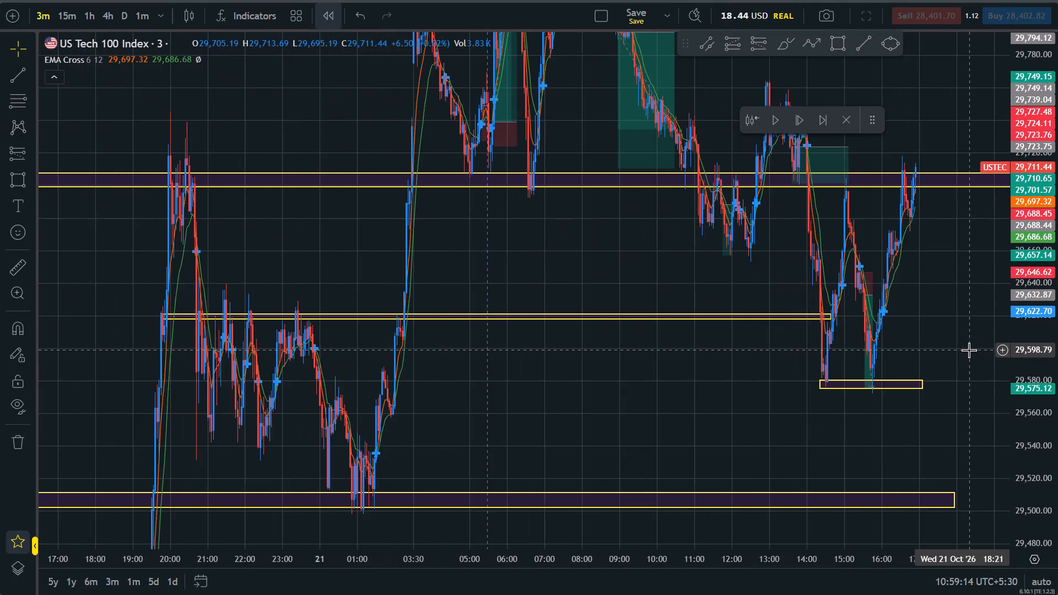
drag(1057, 176, 1057, 378)
scroll(806, 468, down, 6)
scroll(806, 468, up, 2)
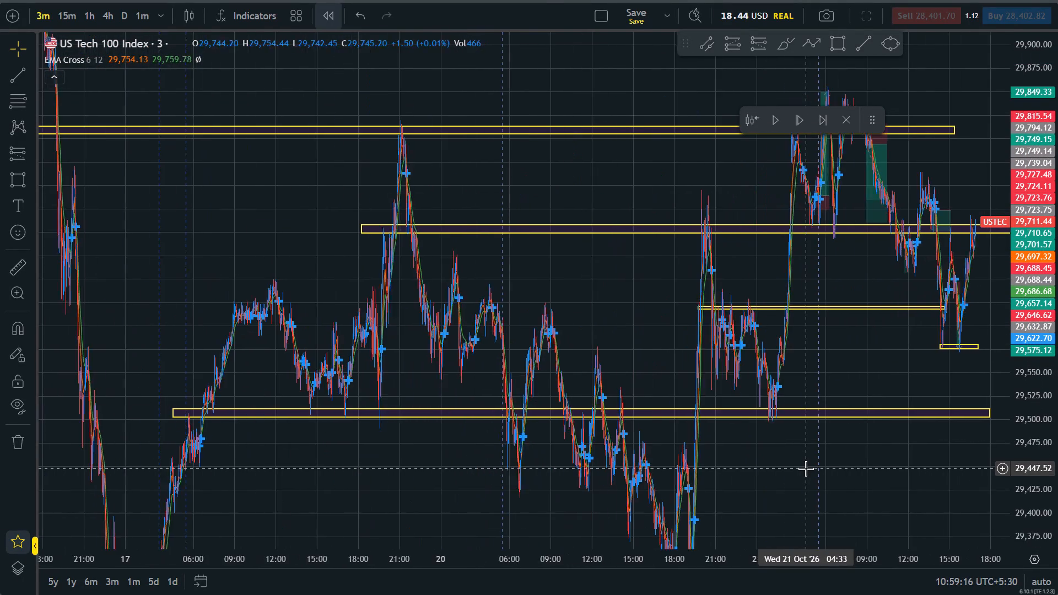
scroll(806, 468, up, 9)
drag(1057, 432, 1055, 102)
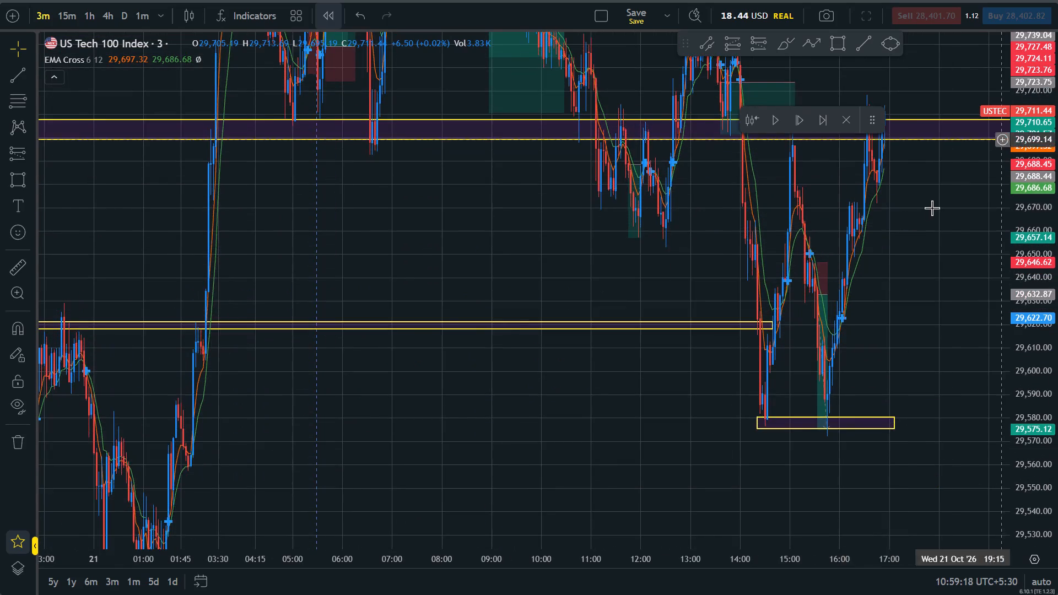
scroll(929, 209, up, 6)
drag(855, 318, 850, 522)
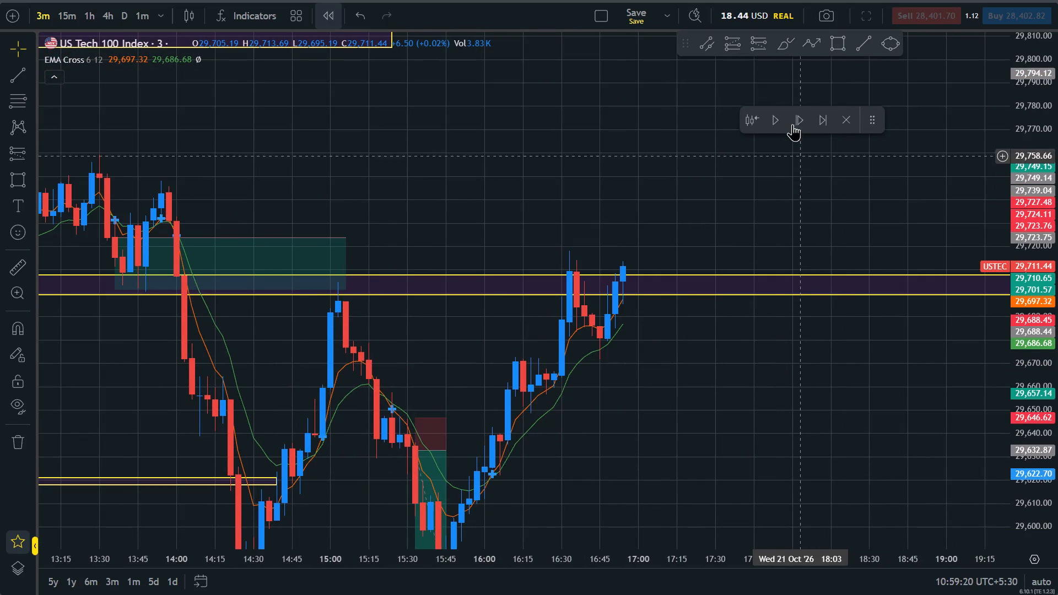
Advance the replay from 16:54 to 17:09, following price around the 29,700 zone.
triple_click(797, 116)
double_click(797, 116)
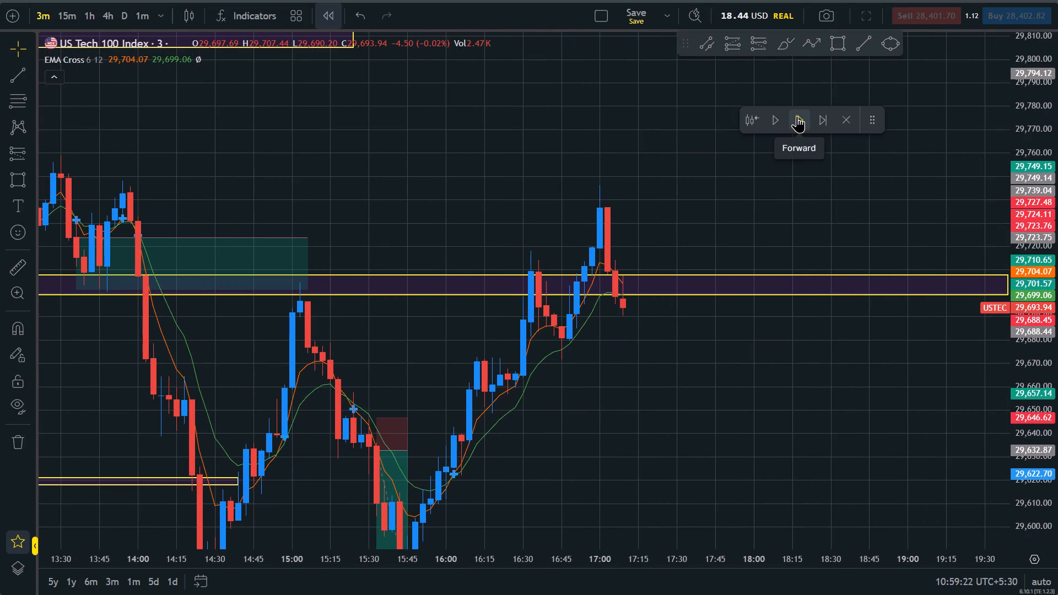
Place a short position at 17:12 with entry about 29,692, stop about 29,707 and target about 29,580 at the lower zone.
scroll(785, 318, down, 6)
scroll(785, 318, up, 3)
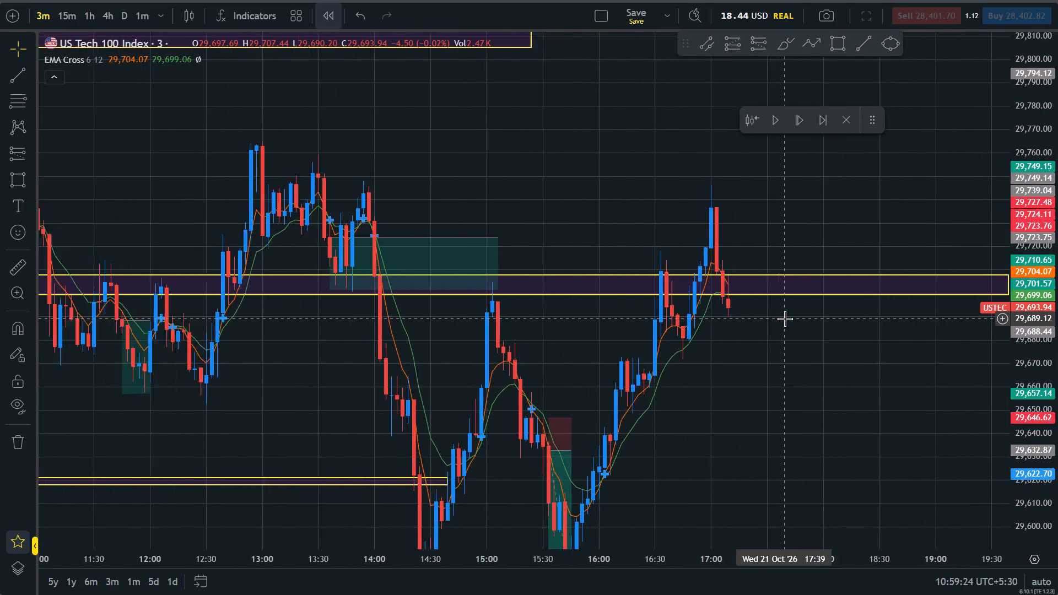
scroll(785, 318, up, 2)
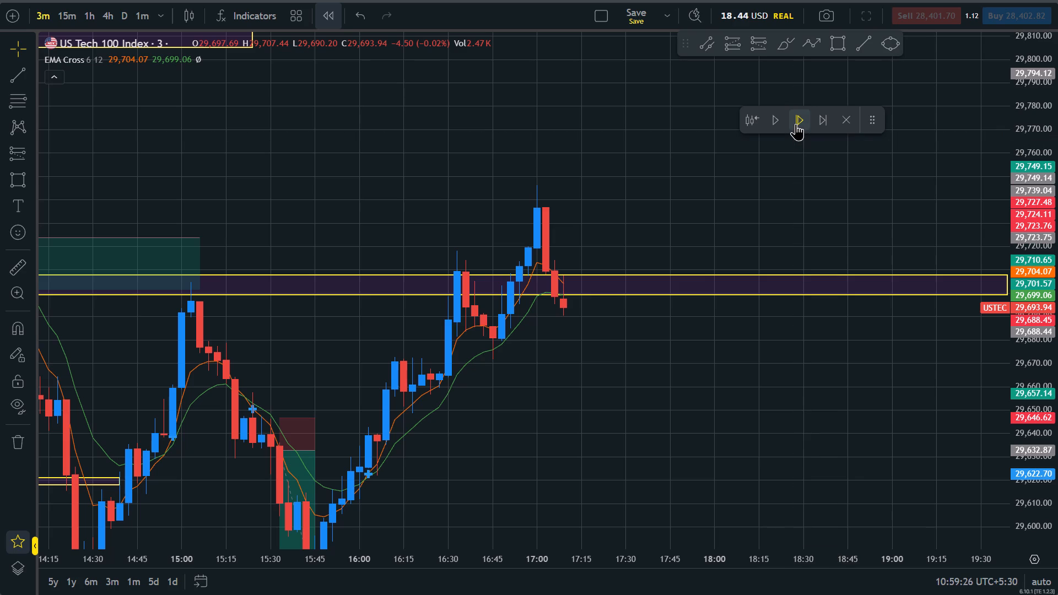
click(753, 48)
click(569, 312)
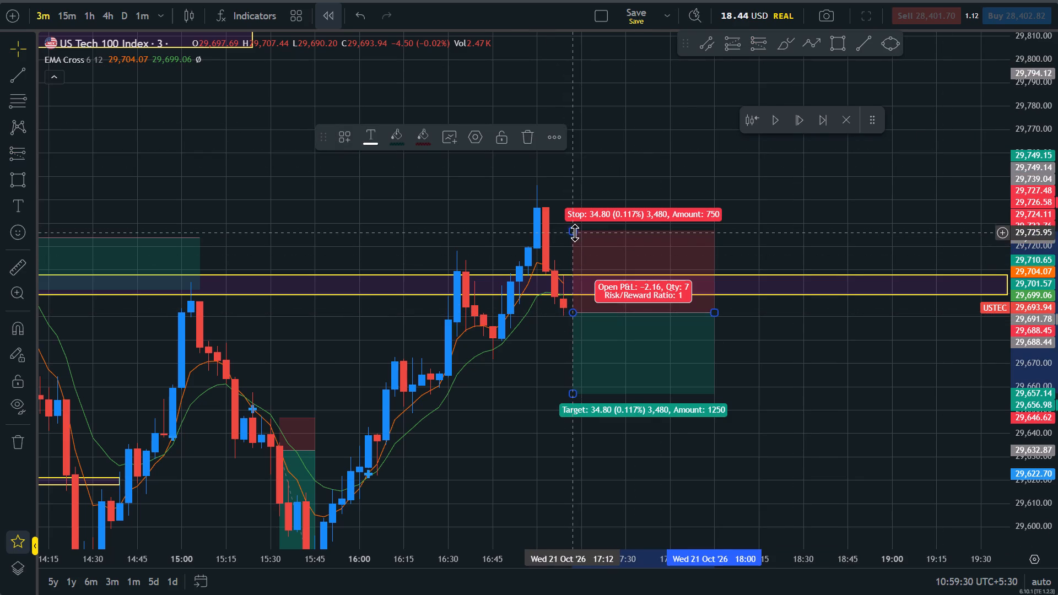
drag(573, 231, 573, 276)
drag(517, 477, 546, 339)
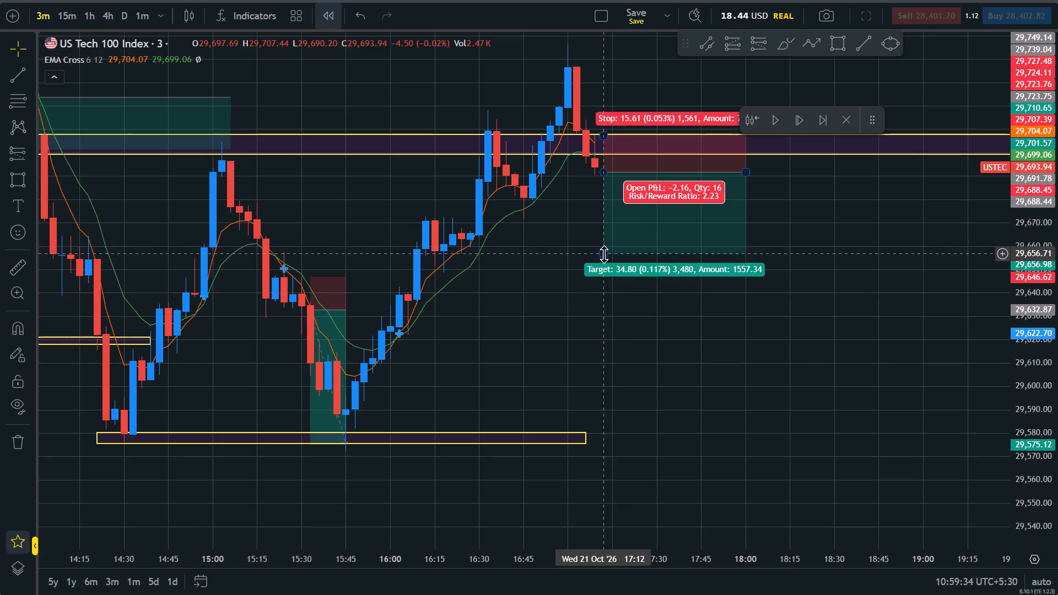
drag(604, 254, 615, 433)
drag(550, 331, 543, 412)
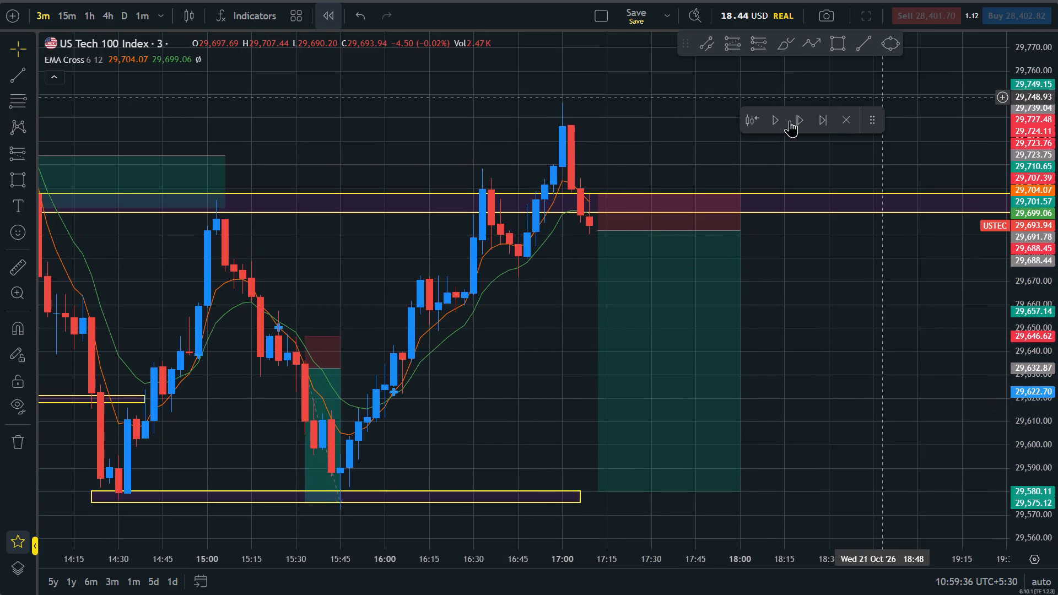
Advance the replay candle by candle to 17:30 to see how price moves around the new short position.
click(806, 131)
click(807, 118)
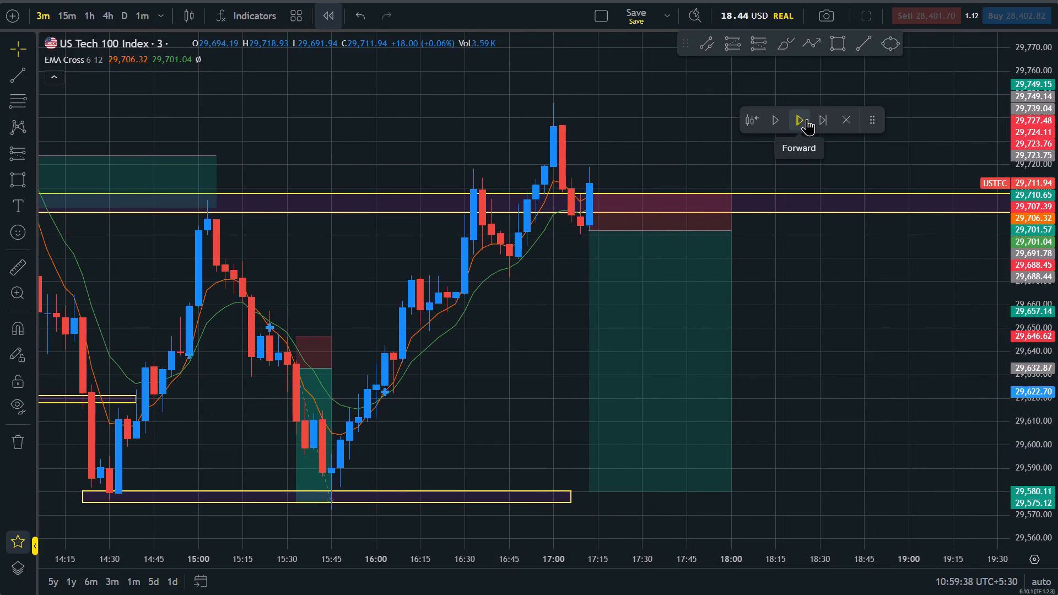
click(807, 118)
click(807, 118)
click(807, 118)
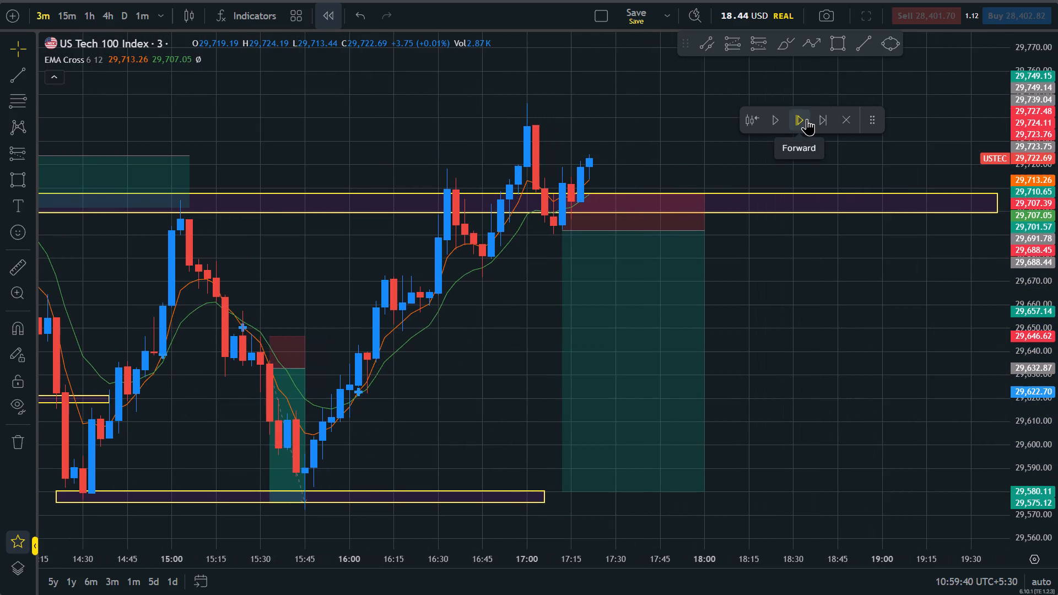
click(807, 118)
click(807, 118)
click(807, 118)
Move the short position to a 17:33 entry at about 29,698 and advance the replay to 17:39.
drag(649, 255, 647, 257)
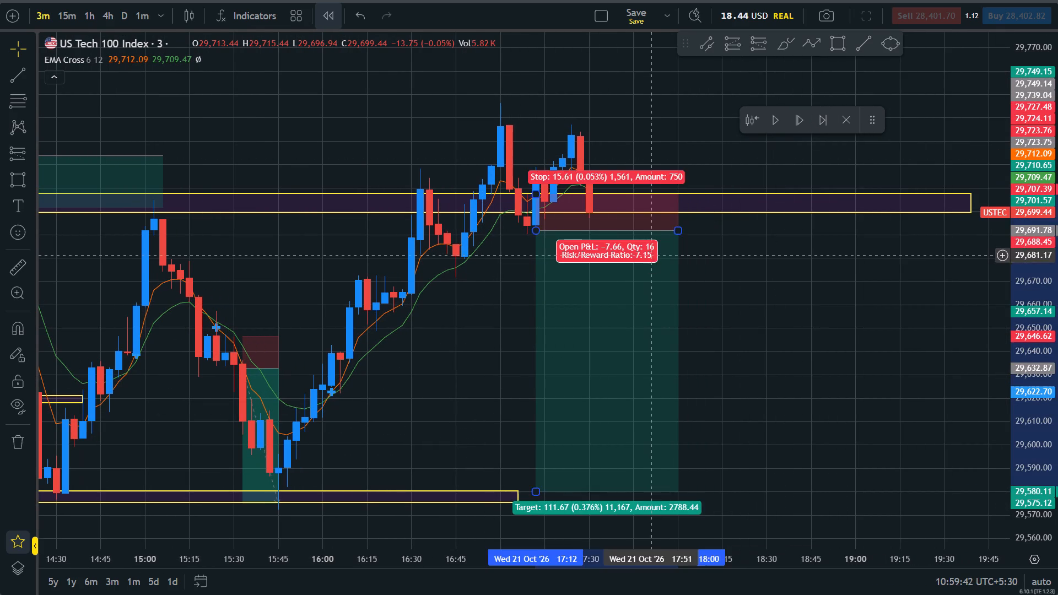
drag(647, 257, 712, 241)
click(805, 118)
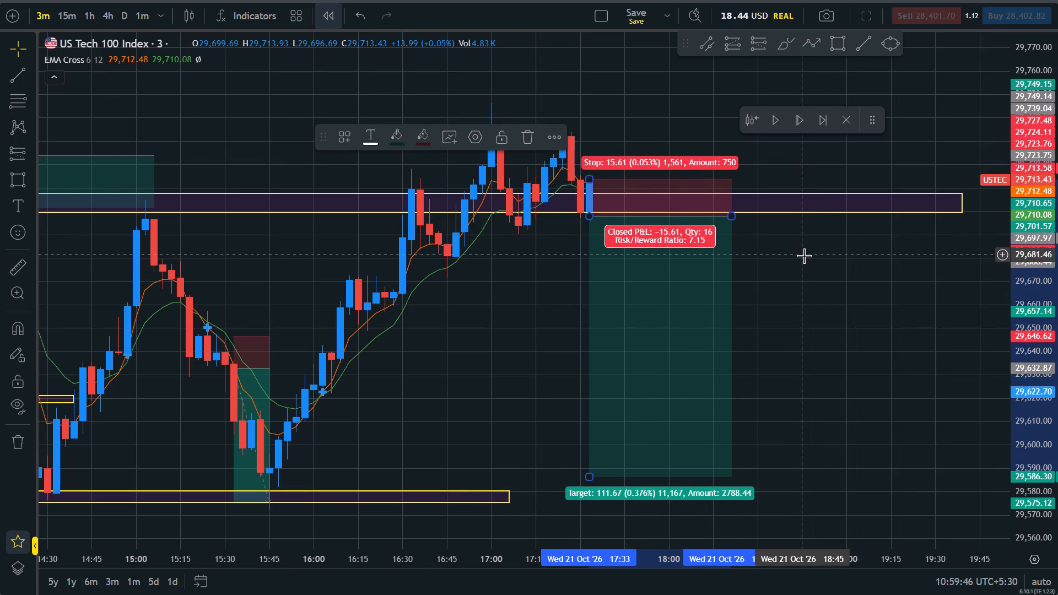
click(804, 256)
click(800, 115)
click(800, 115)
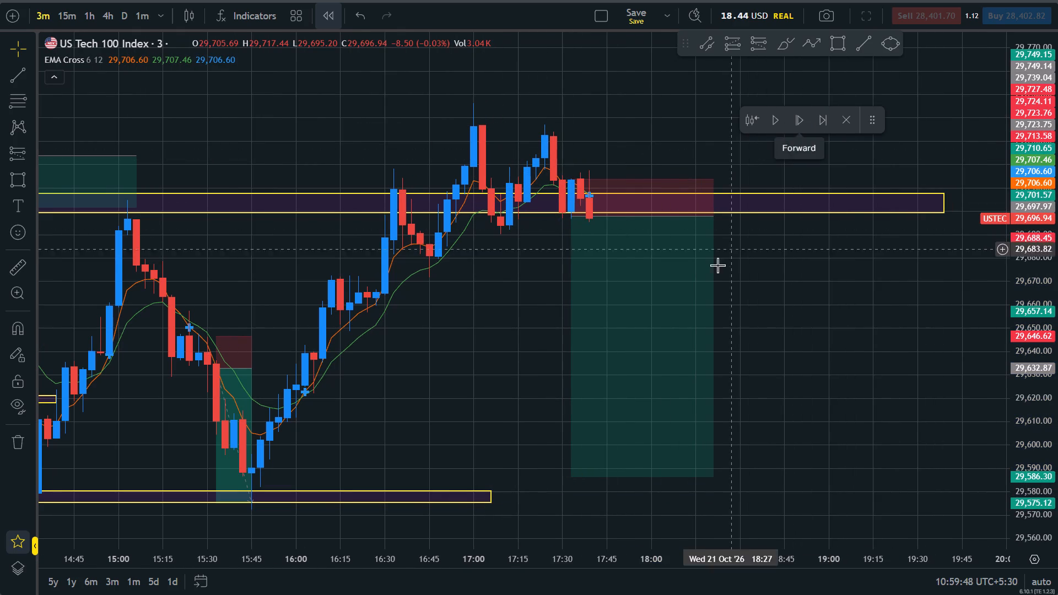
Follow the replay to 17:42 and shift the short position to a 17:45 entry at about 29,691 with its stop at about 29,707.
drag(694, 282, 722, 290)
click(806, 126)
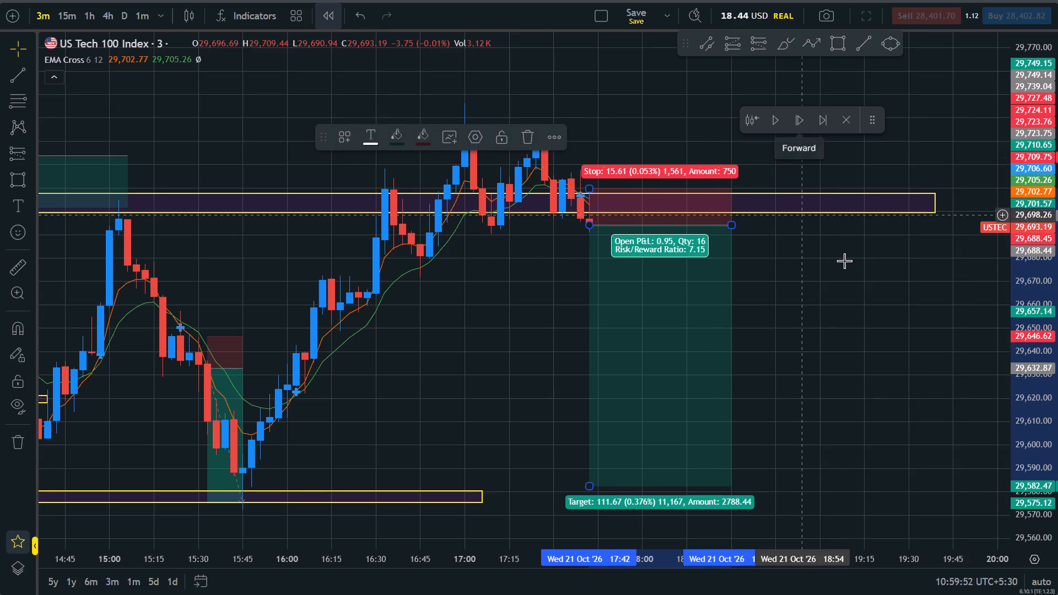
click(865, 297)
drag(1057, 368, 1051, 89)
drag(886, 316, 860, 490)
drag(1057, 252, 1057, 297)
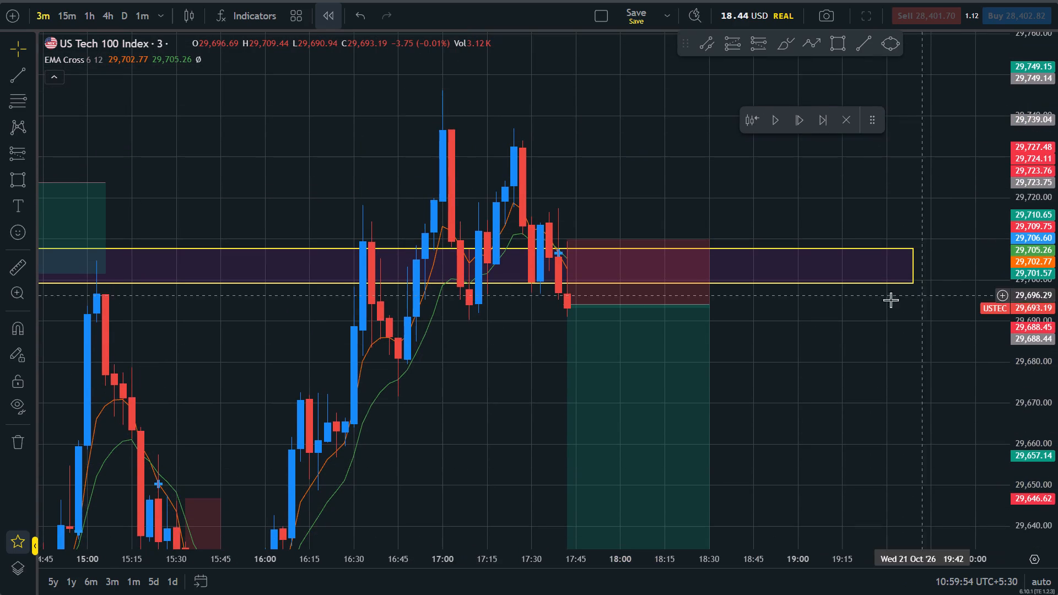
drag(823, 413, 824, 402)
drag(644, 382, 651, 394)
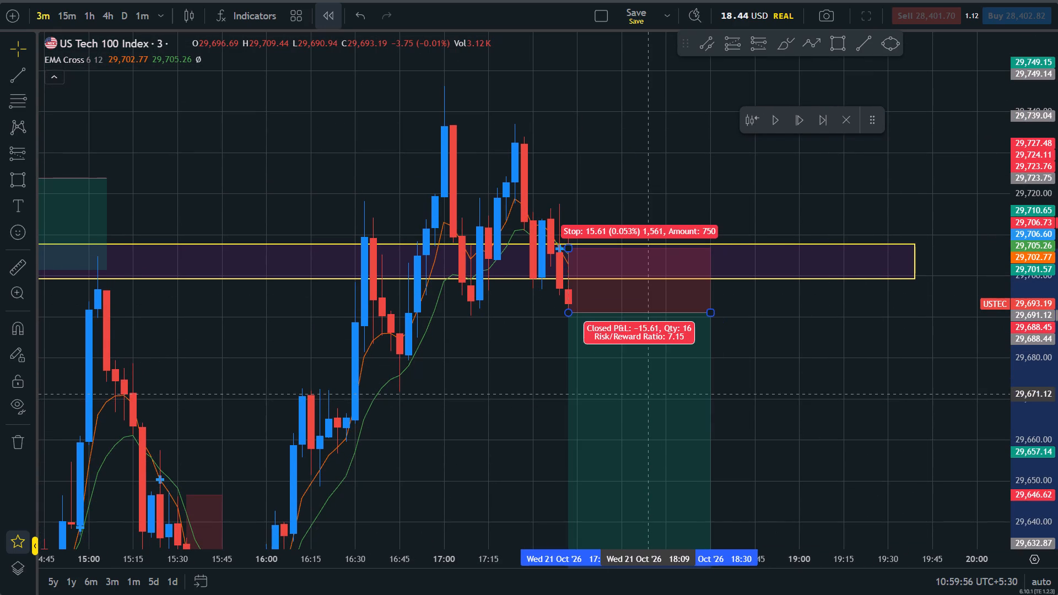
drag(651, 394, 653, 394)
Advance the replay candle by candle to 18:12, until price falls back through the 29,700 zone.
click(803, 116)
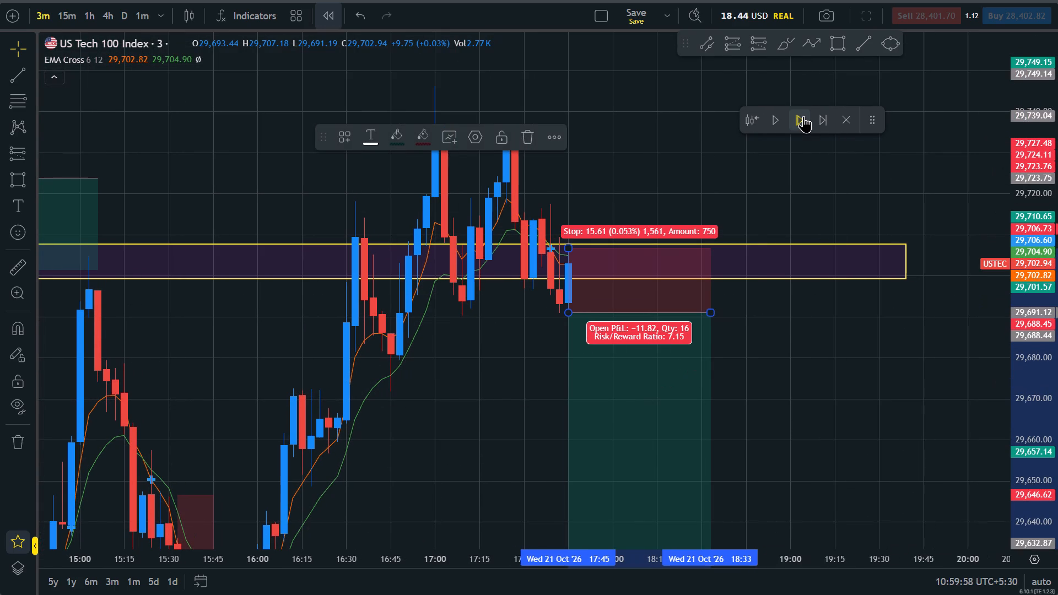
click(803, 116)
click(803, 116)
triple_click(803, 116)
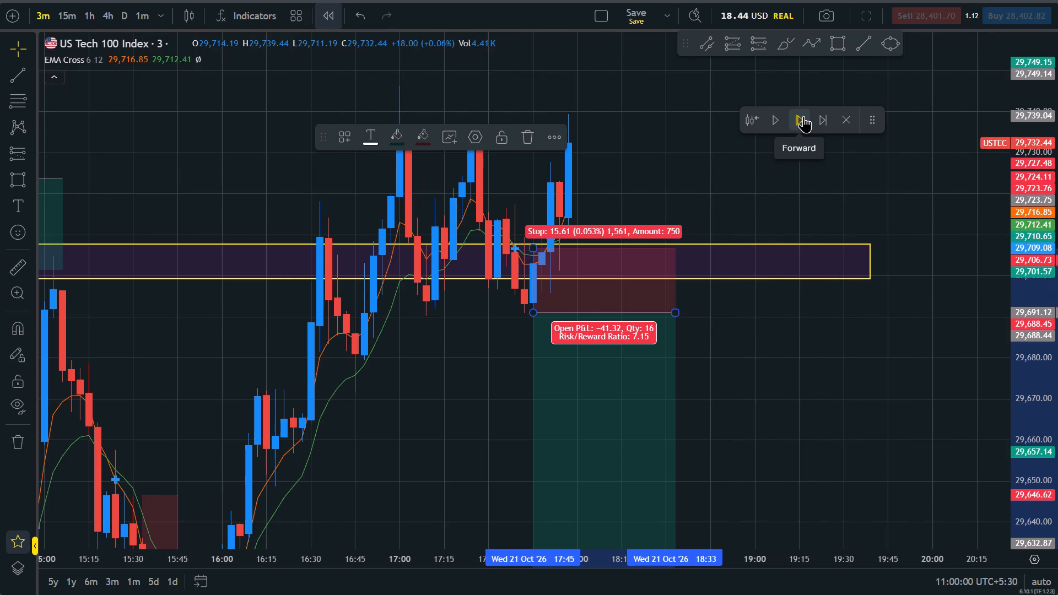
click(803, 116)
triple_click(803, 116)
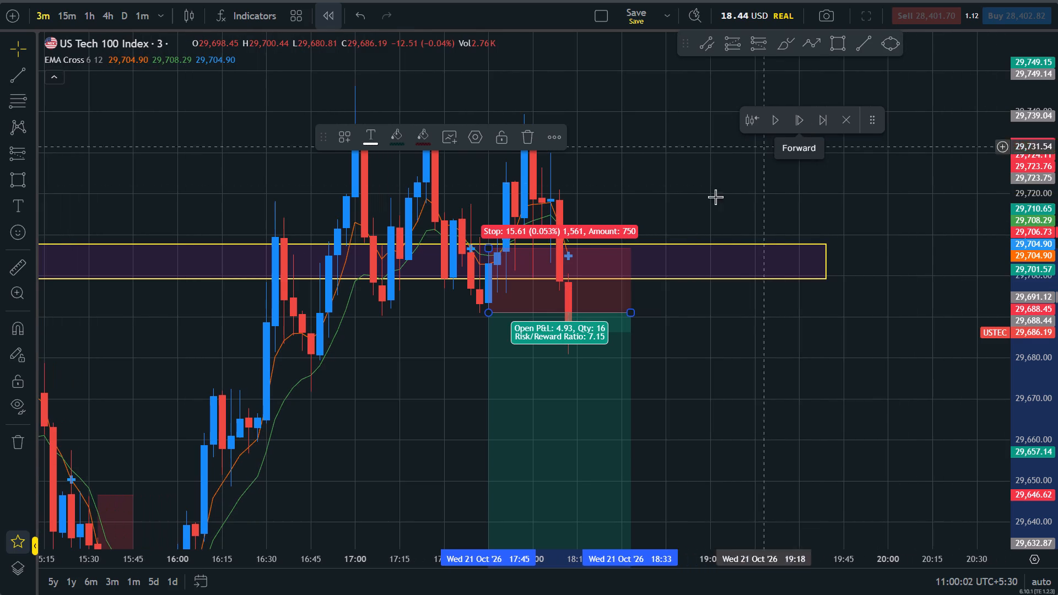
Move the short position to the 18:12 candle, with entry about 29,699 at the zone's lower edge and stop about 29,715.
drag(555, 327, 640, 295)
click(780, 185)
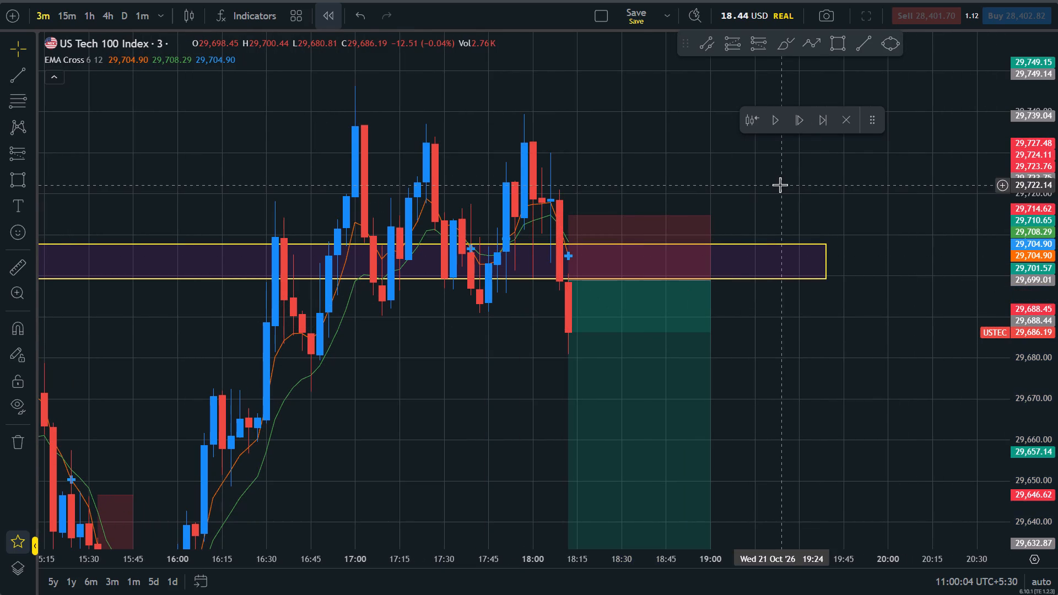
Advance the replay candle by candle to 18:30, following the short position entered at 18:12.
click(797, 131)
double_click(799, 123)
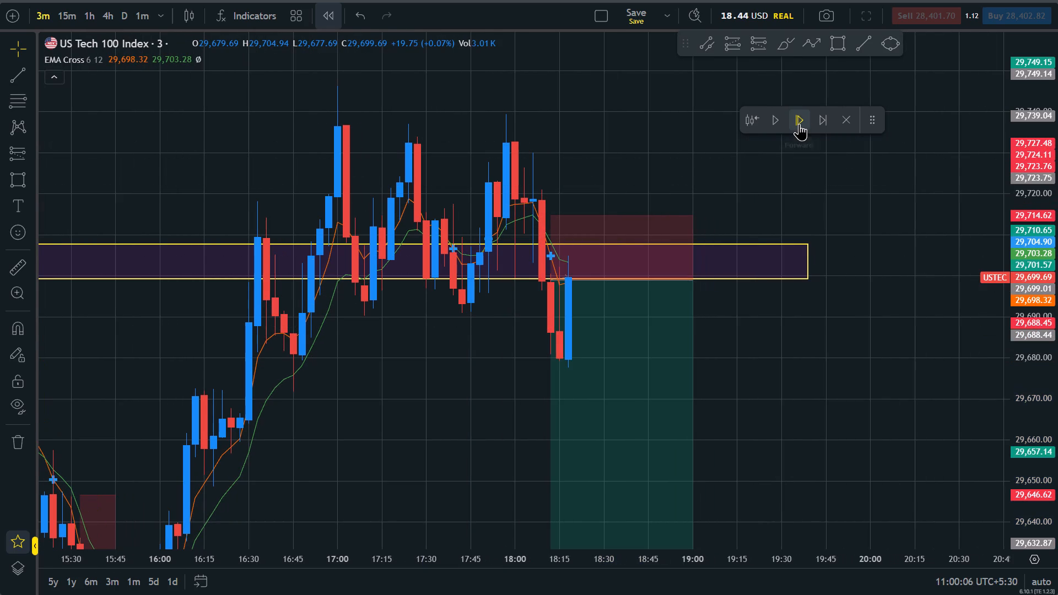
click(799, 123)
click(799, 123)
click(799, 123)
click(799, 123)
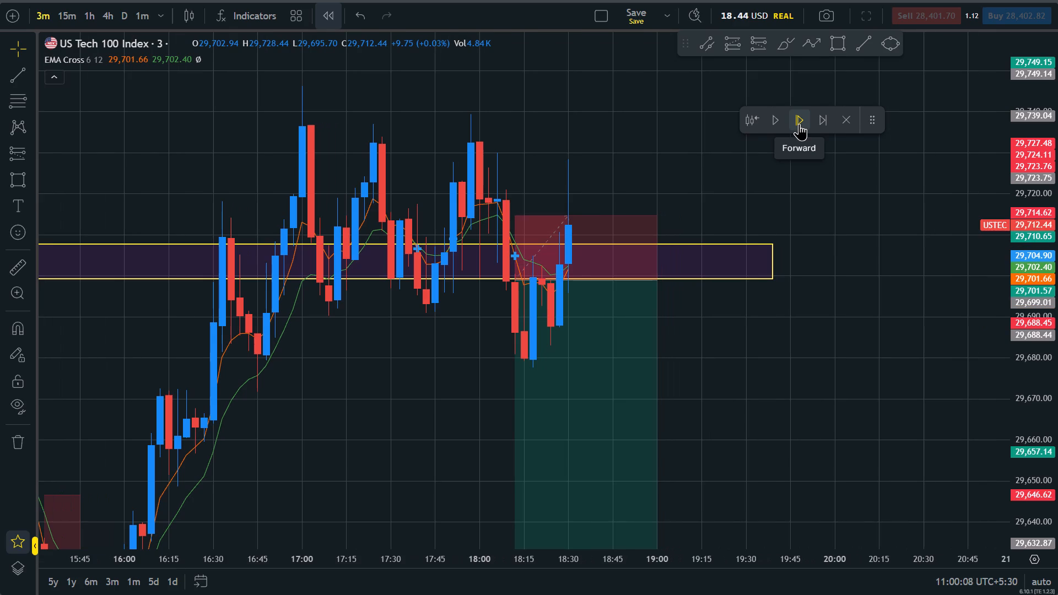
Shorten the 18:12 short position's target to about 29,679 and bring its stop to the entry at about 29,699.
drag(803, 459, 807, 341)
drag(1057, 174, 1057, 456)
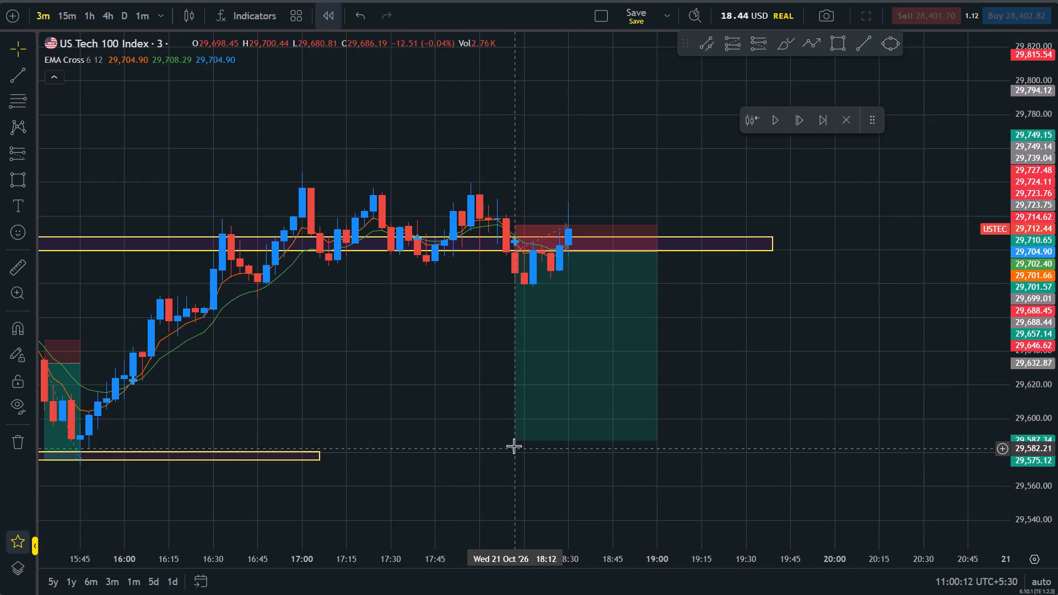
drag(515, 440, 579, 282)
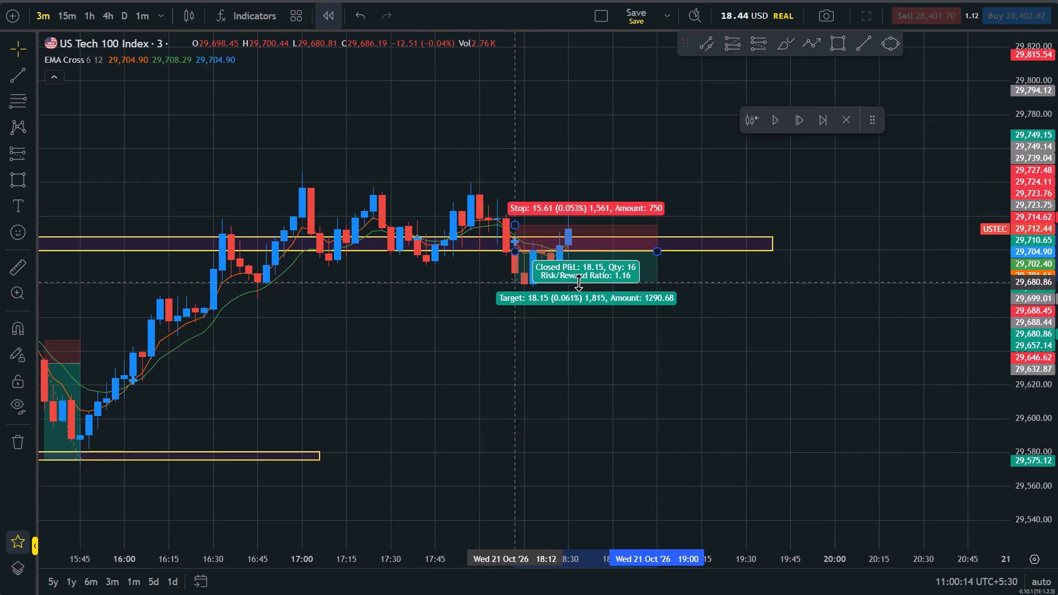
drag(579, 282, 579, 285)
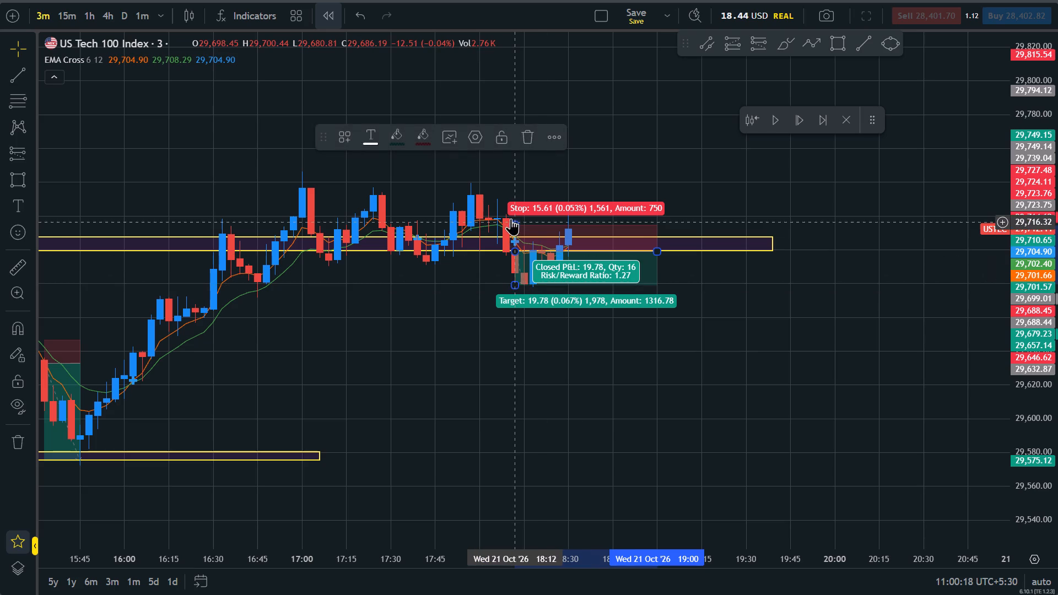
click(511, 218)
drag(514, 221, 514, 294)
click(539, 367)
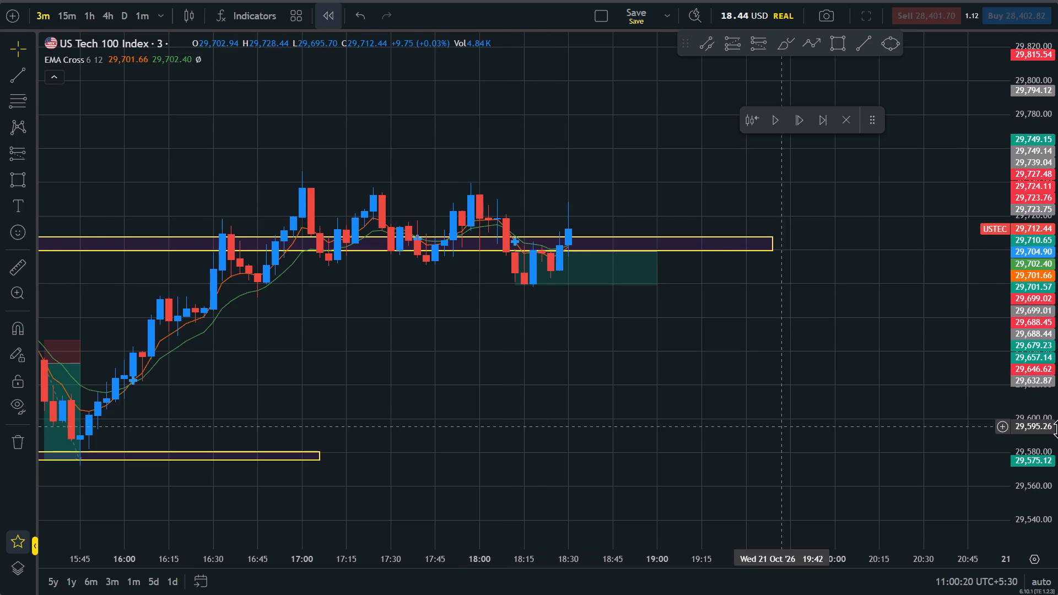
Draw a rectangle zone across the recent highs from 16:33 to 19:00, spanning about 29,732 to 29,737.
drag(1057, 396, 962, 0)
drag(649, 307, 601, 419)
scroll(703, 423, down, 4)
drag(1057, 116, 1048, 403)
drag(893, 405, 821, 418)
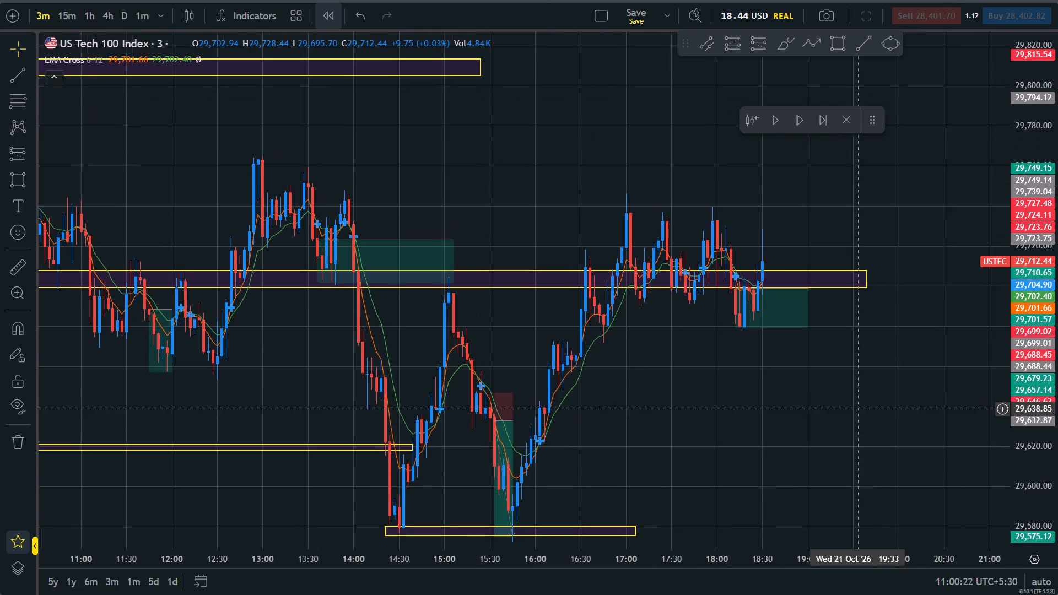
drag(821, 418, 763, 433)
click(801, 245)
click(843, 40)
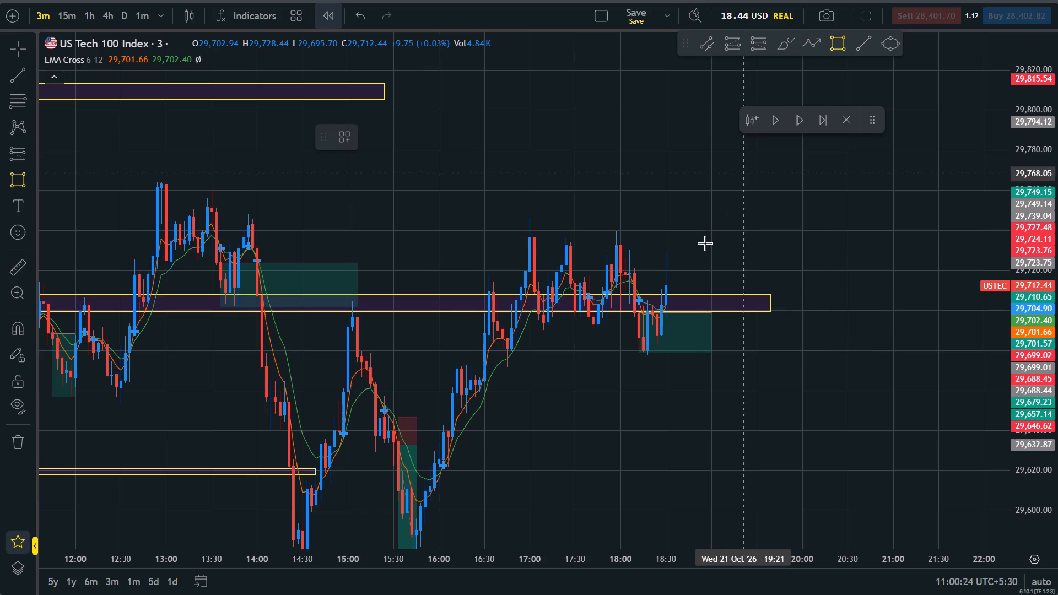
click(711, 236)
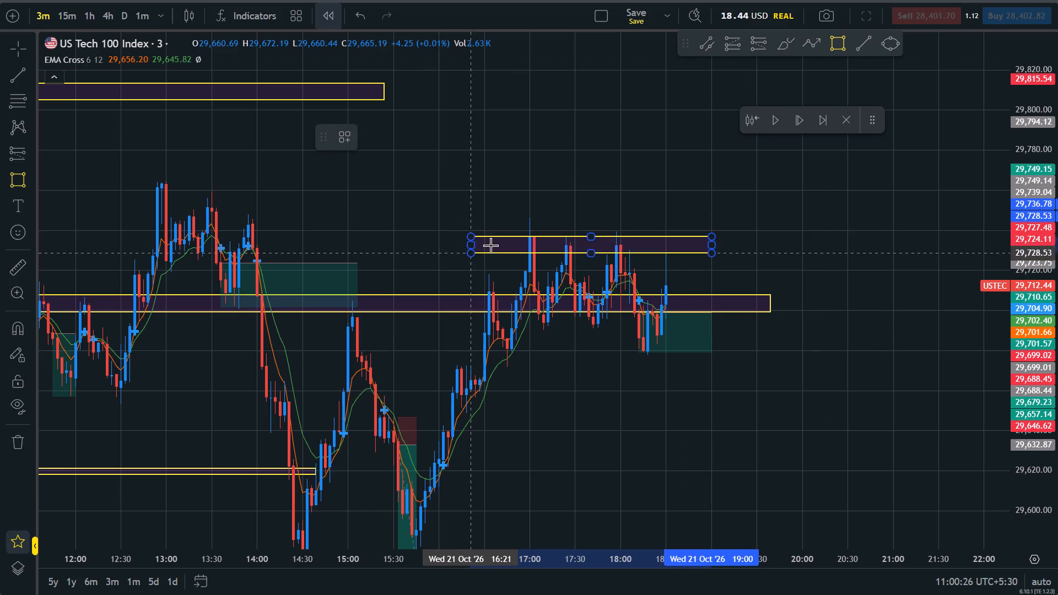
click(490, 245)
Advance the replay to 18:42, following price from the new upper zone back to the 29,700 zone.
drag(735, 430, 748, 439)
triple_click(796, 117)
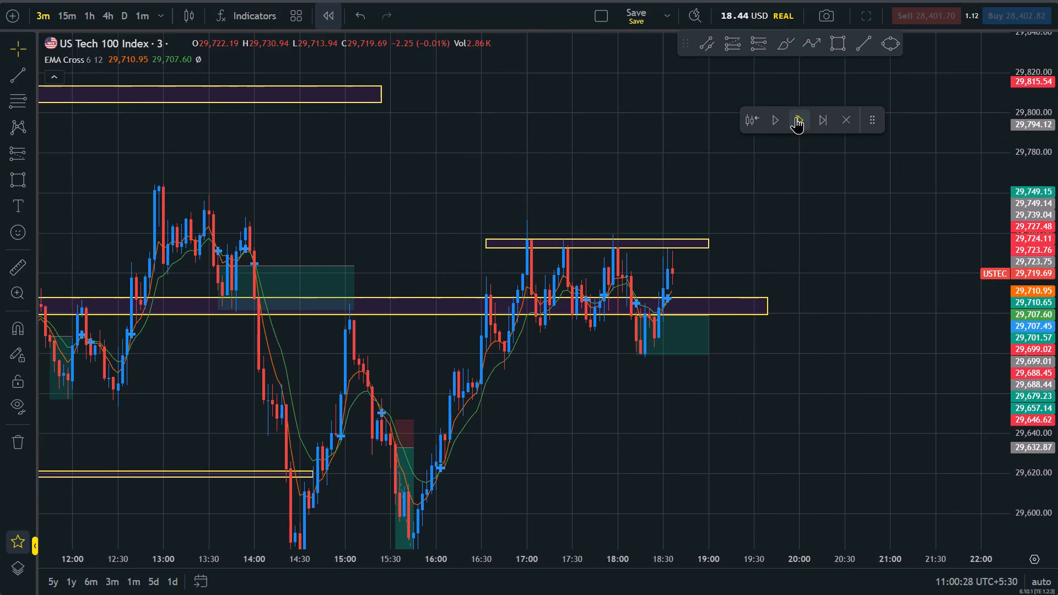
click(796, 117)
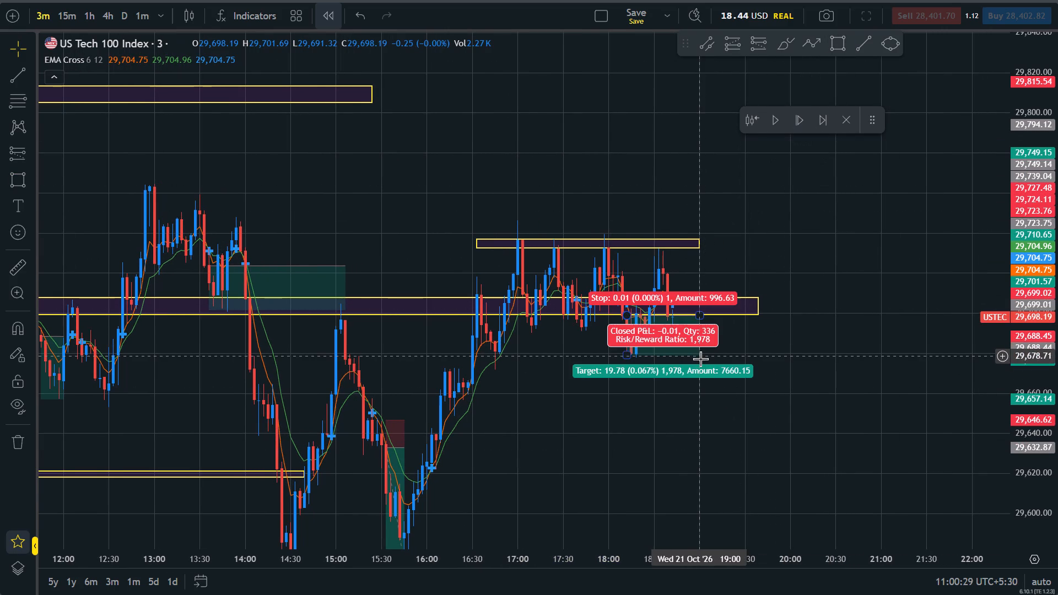
Realign the short position below the 29,700 zone, starting at 18:12 with entry about 29,698.6 and target about 29,678.8.
click(700, 356)
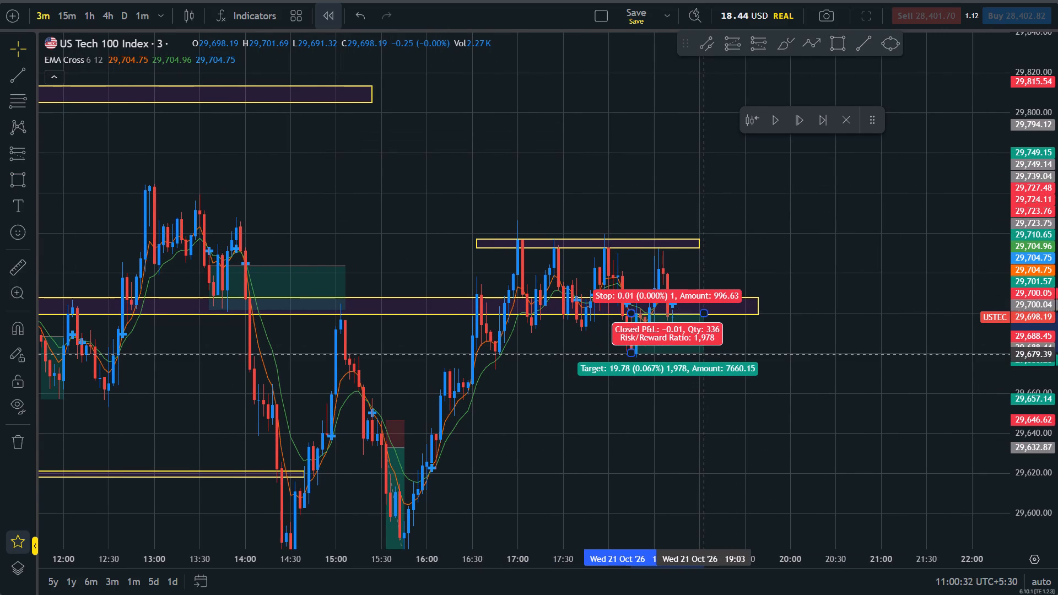
click(728, 434)
scroll(729, 445, up, 5)
drag(1057, 466, 1041, 234)
drag(739, 464, 748, 443)
click(523, 385)
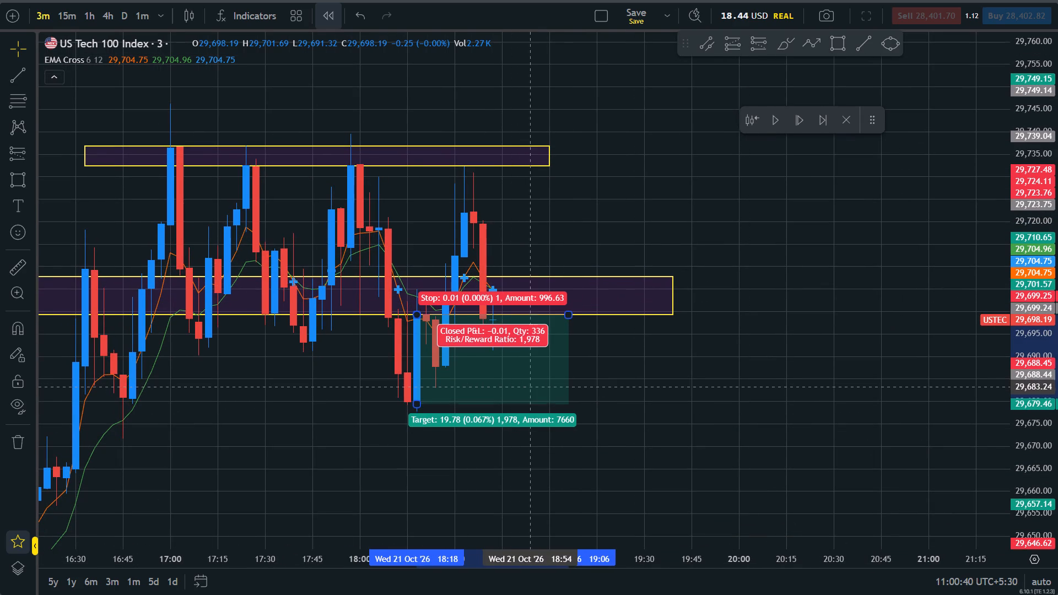
click(653, 418)
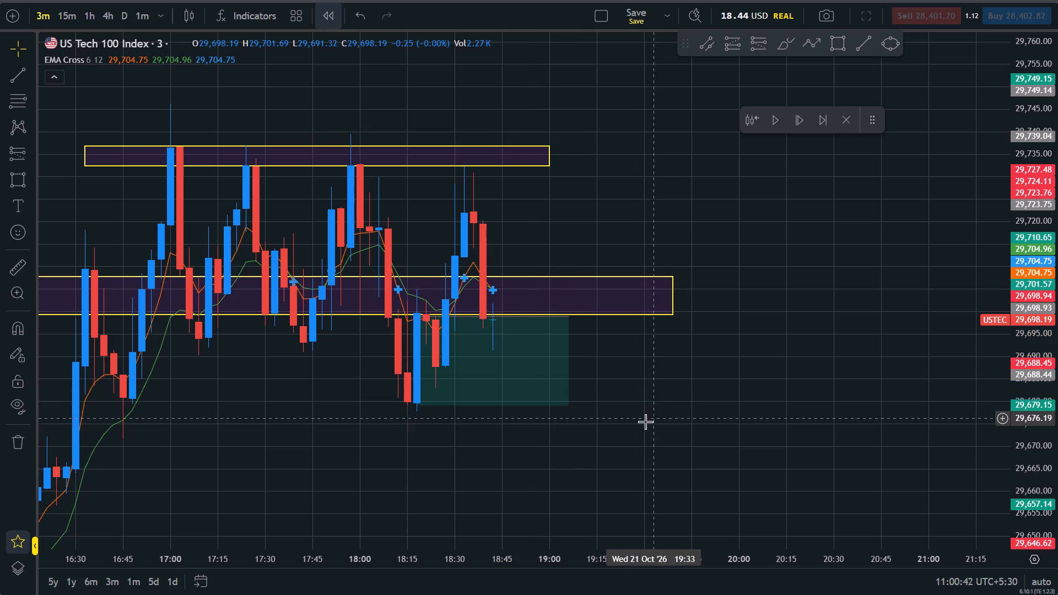
drag(503, 376, 489, 305)
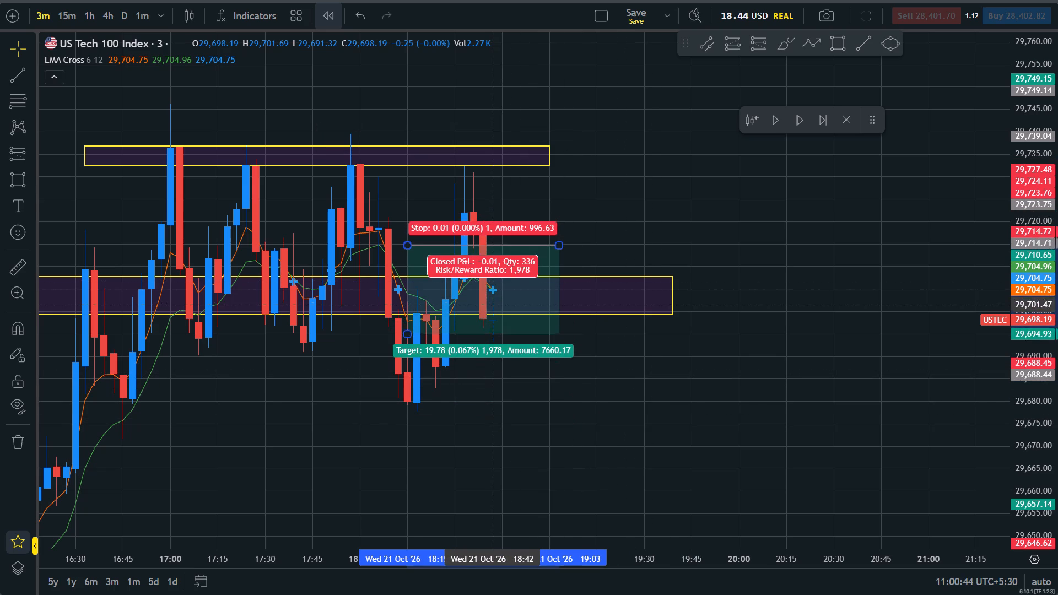
drag(489, 305, 483, 377)
drag(581, 420, 703, 398)
drag(1057, 209, 1048, 318)
click(756, 364)
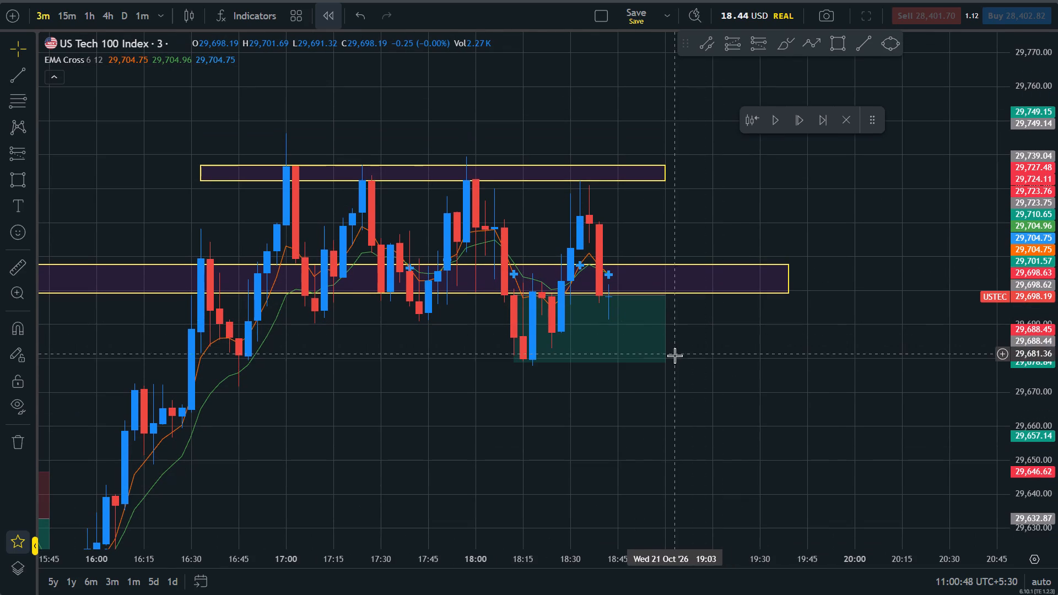
Advance the replay candle by candle to 19:00, following price back below the 29,700 zone.
click(785, 368)
click(802, 124)
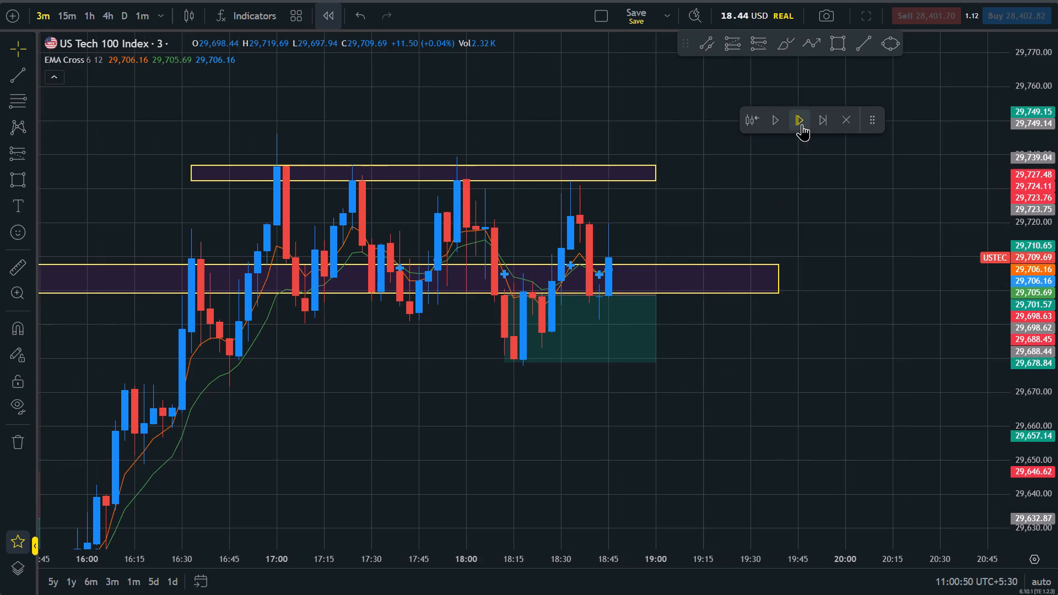
triple_click(802, 124)
double_click(802, 124)
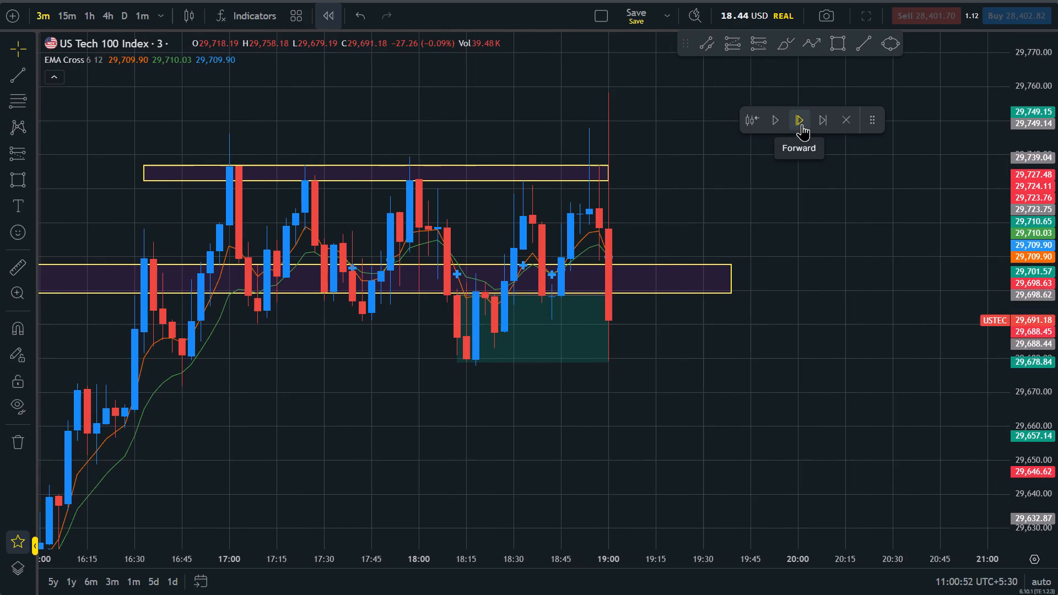
click(774, 271)
click(769, 339)
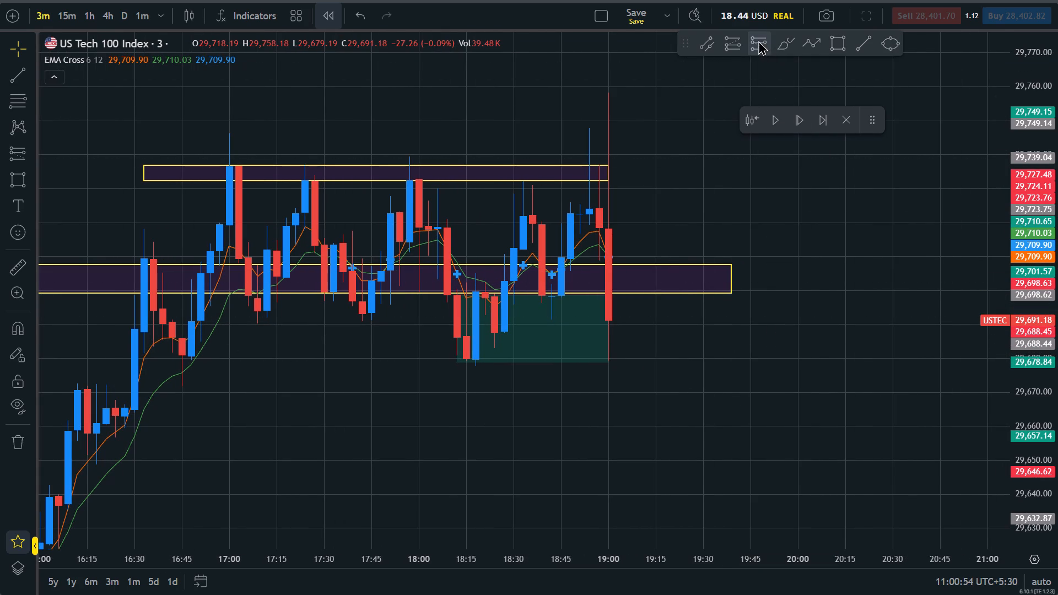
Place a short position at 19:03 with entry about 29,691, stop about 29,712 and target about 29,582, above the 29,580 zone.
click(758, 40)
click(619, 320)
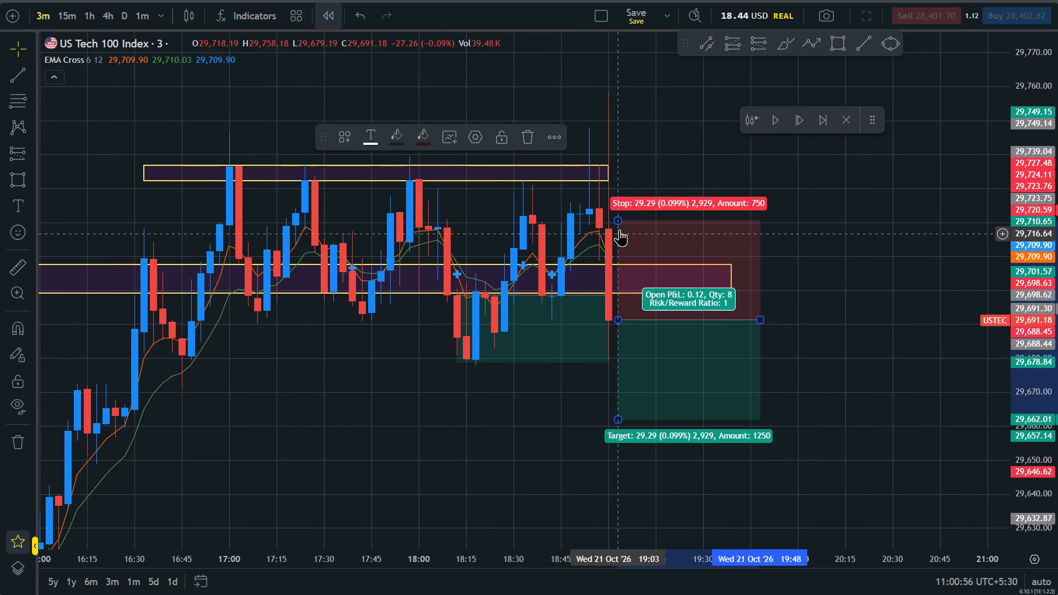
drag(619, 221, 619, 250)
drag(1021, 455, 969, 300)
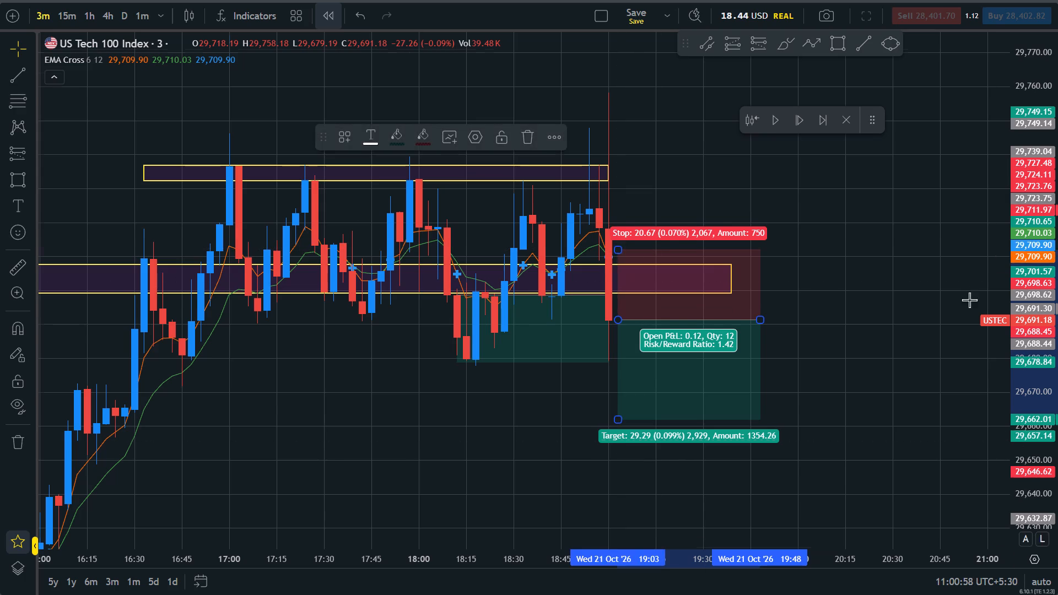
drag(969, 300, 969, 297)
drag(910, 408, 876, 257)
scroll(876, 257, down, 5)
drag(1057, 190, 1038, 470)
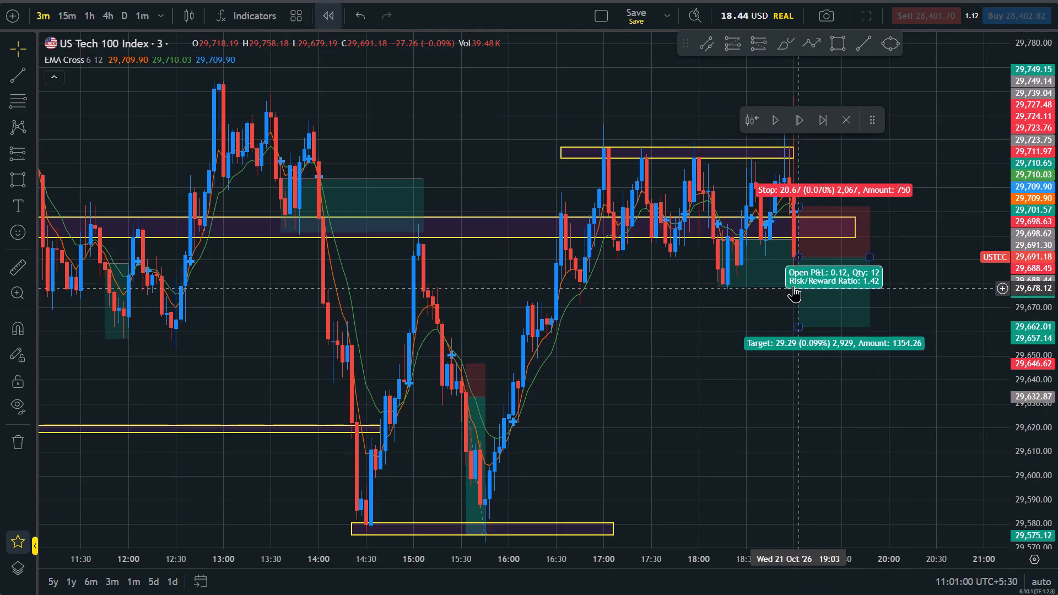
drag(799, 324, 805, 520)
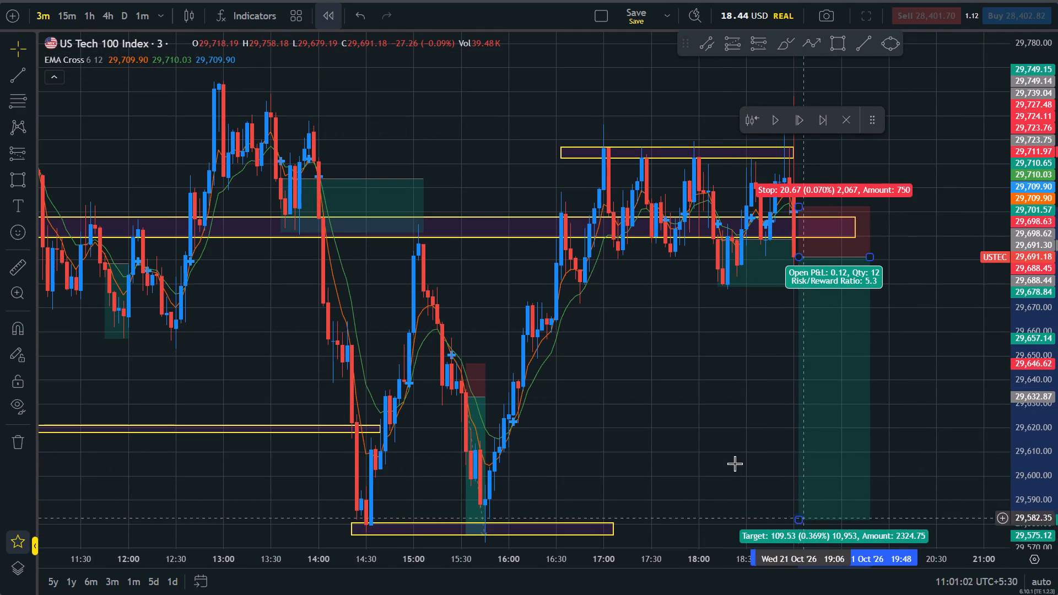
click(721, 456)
Advance the replay two candles to 19:06.
scroll(721, 456, up, 3)
click(803, 118)
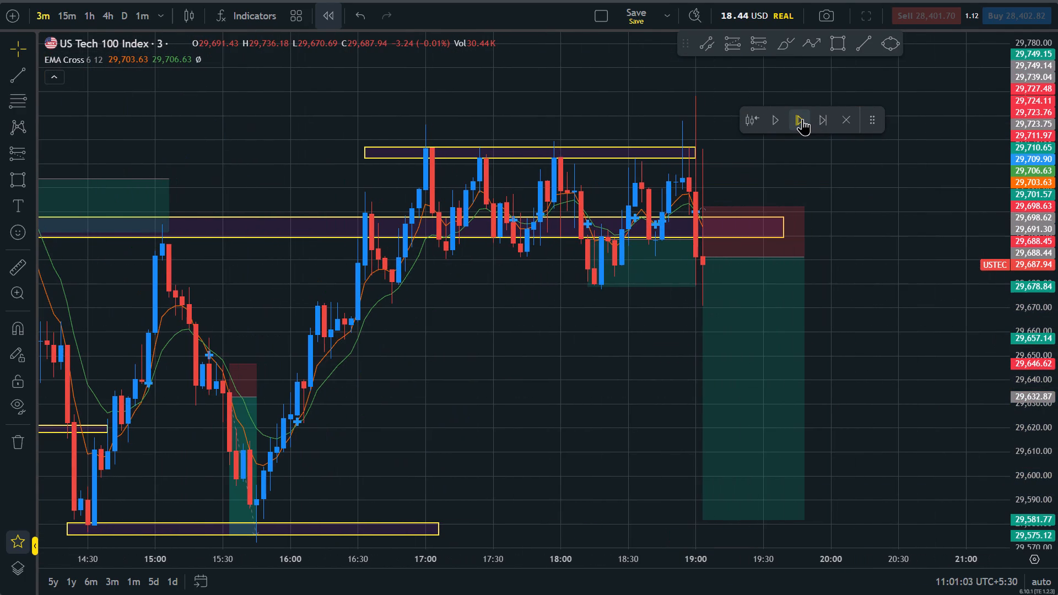
click(802, 118)
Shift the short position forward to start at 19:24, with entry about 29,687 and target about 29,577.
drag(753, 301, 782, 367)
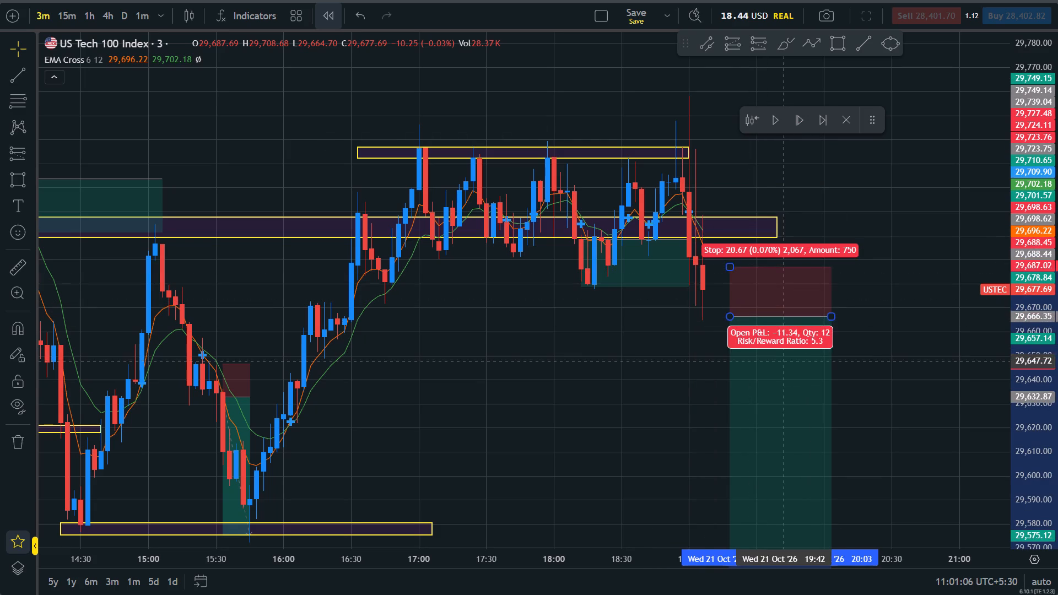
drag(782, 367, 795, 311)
Advance the replay three candles to 19:15.
click(800, 114)
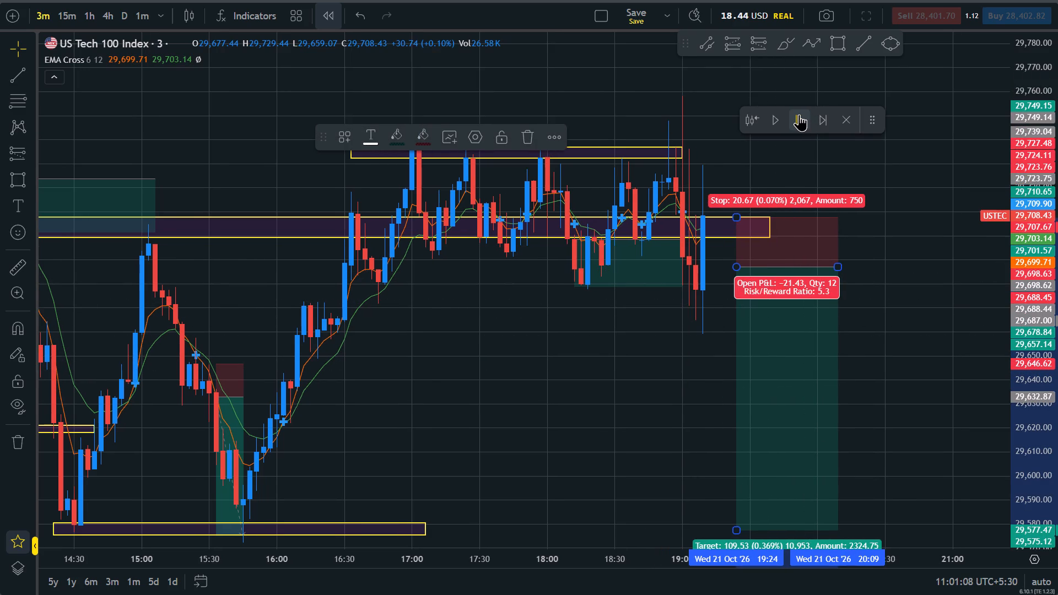
click(799, 115)
click(795, 128)
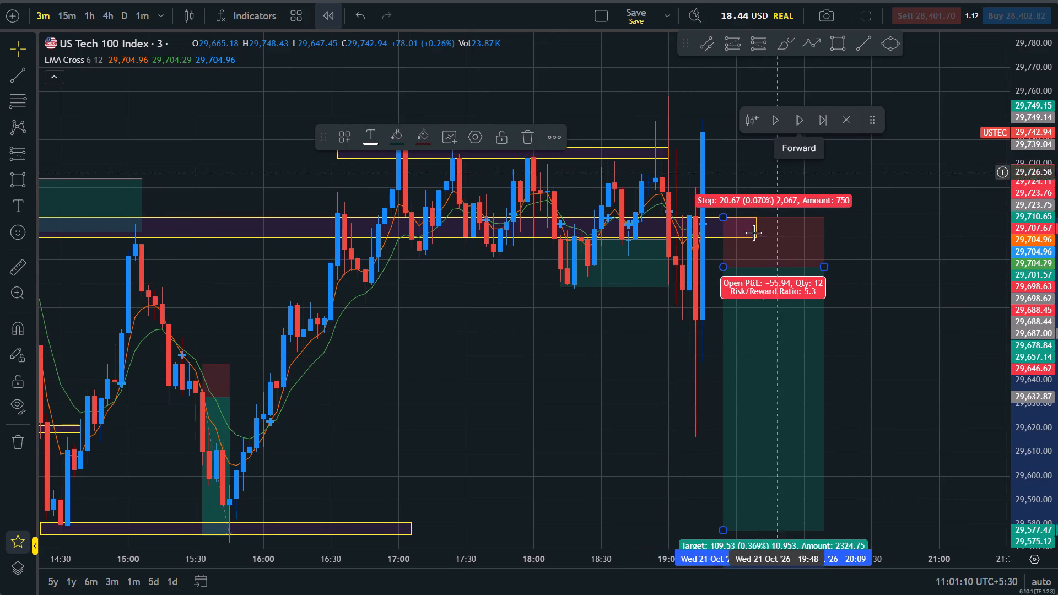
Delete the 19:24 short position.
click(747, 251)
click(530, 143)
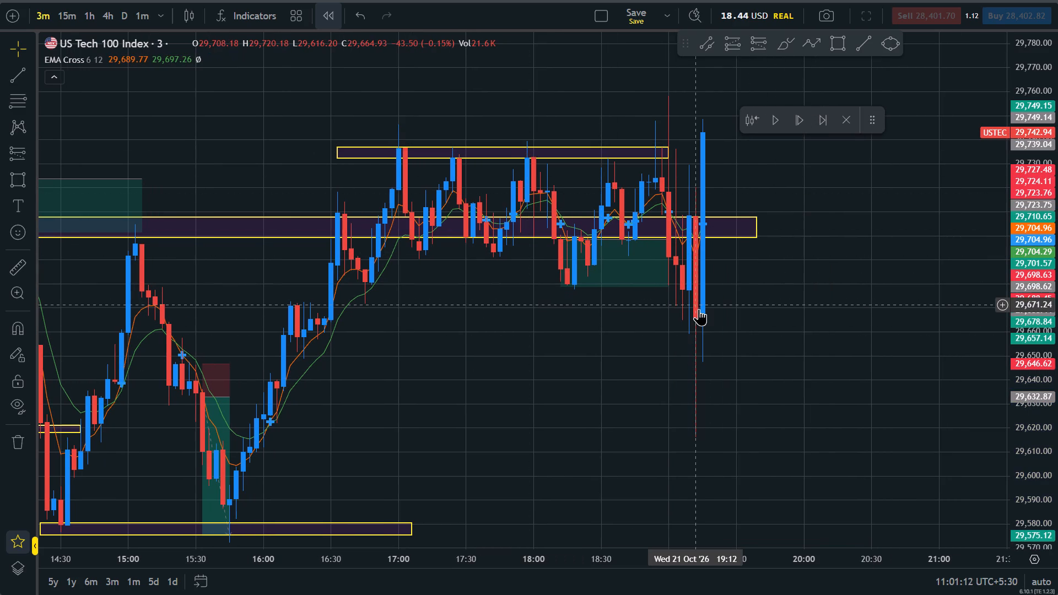
Advance the replay to 19:39, following price around the upper zone and the 29,700 zone.
drag(813, 338, 673, 399)
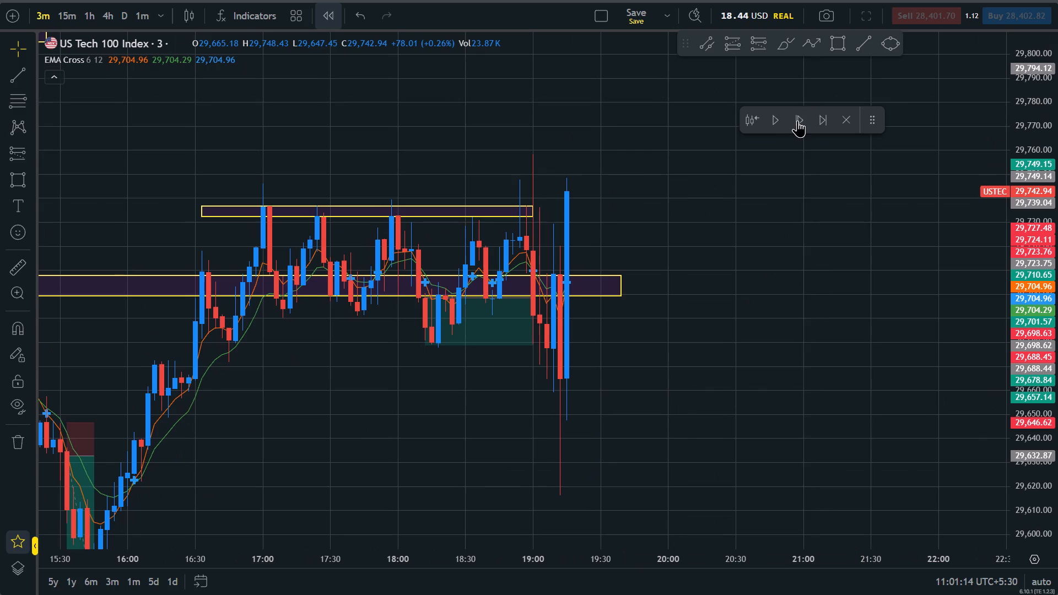
click(797, 120)
click(797, 120)
click(797, 120)
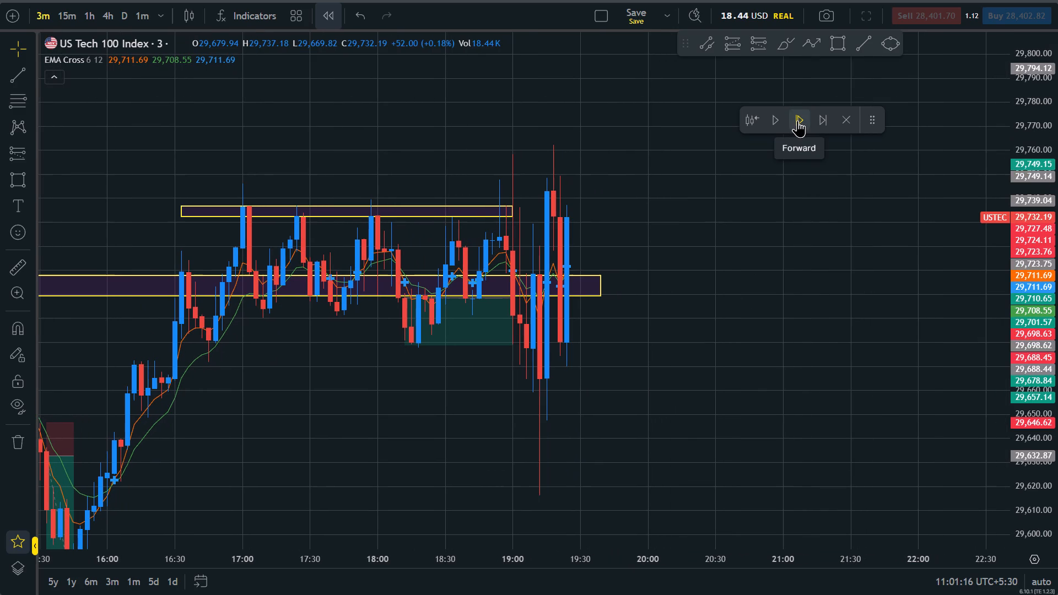
click(797, 120)
click(797, 120)
click(797, 120)
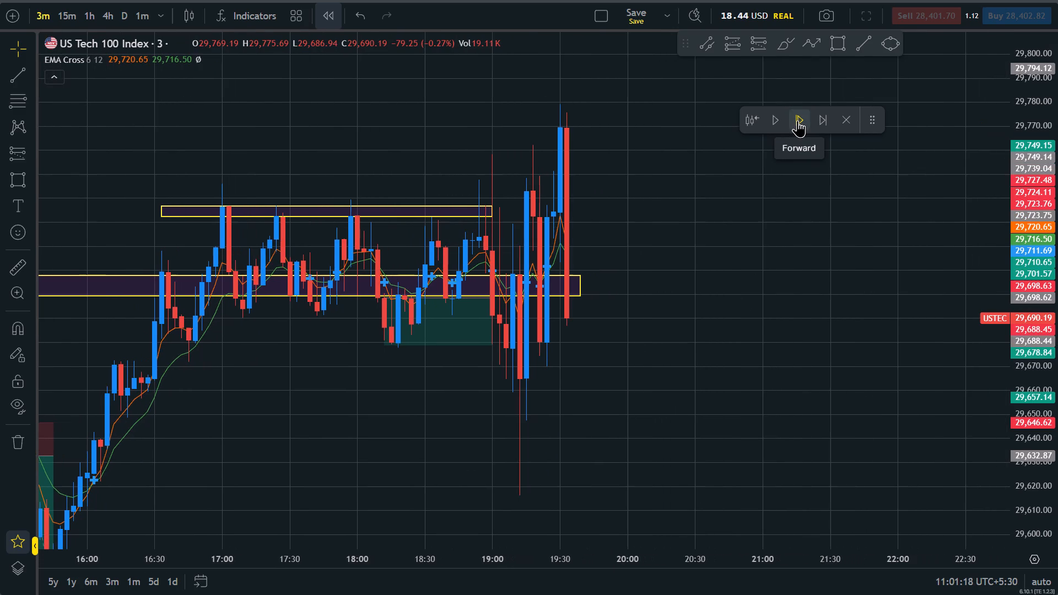
click(797, 120)
click(797, 120)
Advance the replay to 19:51 with the lower zones near 29,620 and 29,580 in view.
drag(722, 304, 836, 161)
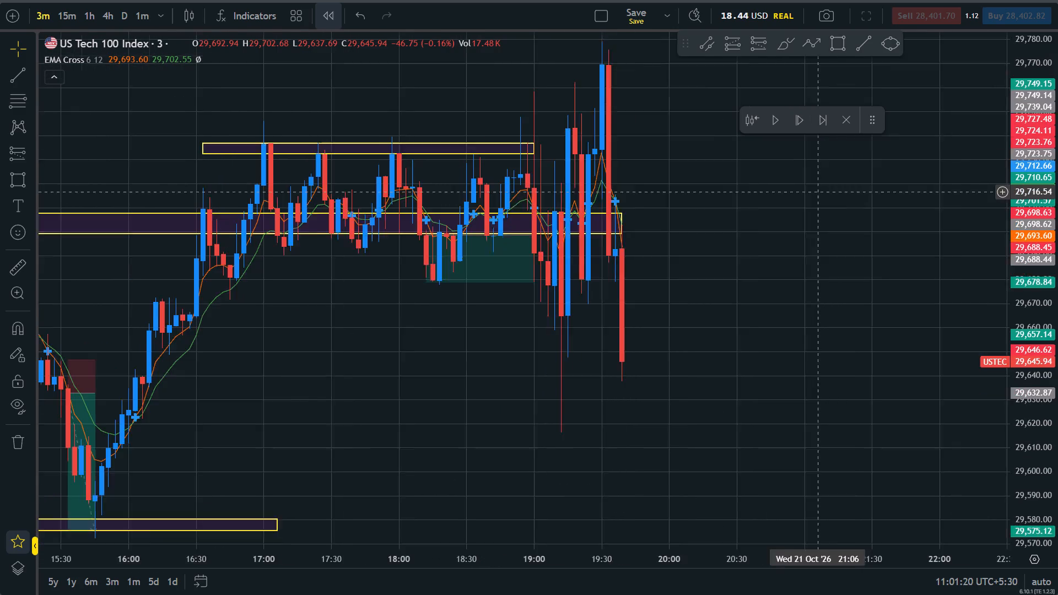
drag(836, 161, 837, 160)
scroll(836, 167, down, 5)
drag(1057, 100, 1053, 291)
drag(834, 290, 792, 300)
scroll(792, 300, up, 3)
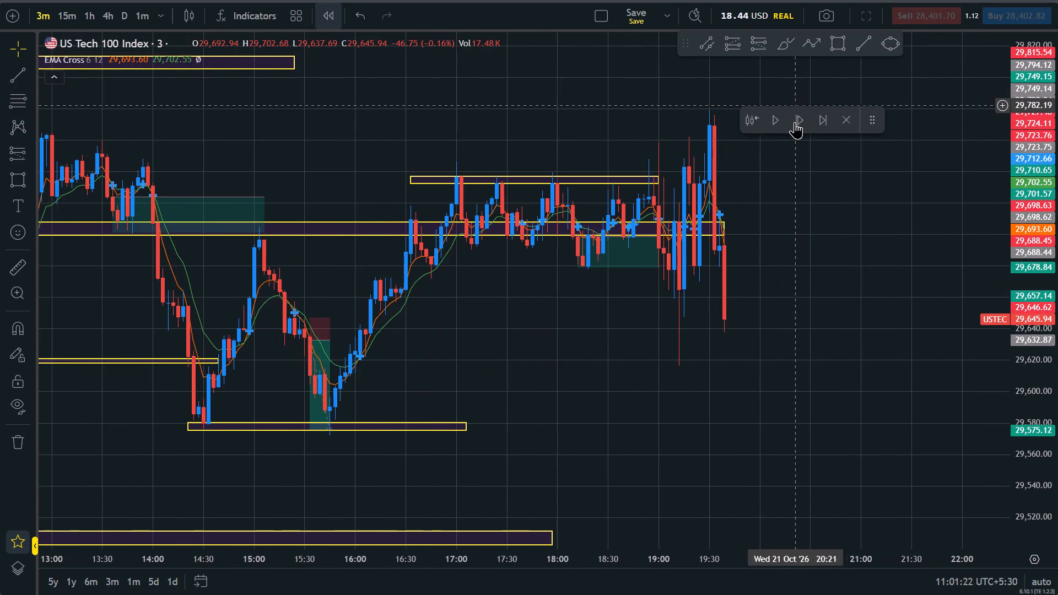
click(795, 122)
triple_click(795, 122)
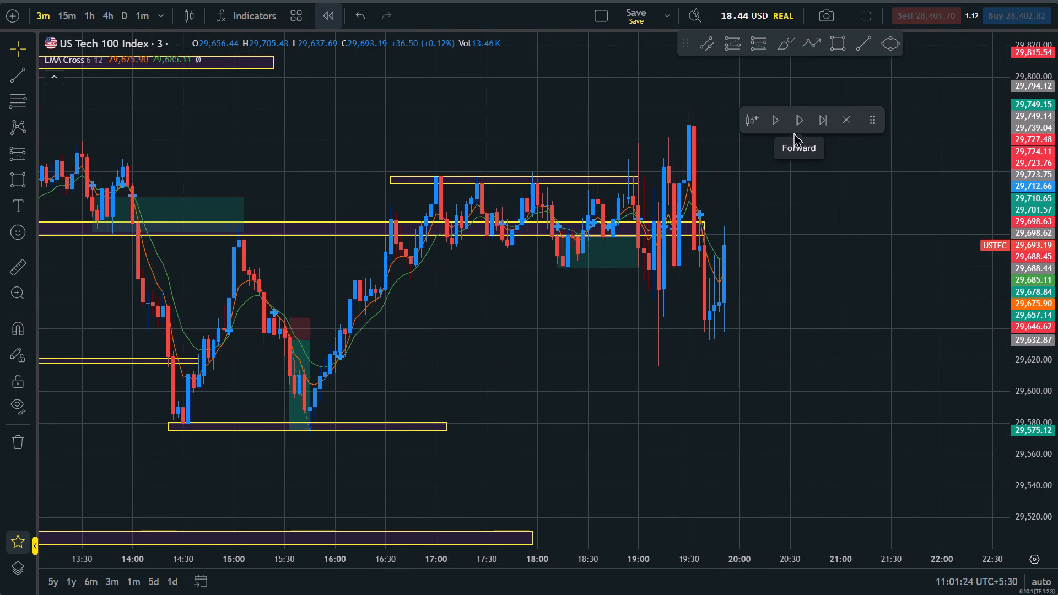
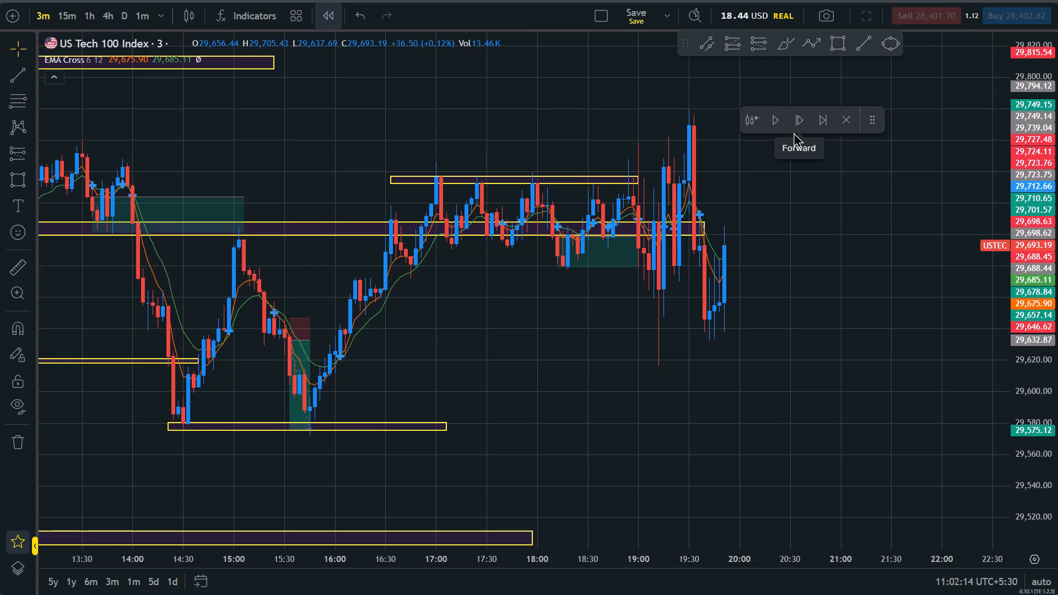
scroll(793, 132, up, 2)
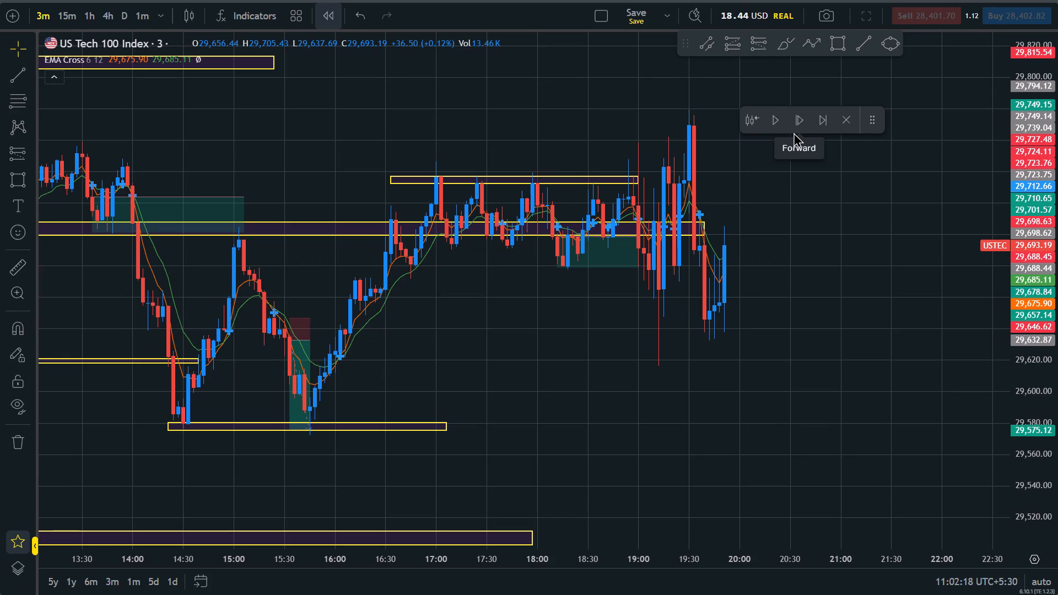
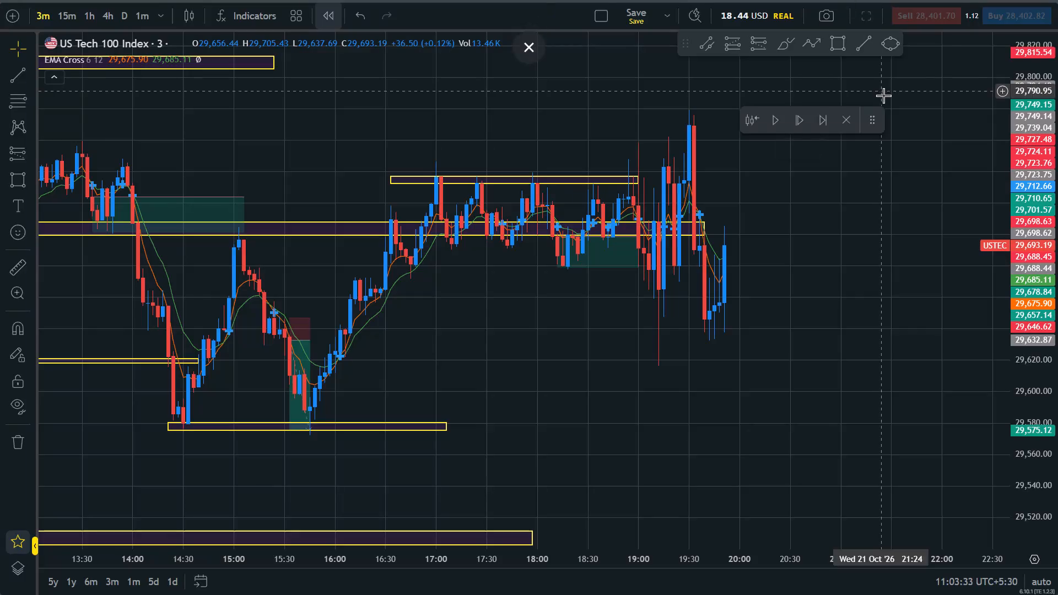
Extend the resistance zone starting at 16:33 to about 20:48 and raise its upper edge to about 29,739.
scroll(894, 370, down, 8)
click(1057, 320)
drag(1045, 184, 1057, 296)
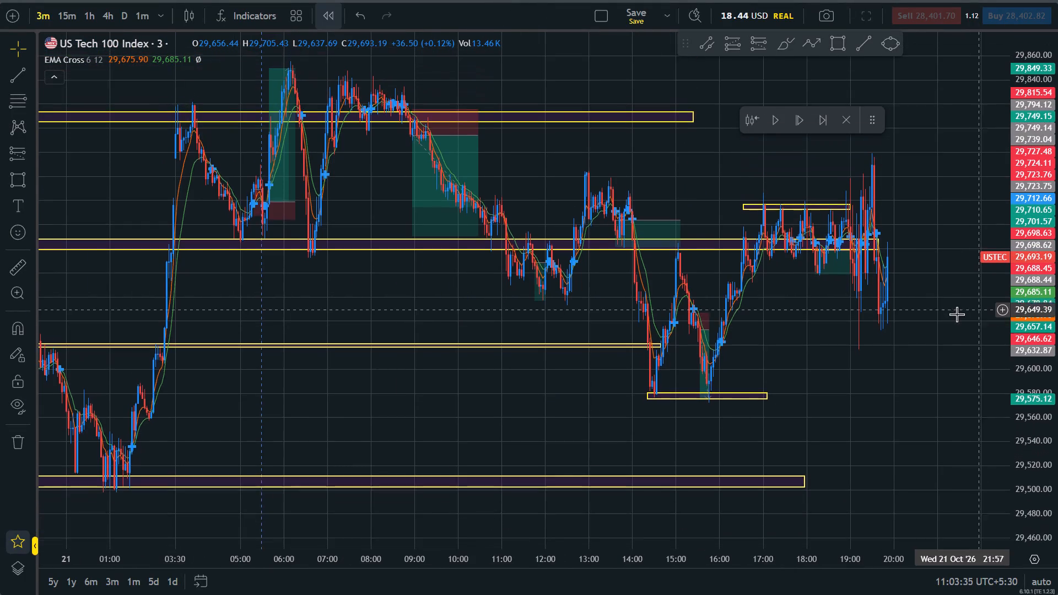
scroll(956, 314, up, 5)
drag(866, 336, 757, 399)
drag(1057, 377, 1048, 225)
drag(951, 272, 884, 425)
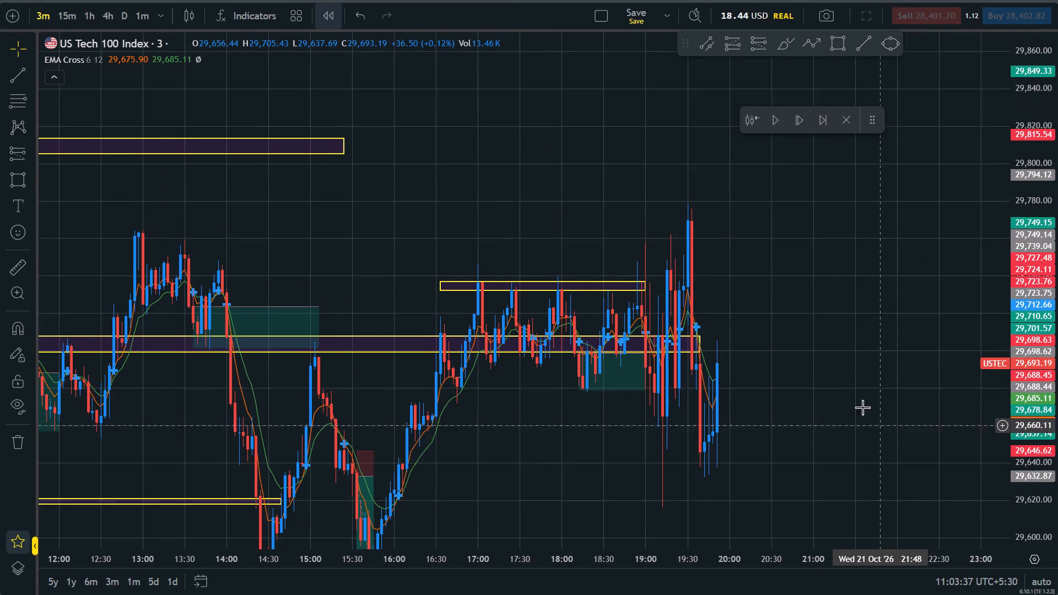
scroll(833, 380, up, 1)
drag(617, 283, 786, 269)
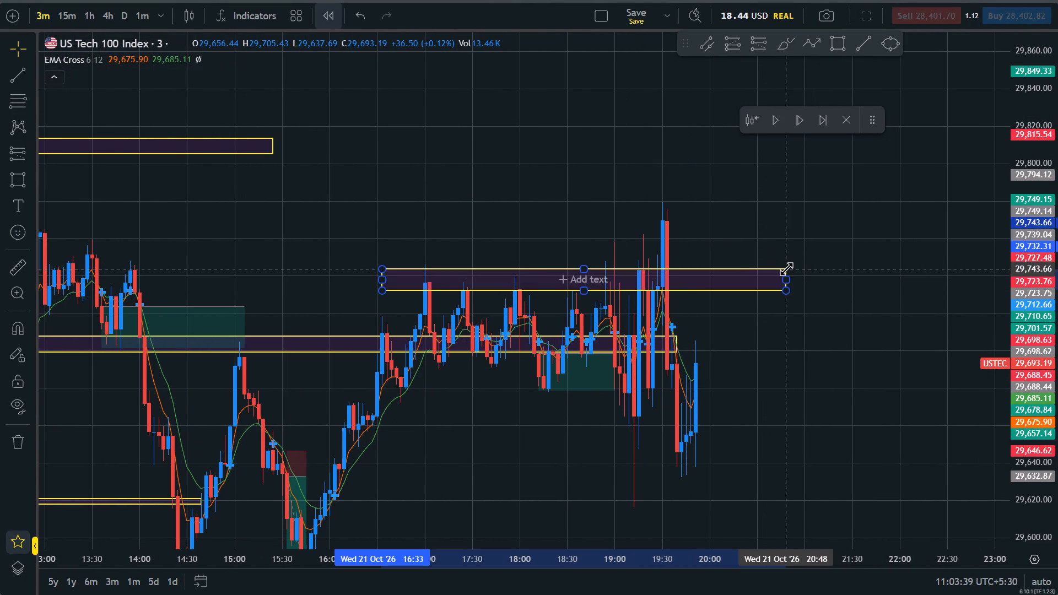
drag(786, 269, 785, 279)
click(967, 255)
Advance the replay by four 3-minute candles, to the 20:03 candle at the extended resistance zone.
scroll(866, 274, down, 6)
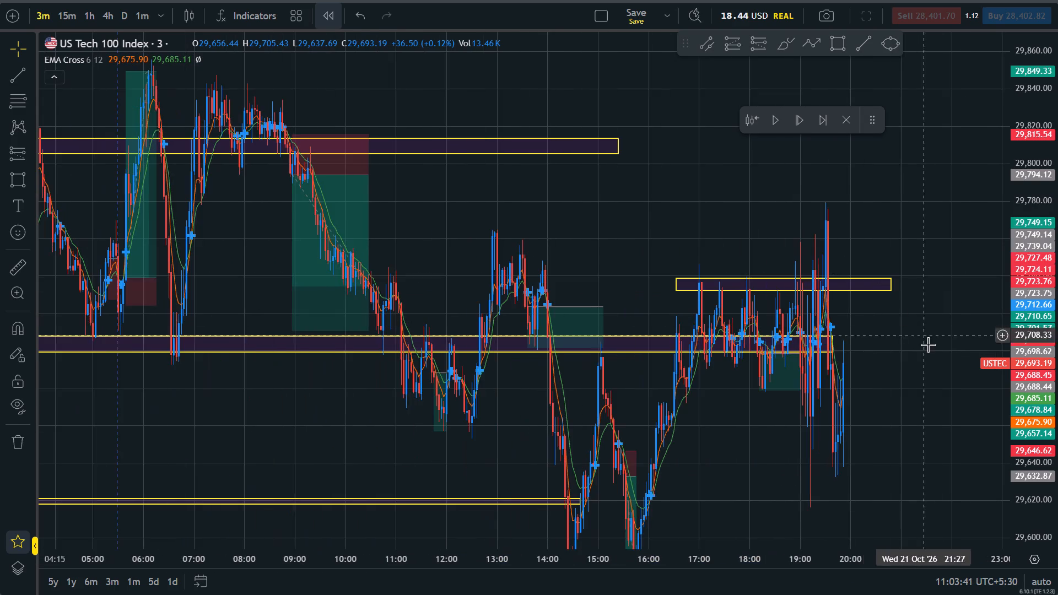
drag(929, 365, 823, 279)
triple_click(797, 125)
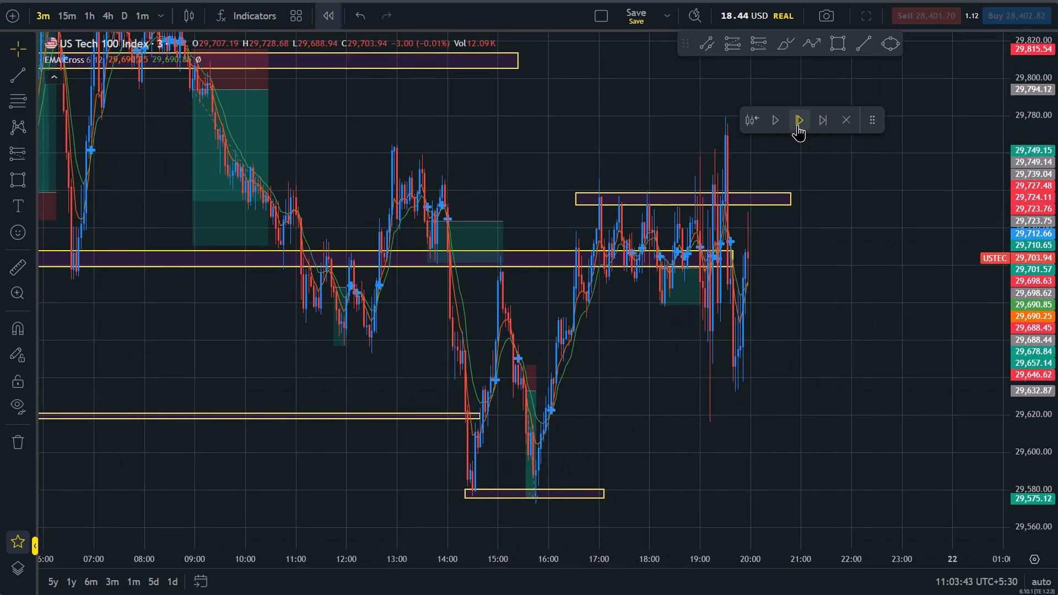
click(797, 125)
click(800, 258)
scroll(795, 285, up, 7)
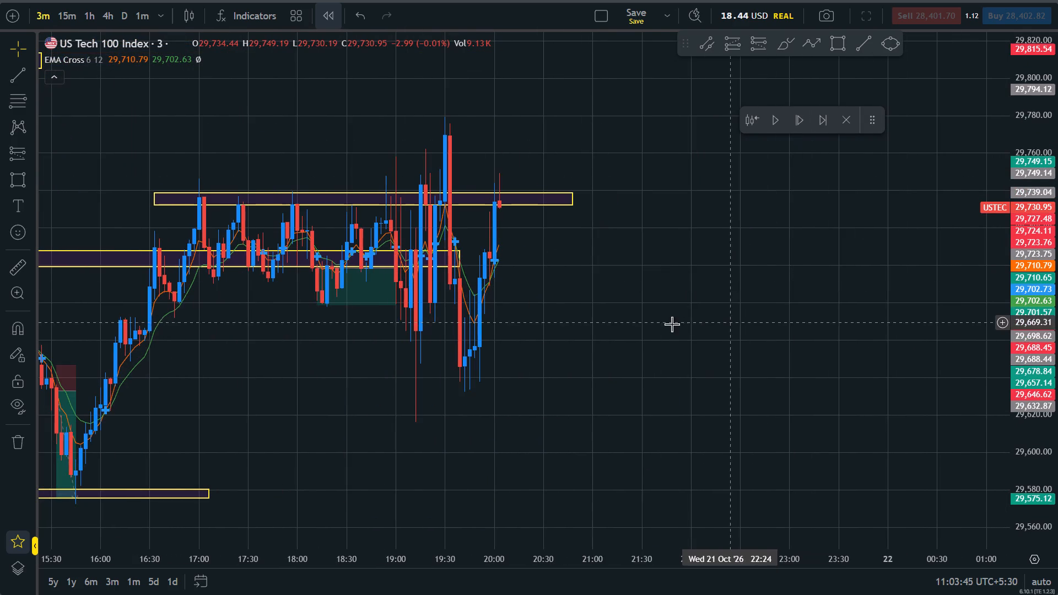
drag(595, 331, 715, 343)
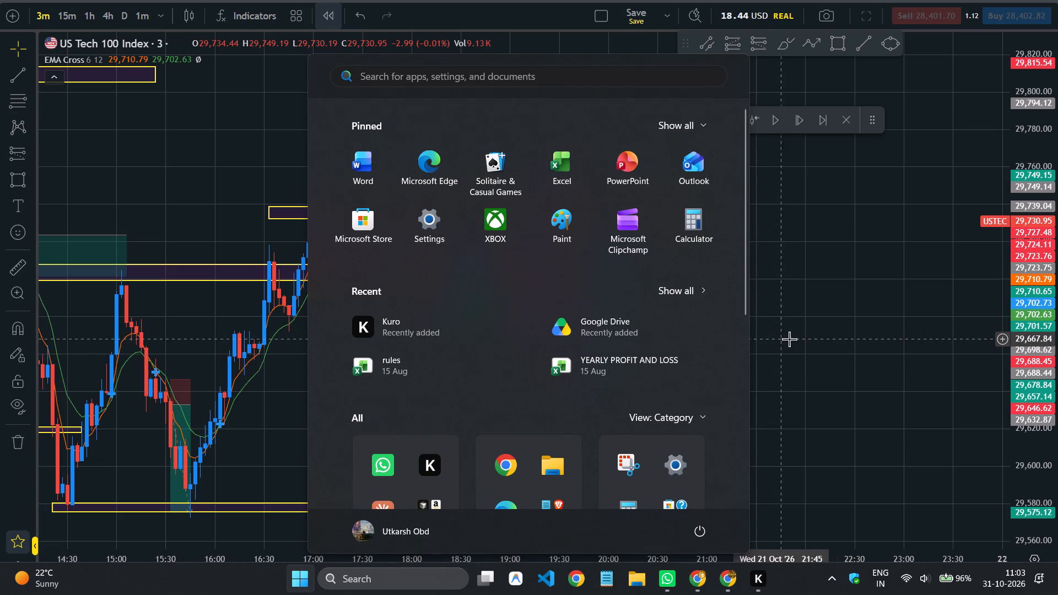
Switch from the USTEC chart to another open application window.
key(alt+Tab)
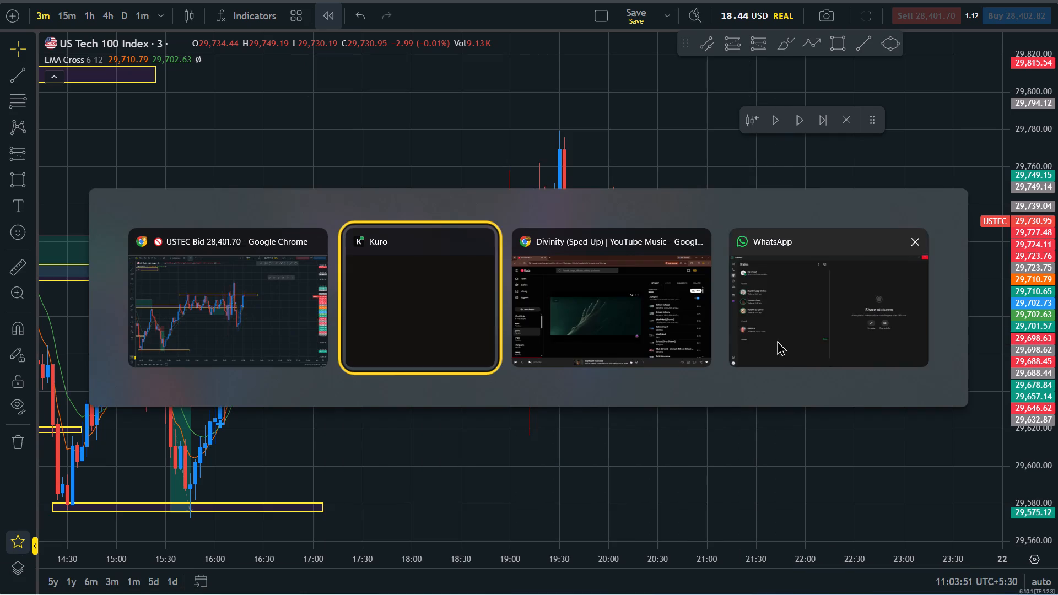
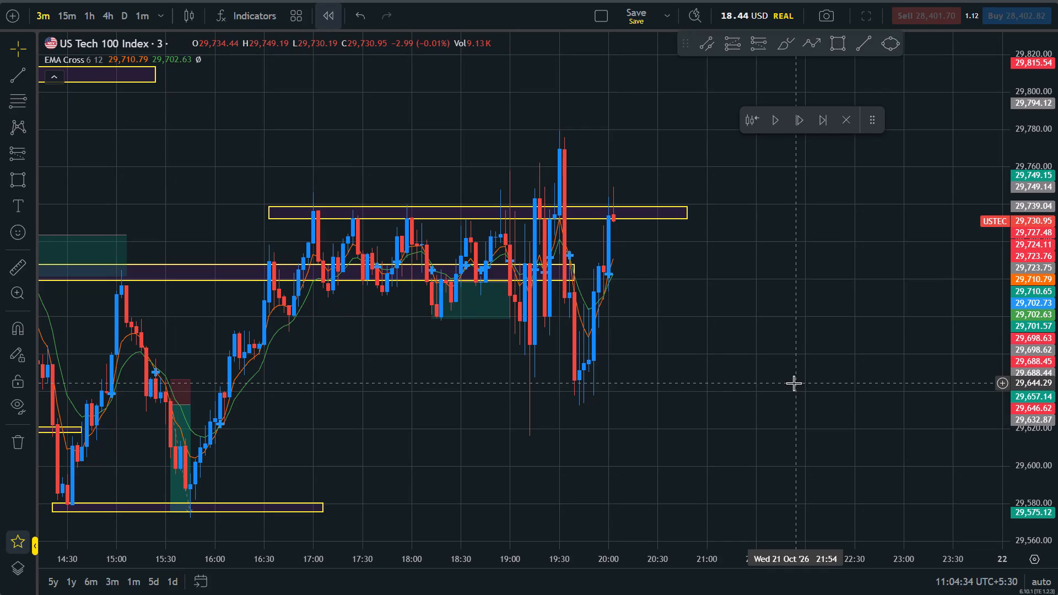
Advance the replay by one 3-minute candle, to the 20:06 candle.
scroll(801, 397, down, 5)
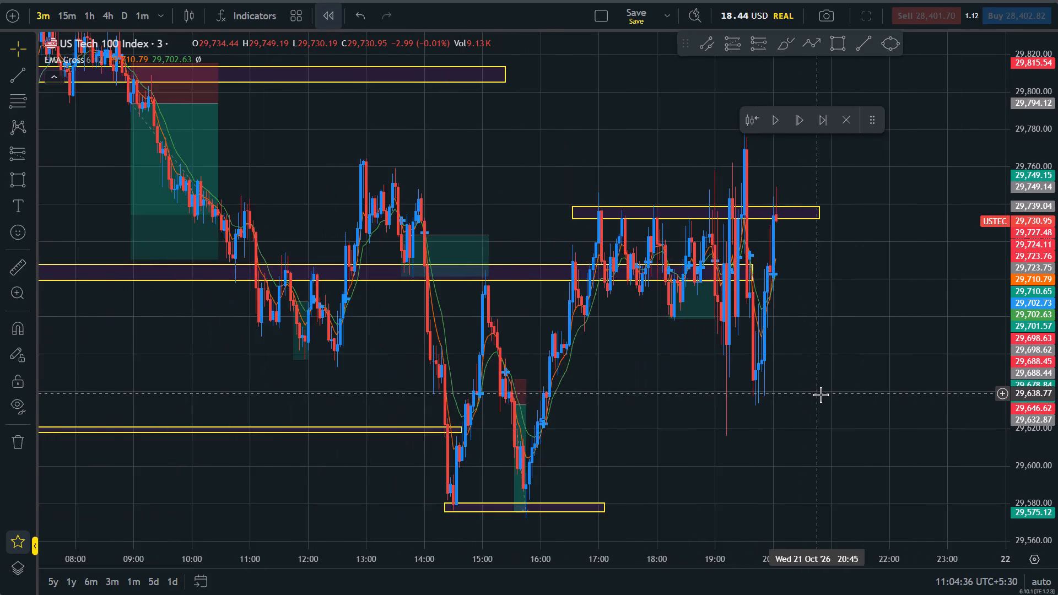
scroll(821, 394, up, 6)
drag(671, 360, 700, 412)
click(805, 123)
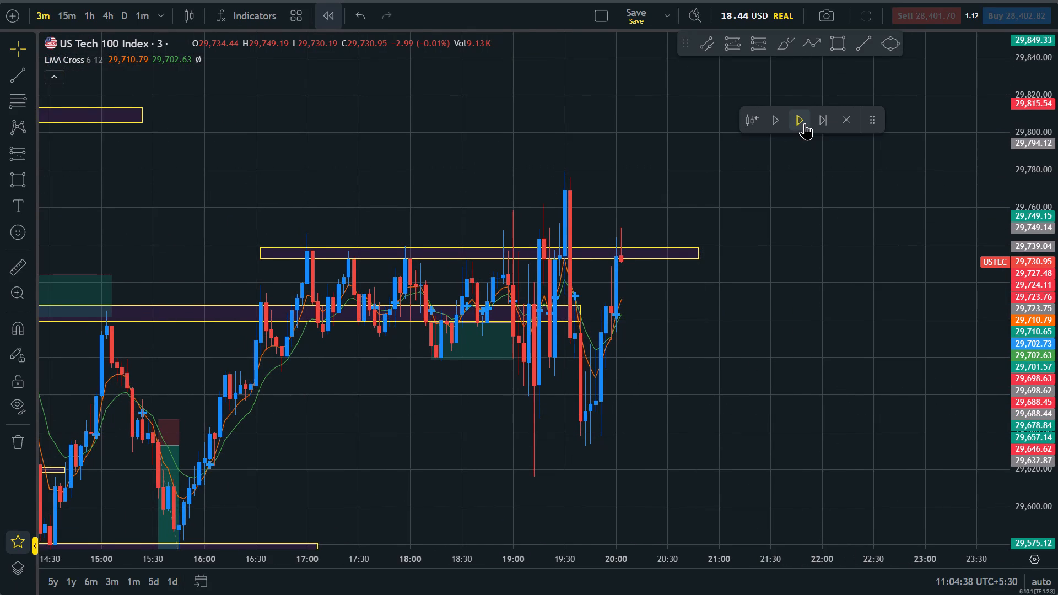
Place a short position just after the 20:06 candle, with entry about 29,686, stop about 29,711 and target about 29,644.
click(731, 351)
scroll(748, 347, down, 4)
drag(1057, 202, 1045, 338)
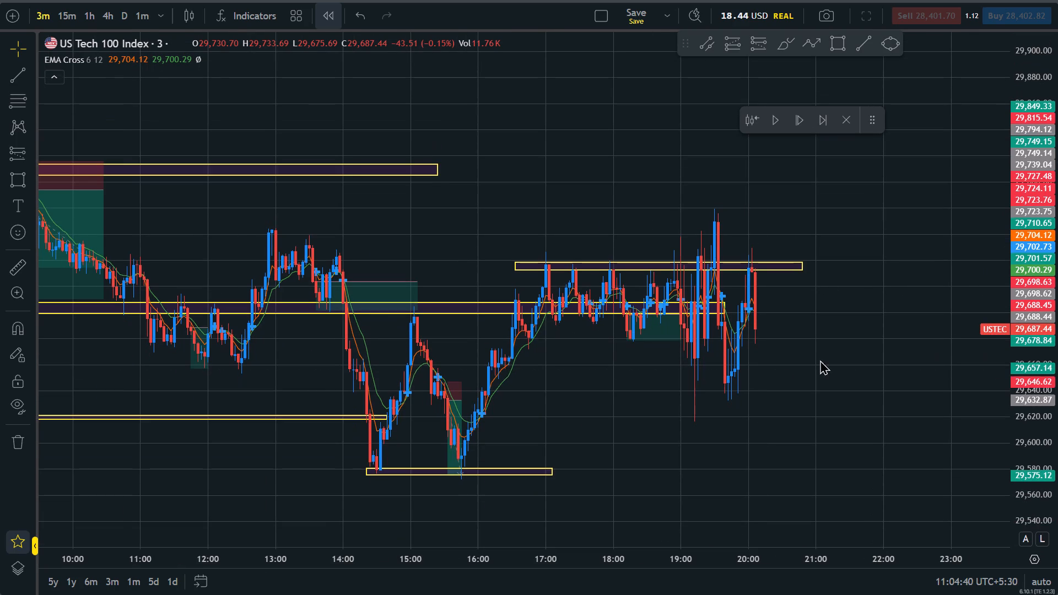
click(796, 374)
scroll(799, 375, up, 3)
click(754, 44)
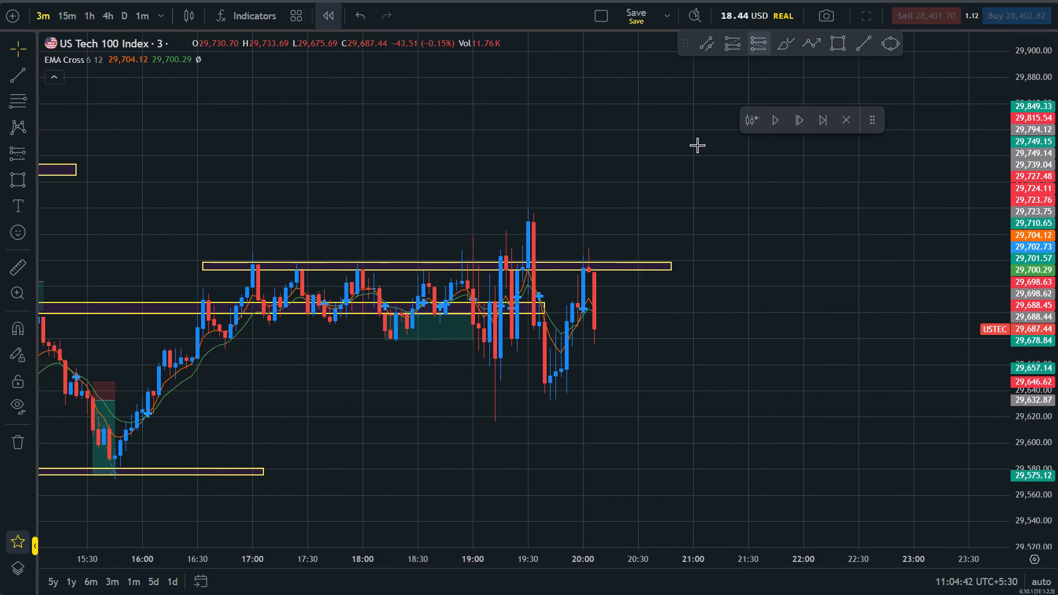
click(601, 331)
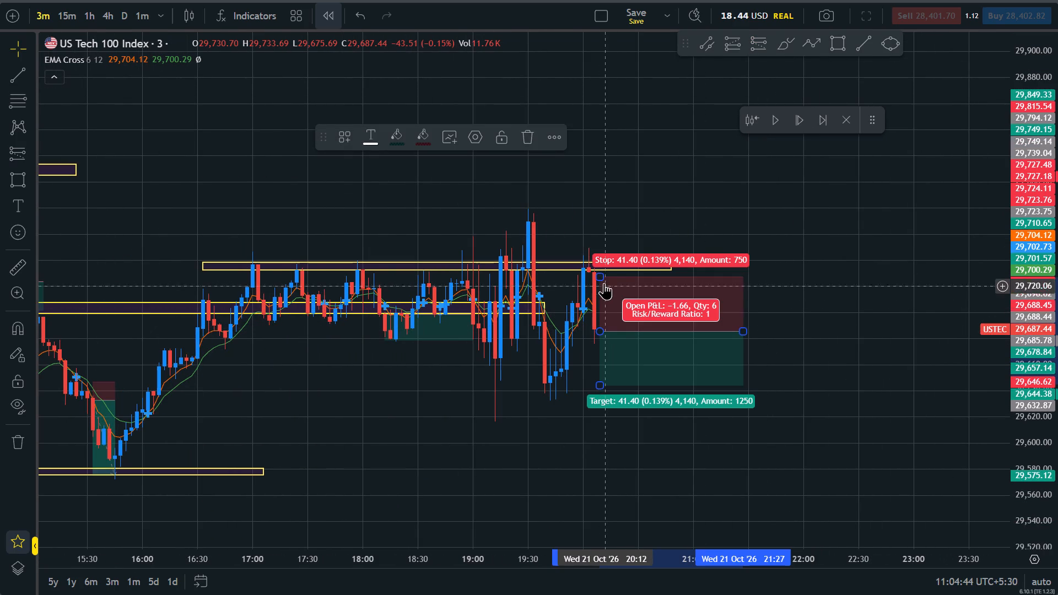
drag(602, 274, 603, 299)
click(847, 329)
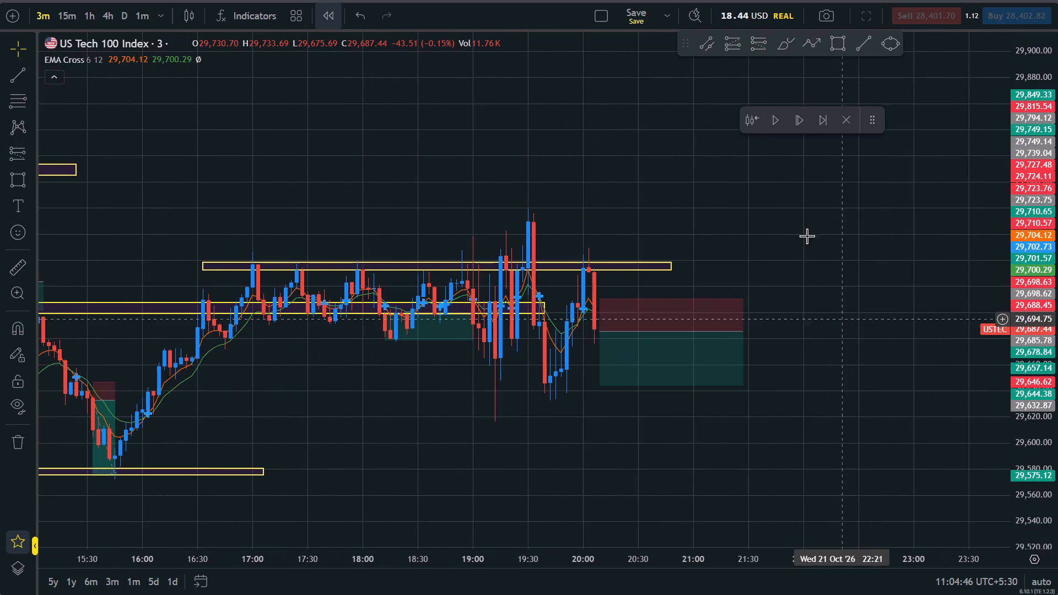
Advance the replay by 23 three-minute candles, to the 21:15 candle.
click(800, 120)
click(800, 120)
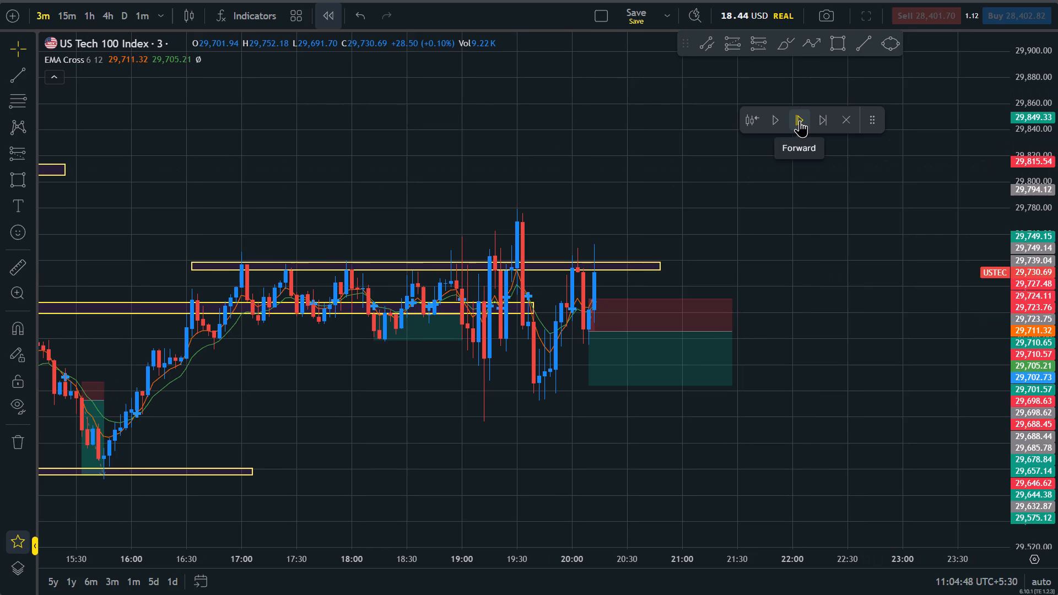
click(800, 120)
click(800, 120)
triple_click(800, 120)
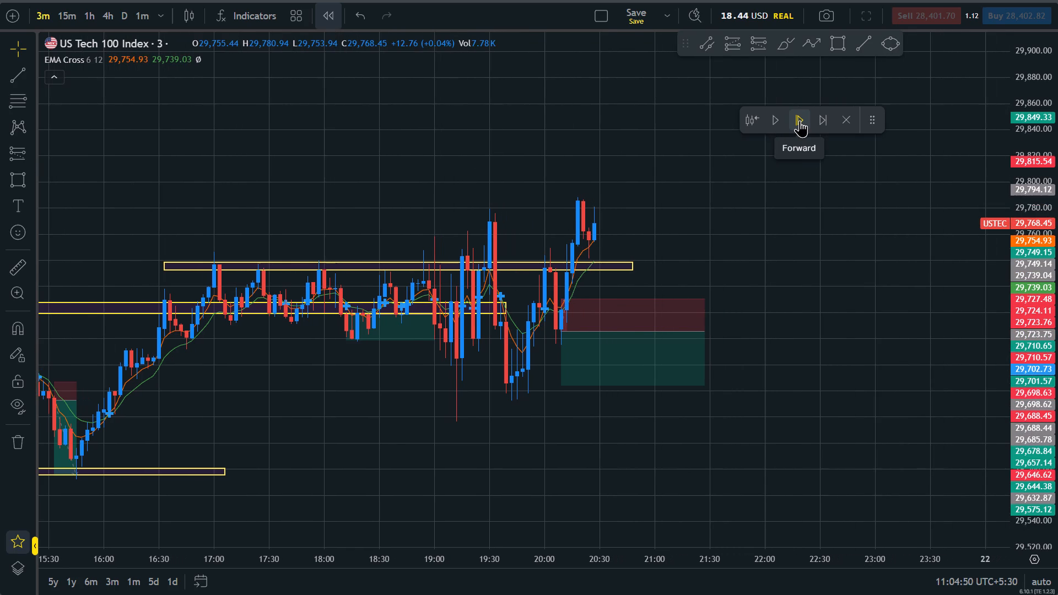
click(800, 120)
triple_click(800, 120)
triple_click(800, 120)
triple_click(800, 120)
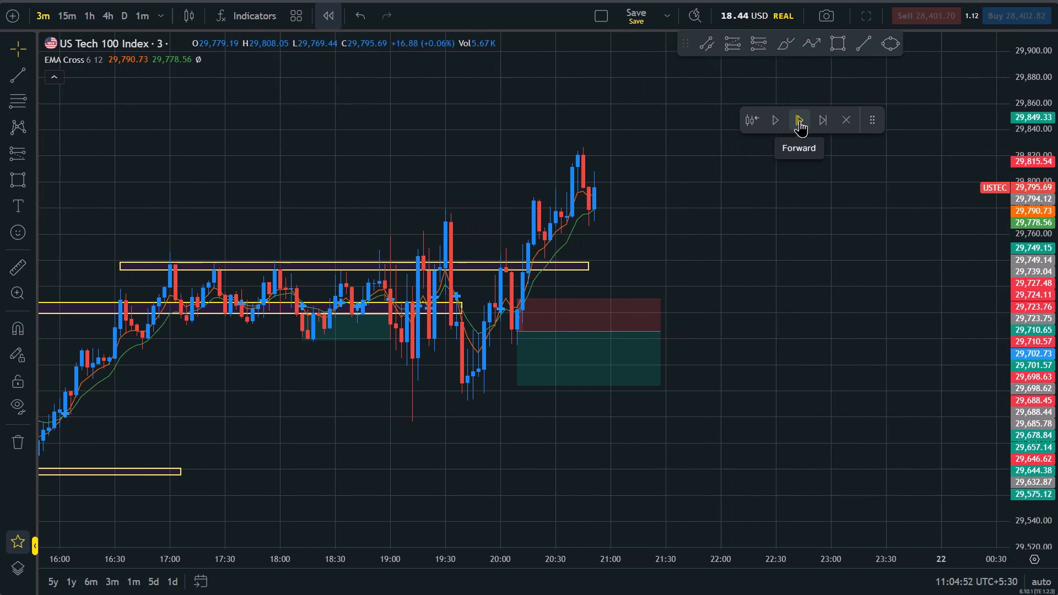
triple_click(800, 120)
triple_click(800, 120)
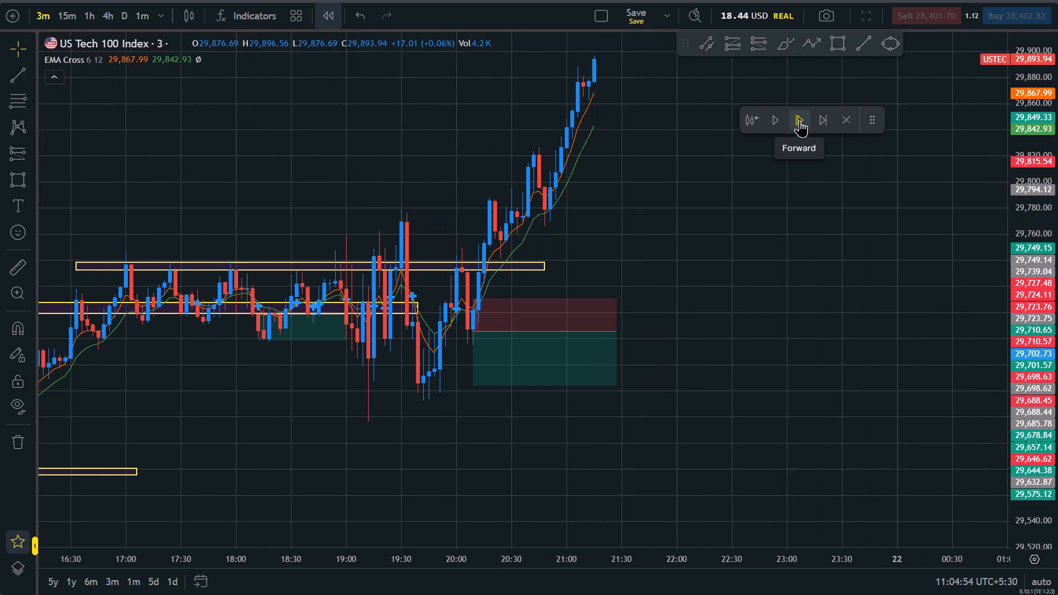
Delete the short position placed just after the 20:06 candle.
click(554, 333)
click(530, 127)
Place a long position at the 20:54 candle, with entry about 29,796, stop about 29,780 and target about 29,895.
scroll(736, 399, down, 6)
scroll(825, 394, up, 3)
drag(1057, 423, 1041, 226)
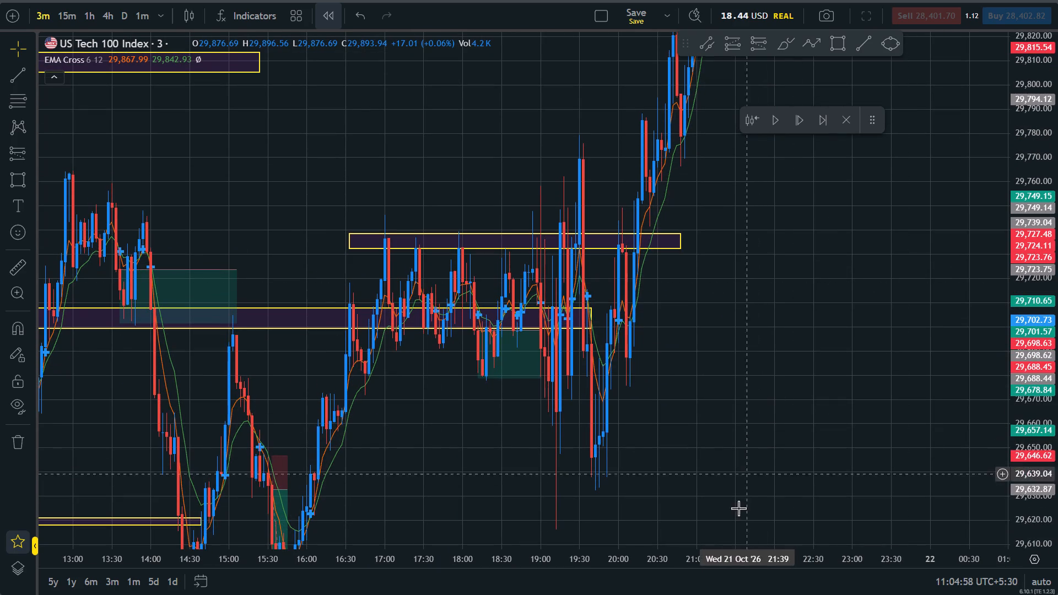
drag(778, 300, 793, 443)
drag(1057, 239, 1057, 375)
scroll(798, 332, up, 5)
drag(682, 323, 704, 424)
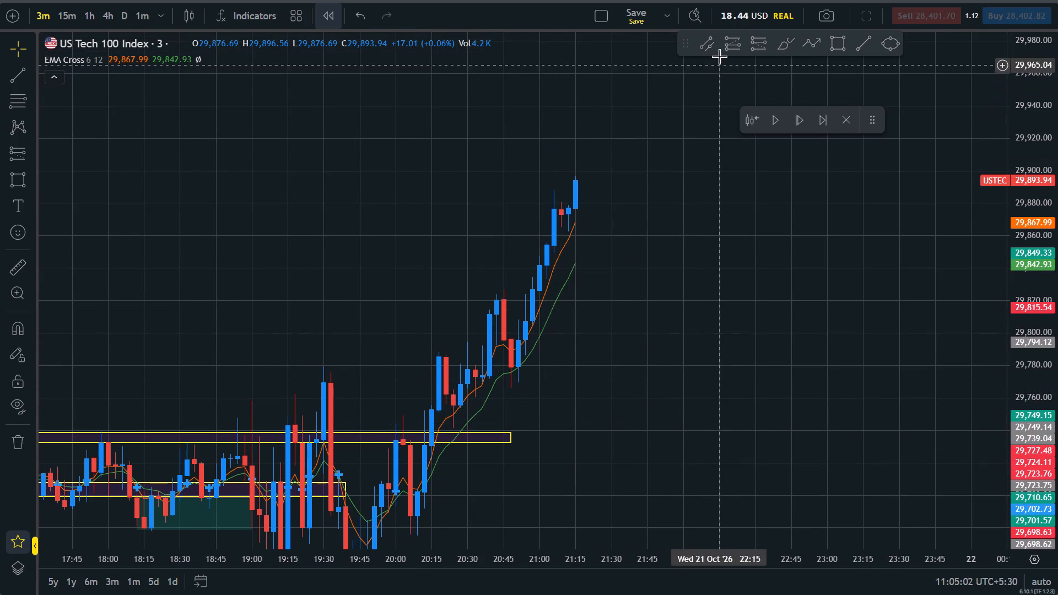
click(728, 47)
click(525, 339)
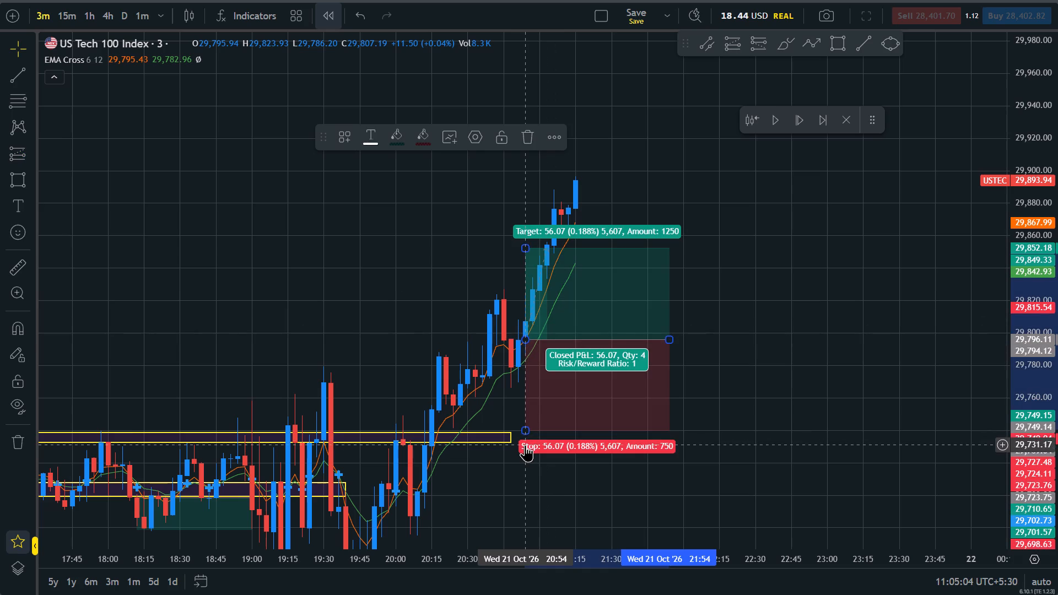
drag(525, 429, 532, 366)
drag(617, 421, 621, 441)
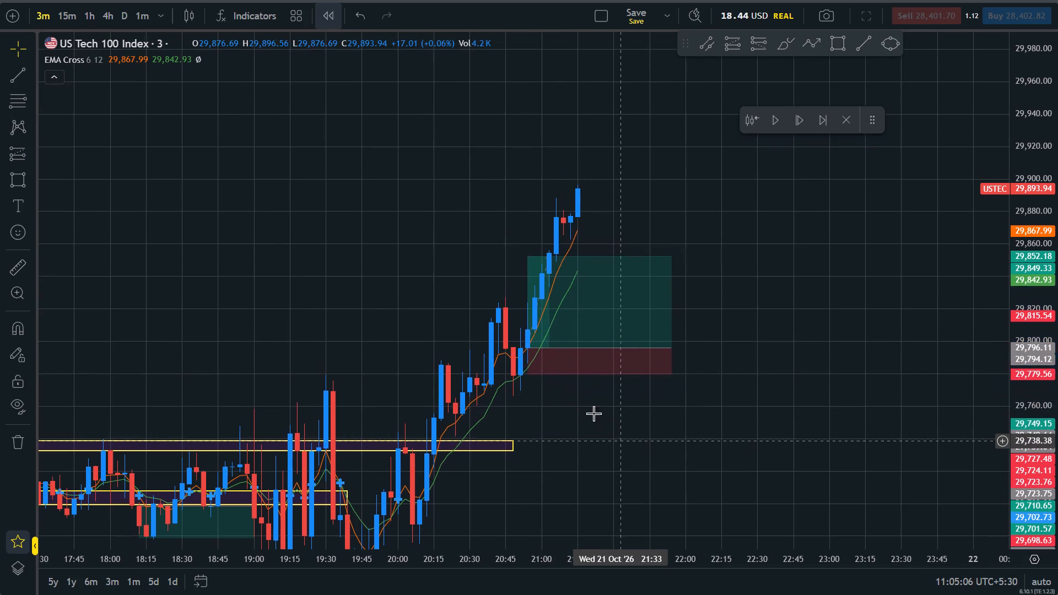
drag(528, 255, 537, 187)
Extend the zone with its lower edge at about 29,805 forward in time to about 22:27.
scroll(762, 350, down, 5)
scroll(660, 323, down, 4)
scroll(741, 327, up, 2)
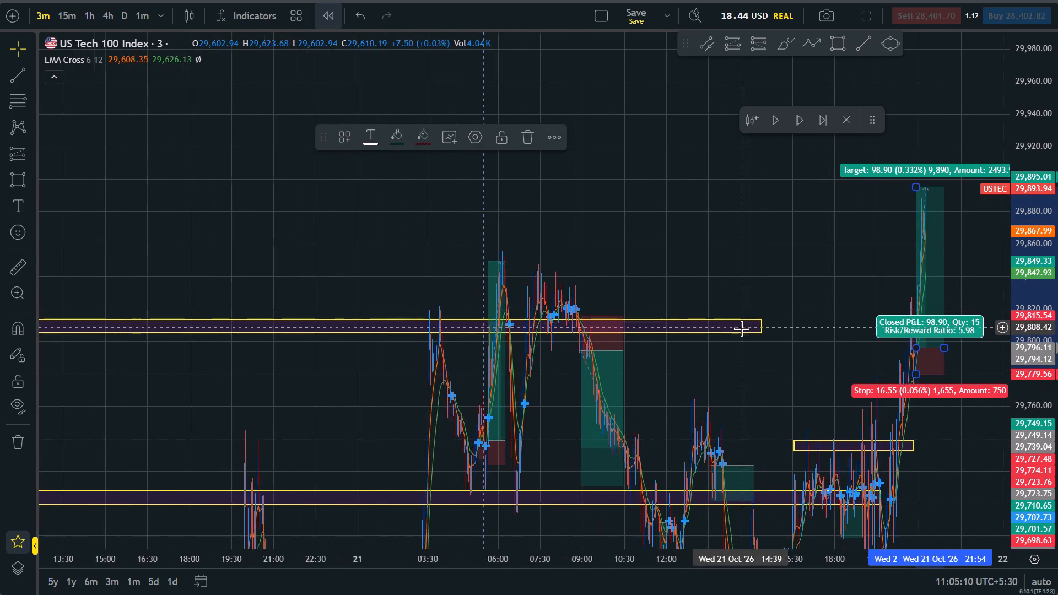
scroll(741, 328, up, 4)
drag(570, 327, 884, 301)
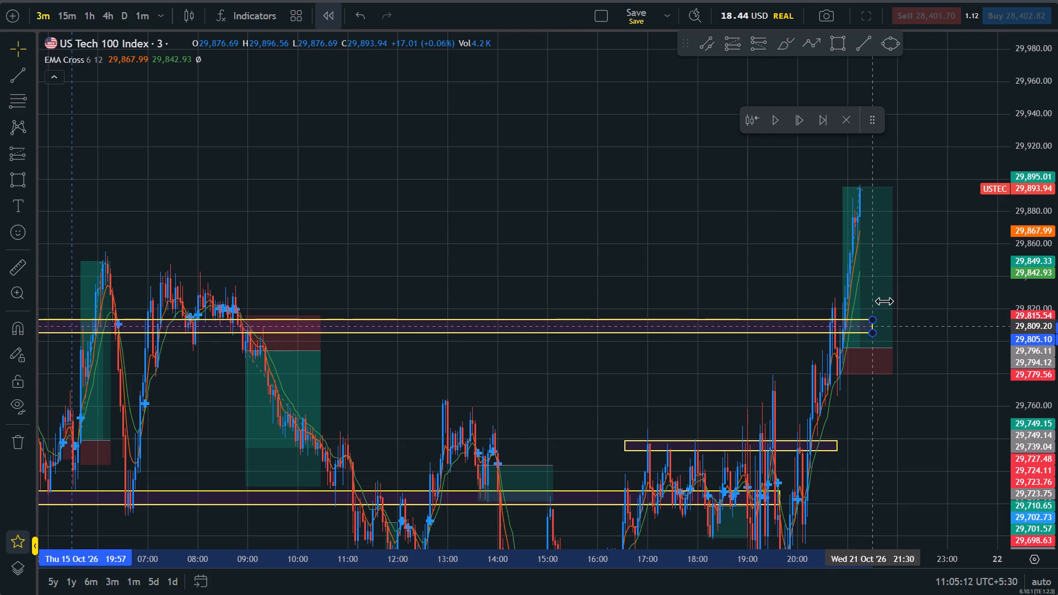
drag(884, 301, 919, 297)
click(903, 413)
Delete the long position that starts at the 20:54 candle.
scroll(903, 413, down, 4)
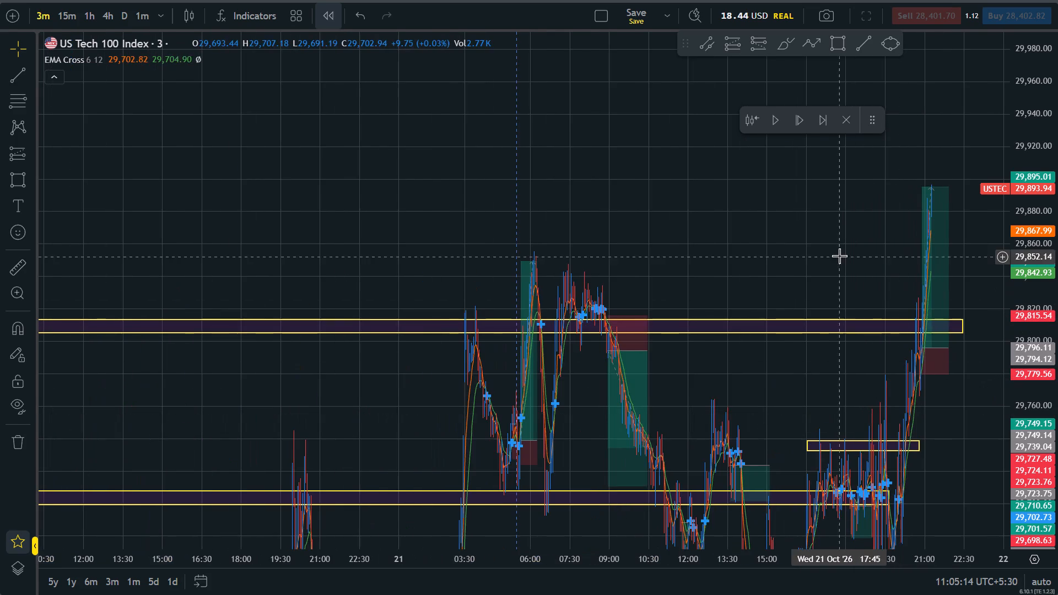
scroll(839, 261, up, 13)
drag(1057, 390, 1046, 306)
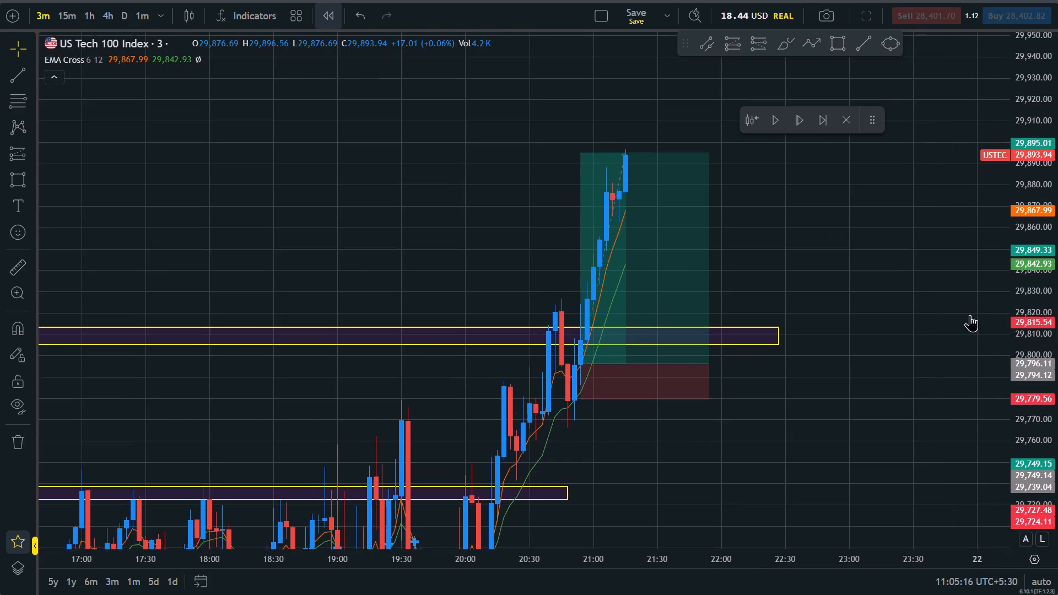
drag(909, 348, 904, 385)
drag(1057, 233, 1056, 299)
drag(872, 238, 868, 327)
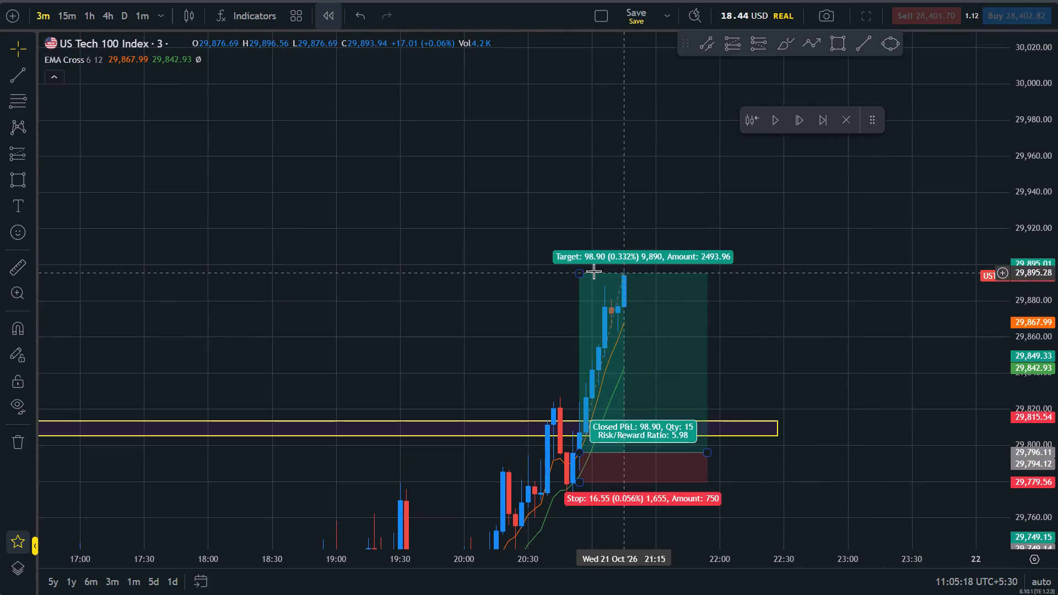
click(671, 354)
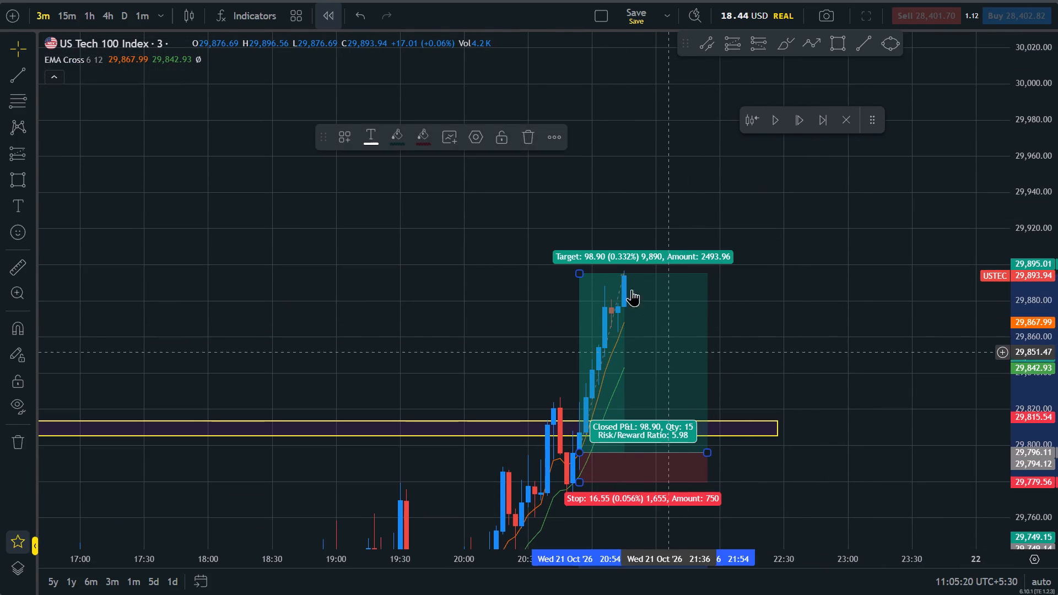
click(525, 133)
Advance the replay by 15 three-minute candles, to the 22:00 candle.
drag(690, 321, 797, 117)
drag(1057, 248, 1051, 376)
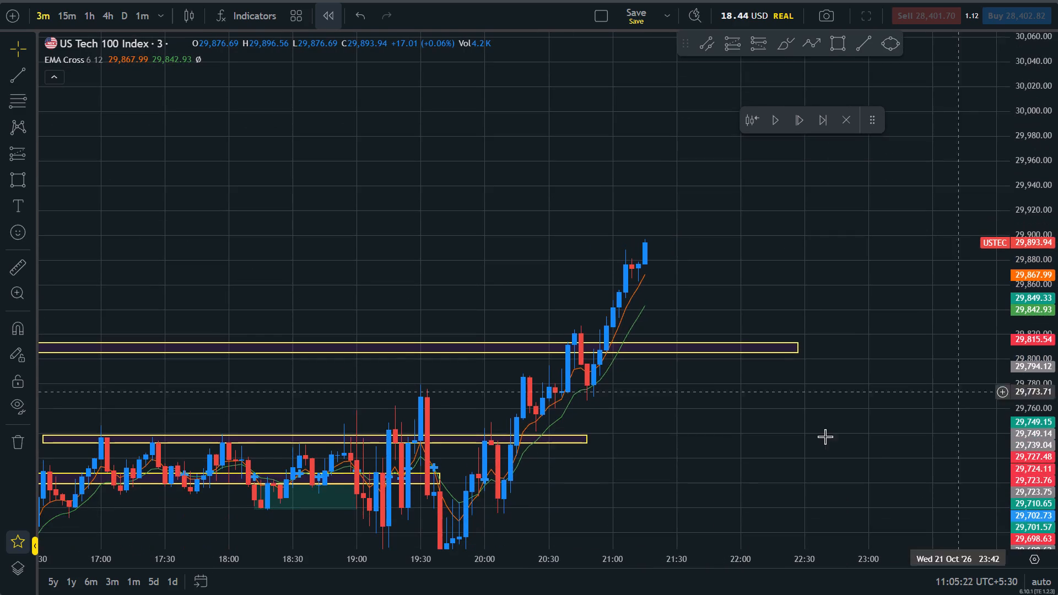
drag(757, 475, 785, 325)
scroll(771, 330, up, 3)
drag(768, 331, 719, 493)
drag(727, 264, 701, 340)
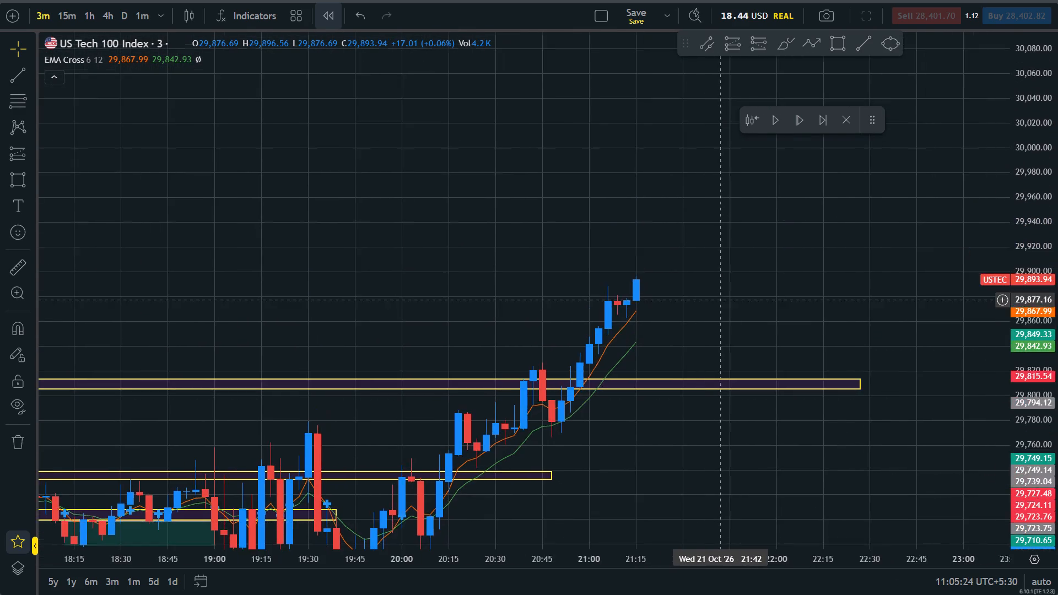
drag(701, 340, 692, 367)
drag(692, 344, 693, 254)
scroll(692, 344, down, 1)
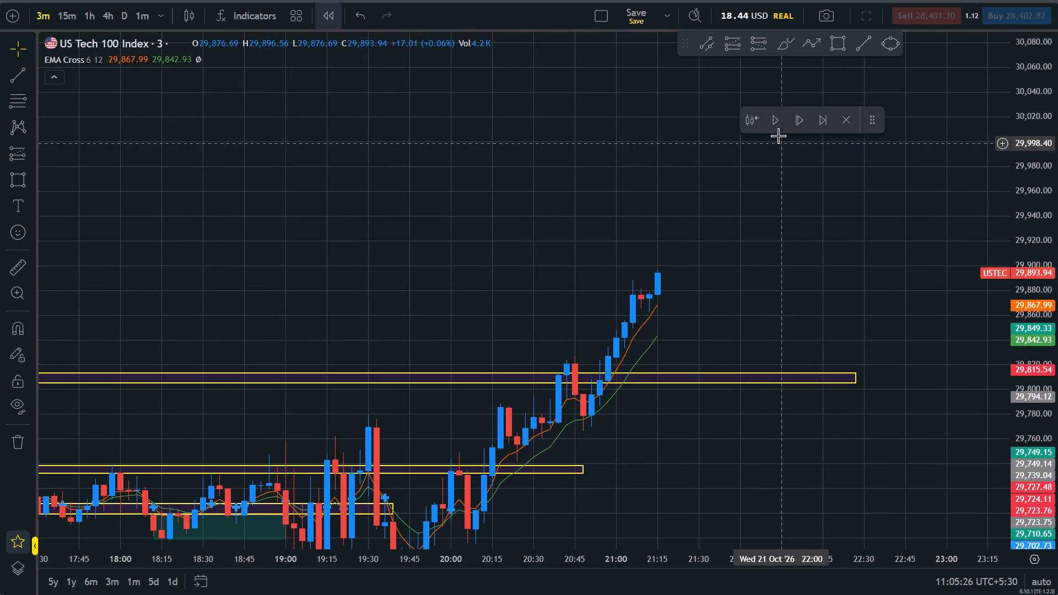
triple_click(798, 117)
triple_click(800, 115)
triple_click(798, 115)
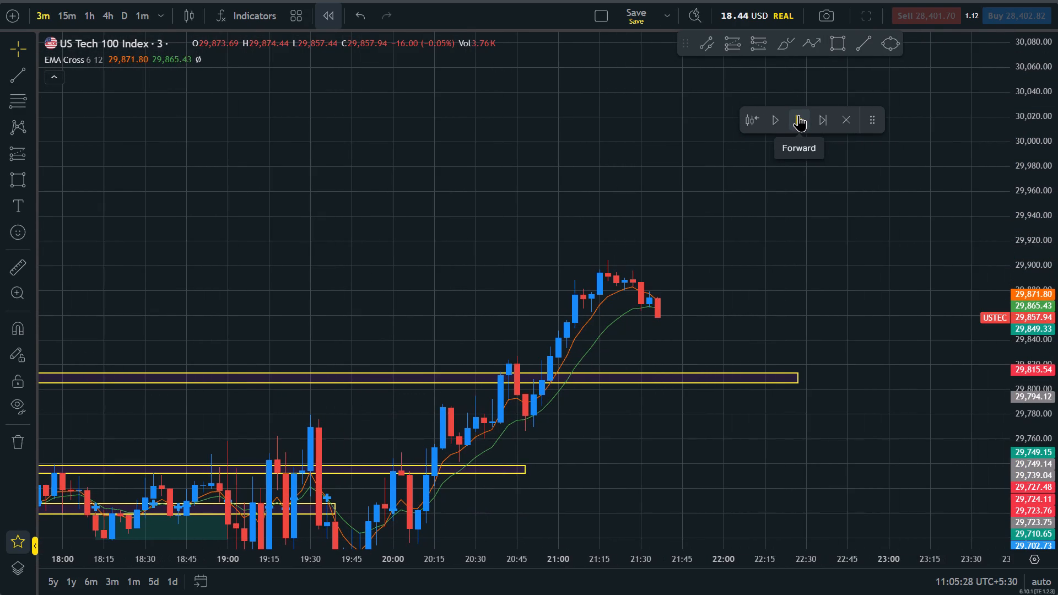
triple_click(798, 115)
triple_click(798, 115)
Draw a rectangular zone from about 06:51 to 22:51, between about 29,838 and 29,841, along the morning highs.
drag(1057, 431, 1041, 191)
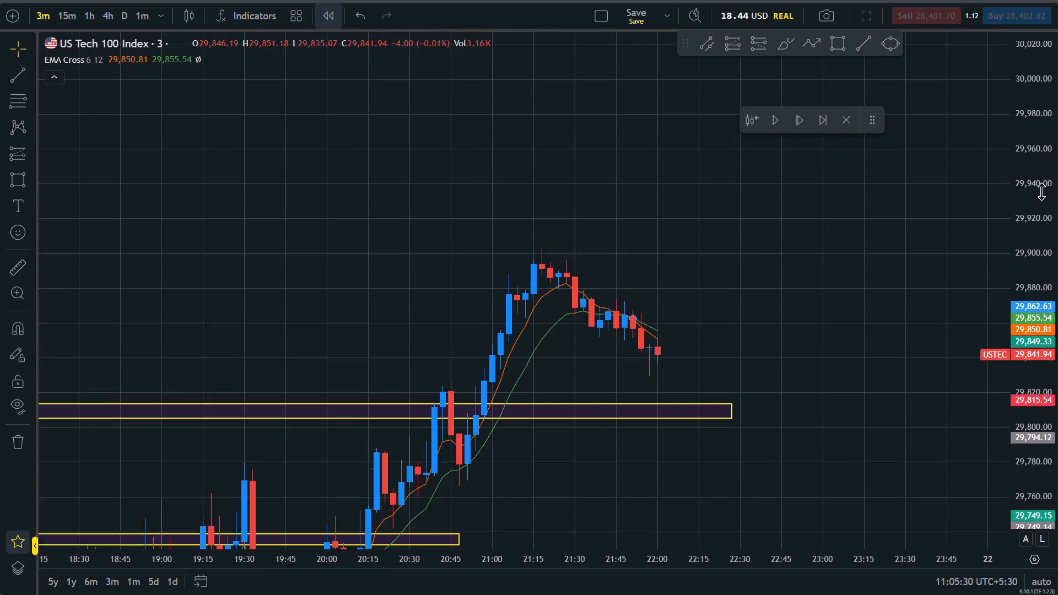
drag(1041, 191, 1033, 170)
scroll(873, 318, down, 17)
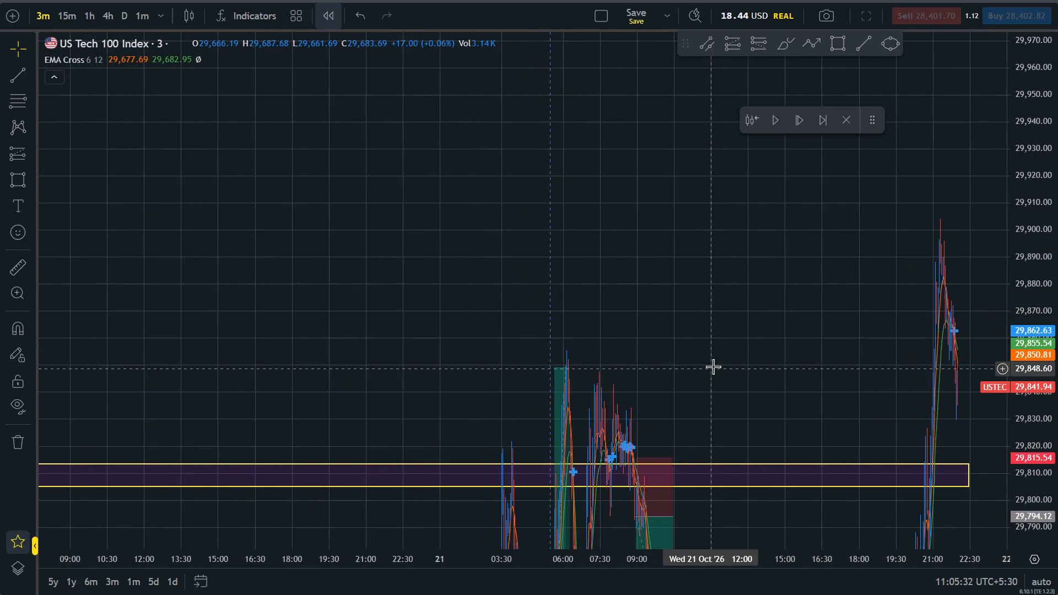
click(726, 364)
click(1057, 121)
drag(951, 181, 757, 261)
scroll(807, 245, down, 3)
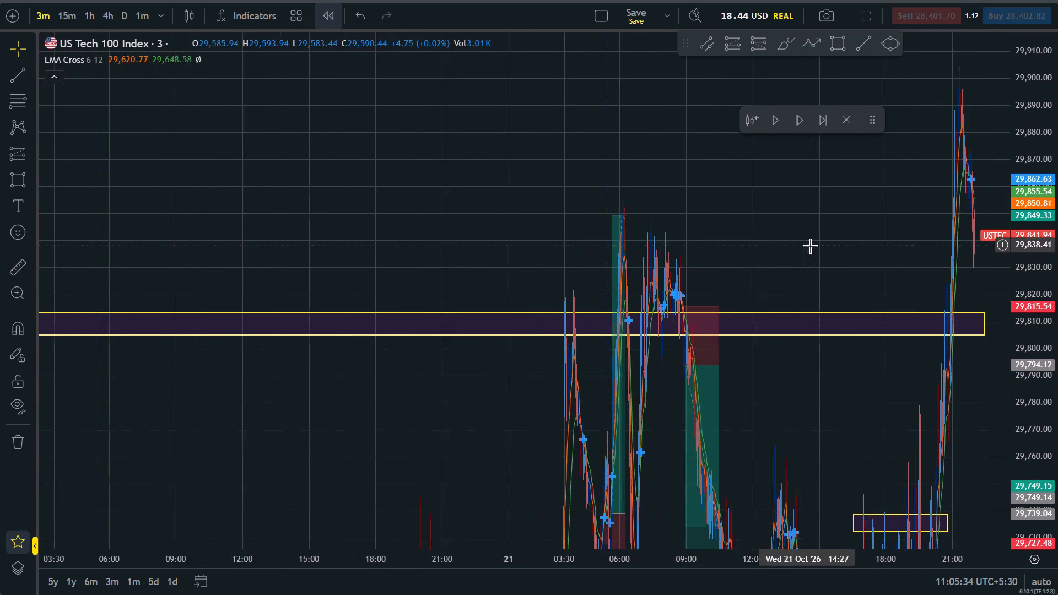
scroll(810, 246, down, 10)
scroll(833, 245, up, 20)
scroll(833, 245, up, 3)
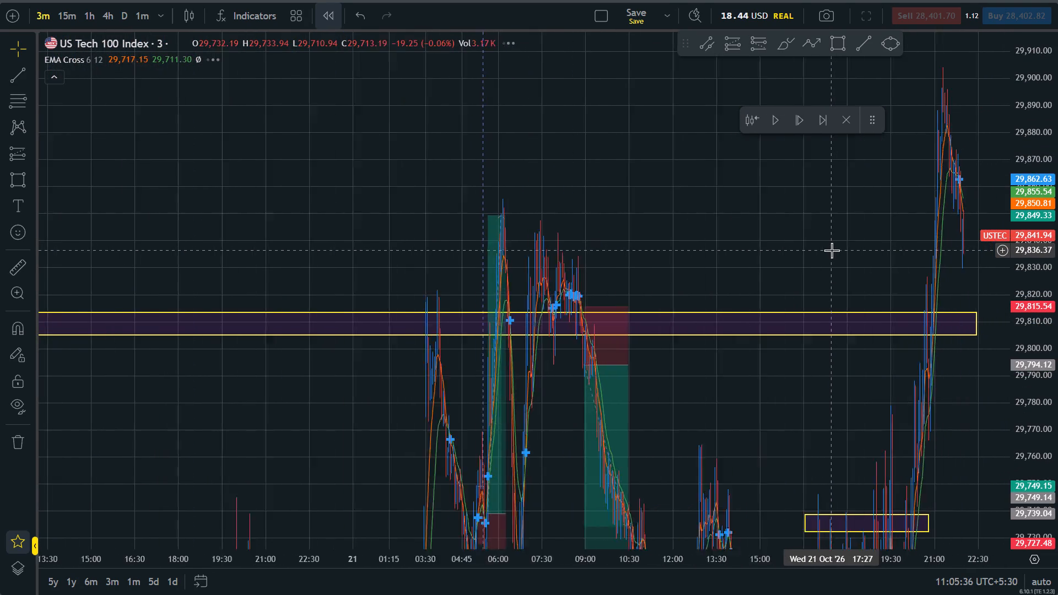
scroll(830, 250, up, 3)
click(895, 240)
drag(895, 240, 895, 273)
click(843, 47)
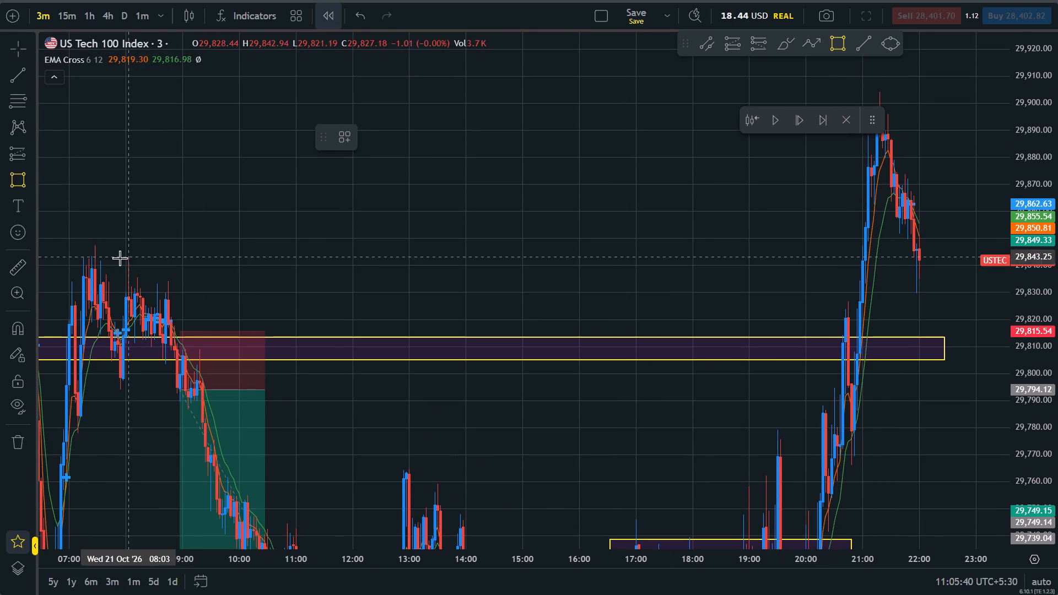
click(61, 269)
click(968, 262)
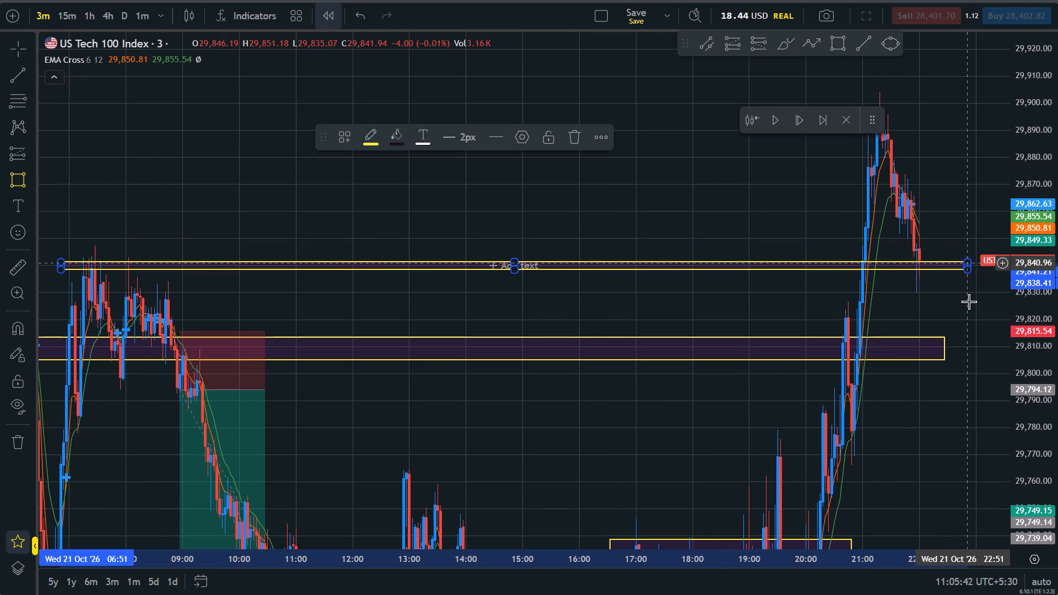
click(969, 301)
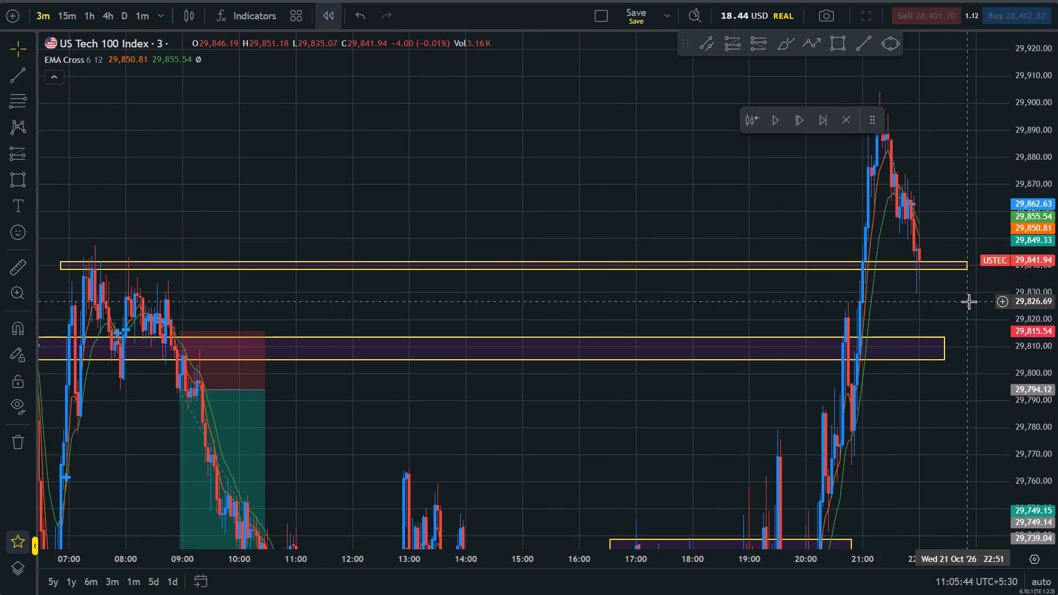
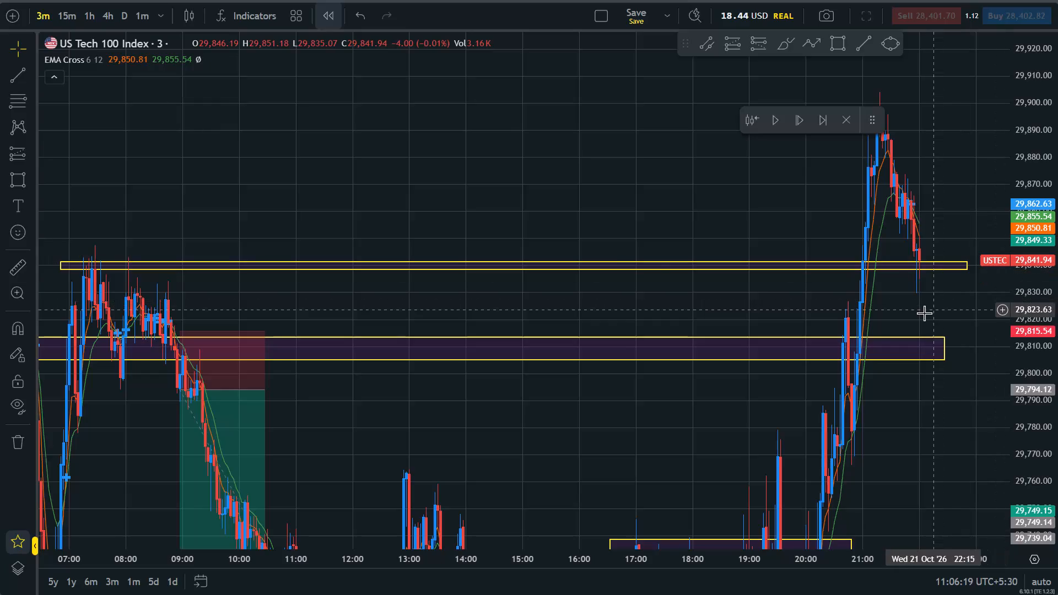
Switch to the YouTube Music window and pause the Lucy In Disguise & Mellow Fields track.
scroll(924, 313, up, 1)
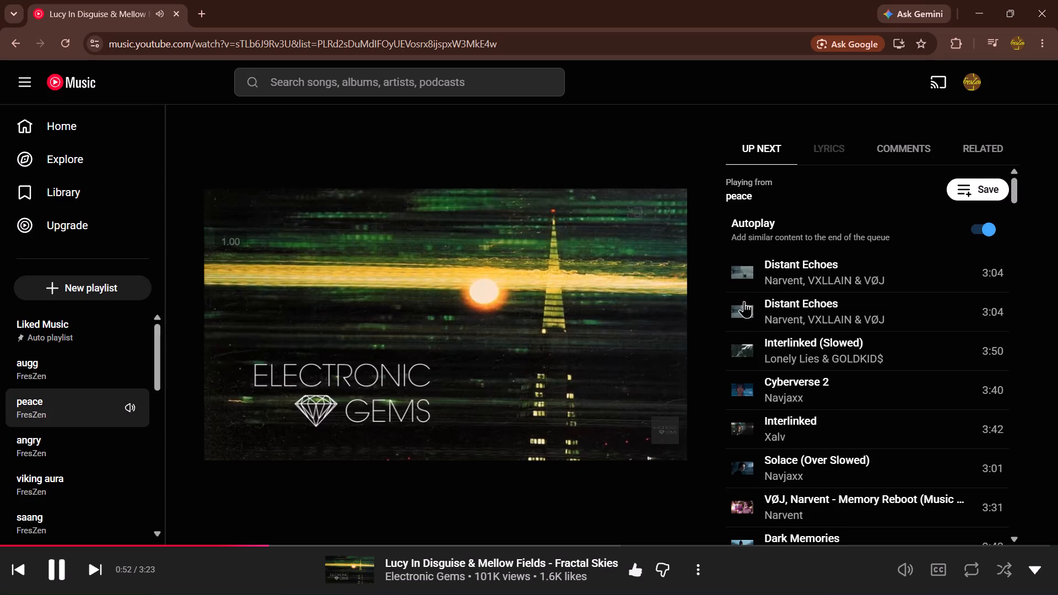
click(781, 105)
click(726, 100)
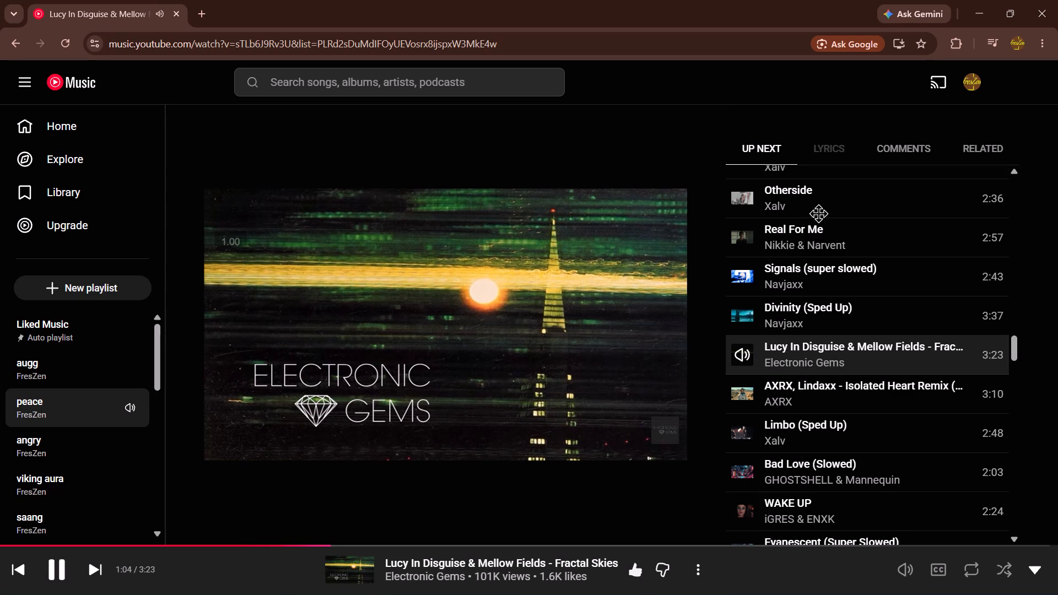
click(926, 592)
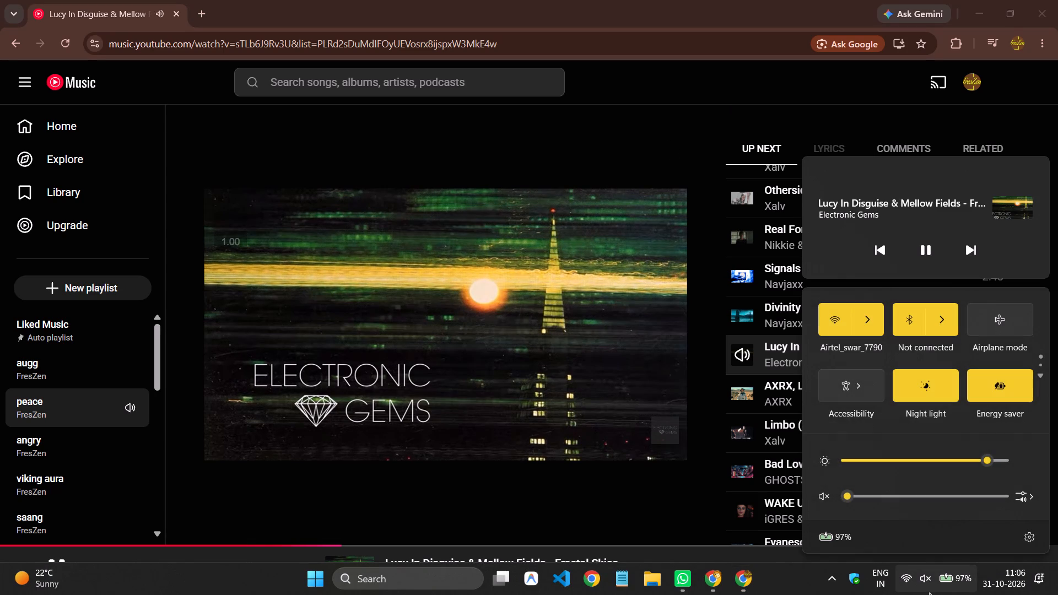
click(923, 244)
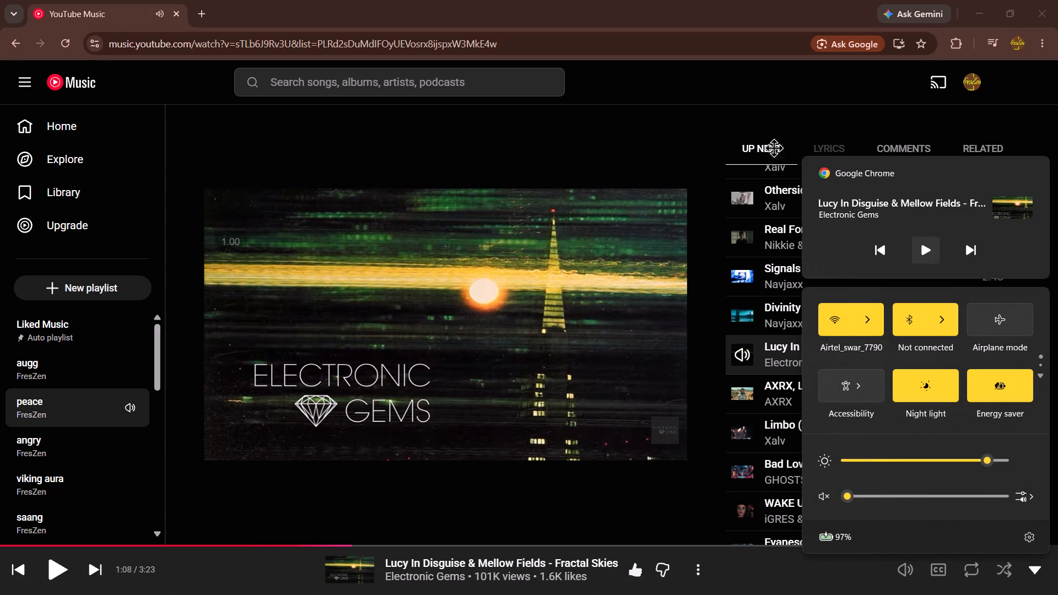
click(728, 86)
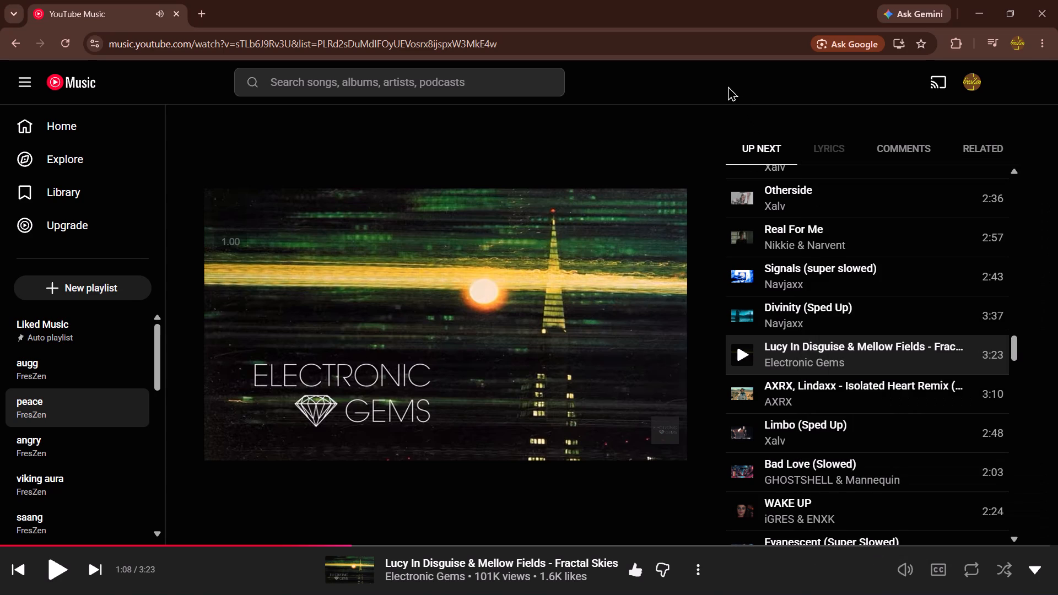
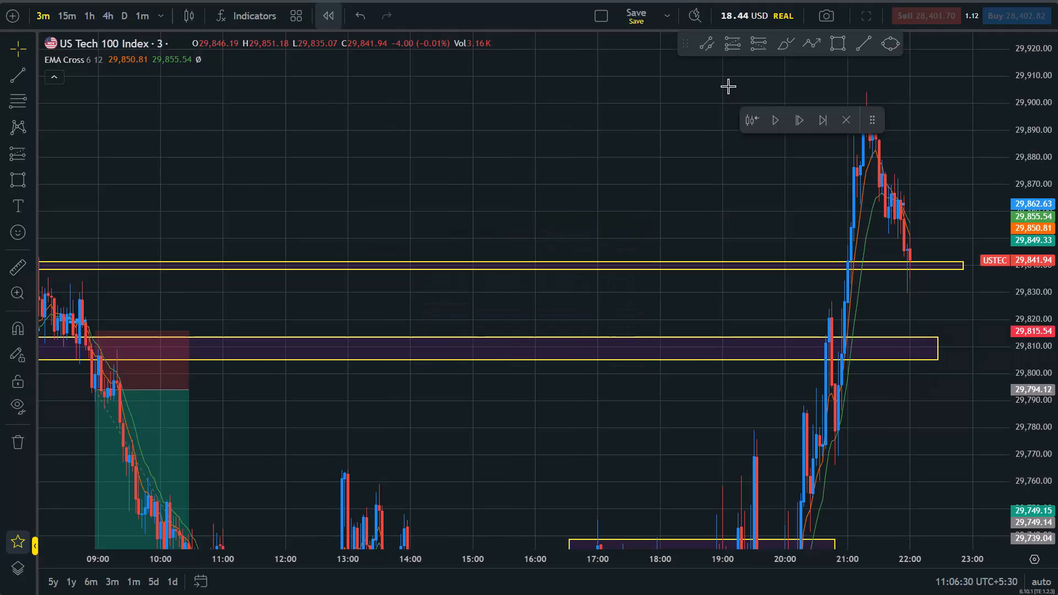
Play the USTEC replay from about 05:24 on 21 October and watch price against the long position placed near 05:40.
scroll(890, 251, up, 4)
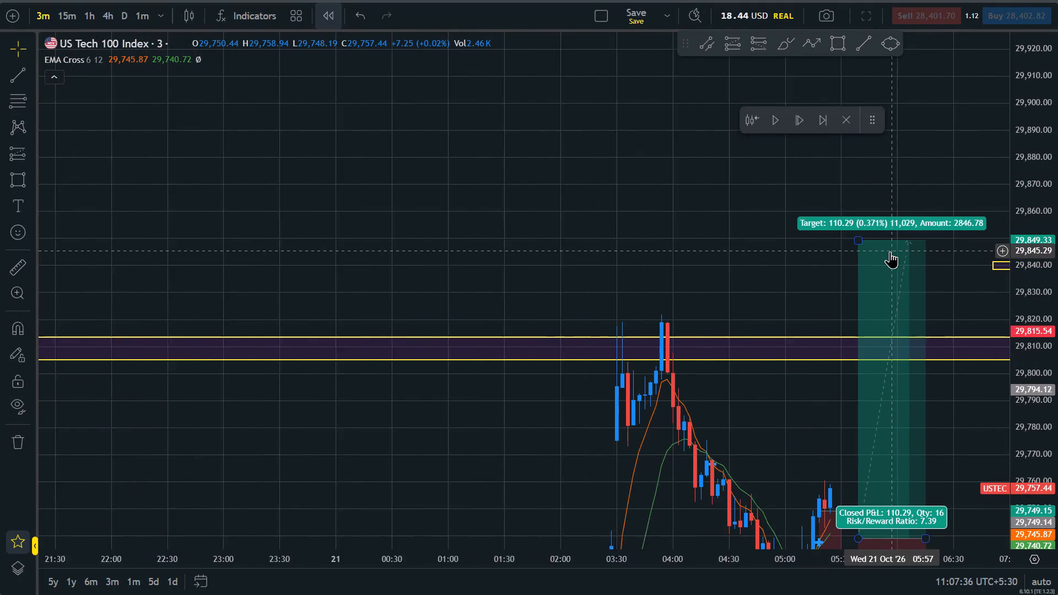
drag(957, 457, 700, 229)
drag(828, 283, 423, 408)
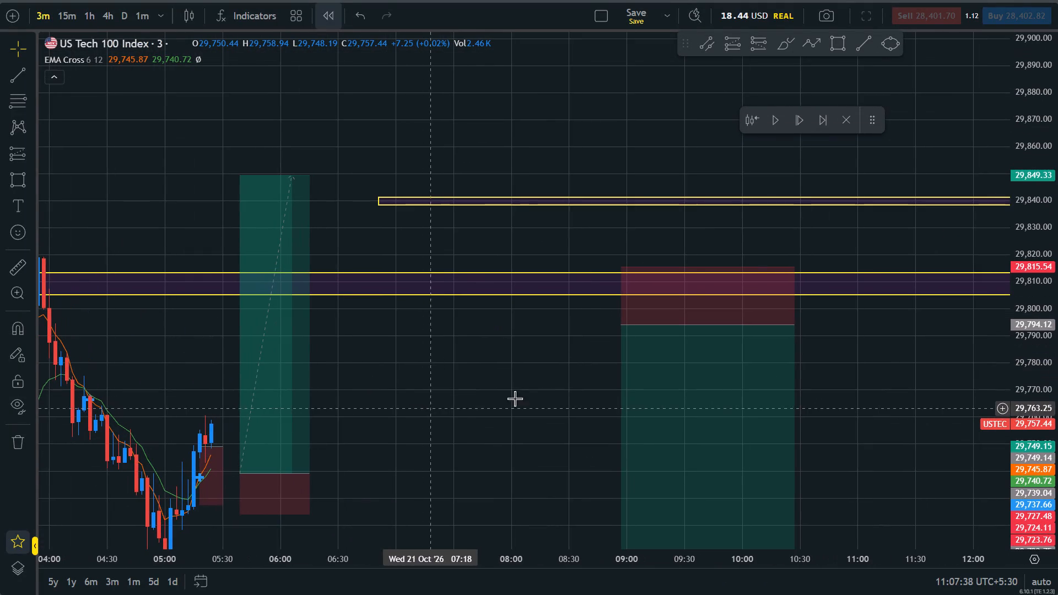
click(776, 123)
drag(886, 430, 691, 224)
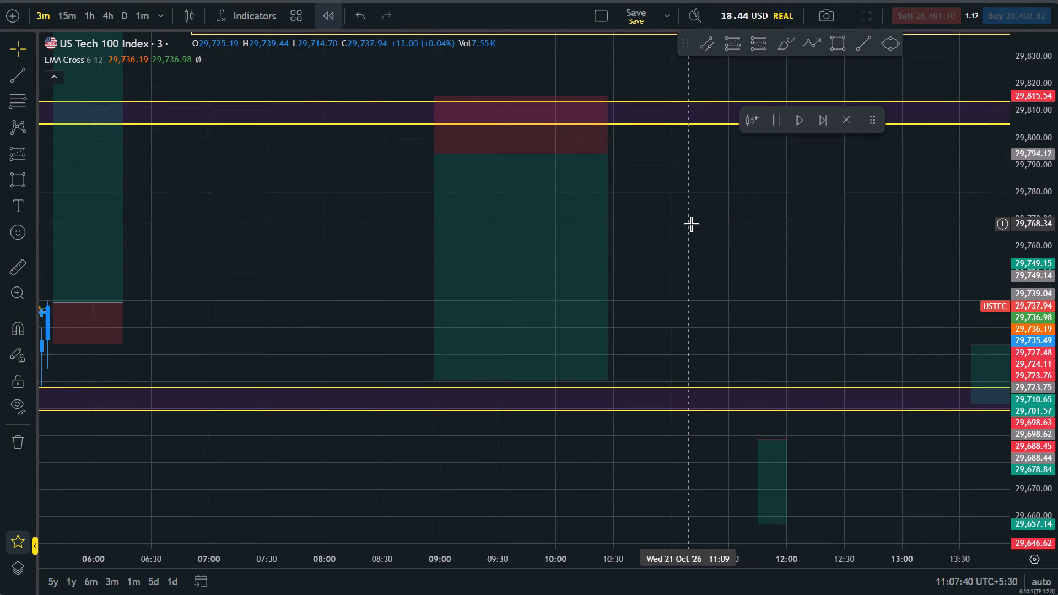
scroll(691, 224, down, 4)
drag(1057, 175, 1057, 395)
drag(935, 271, 677, 313)
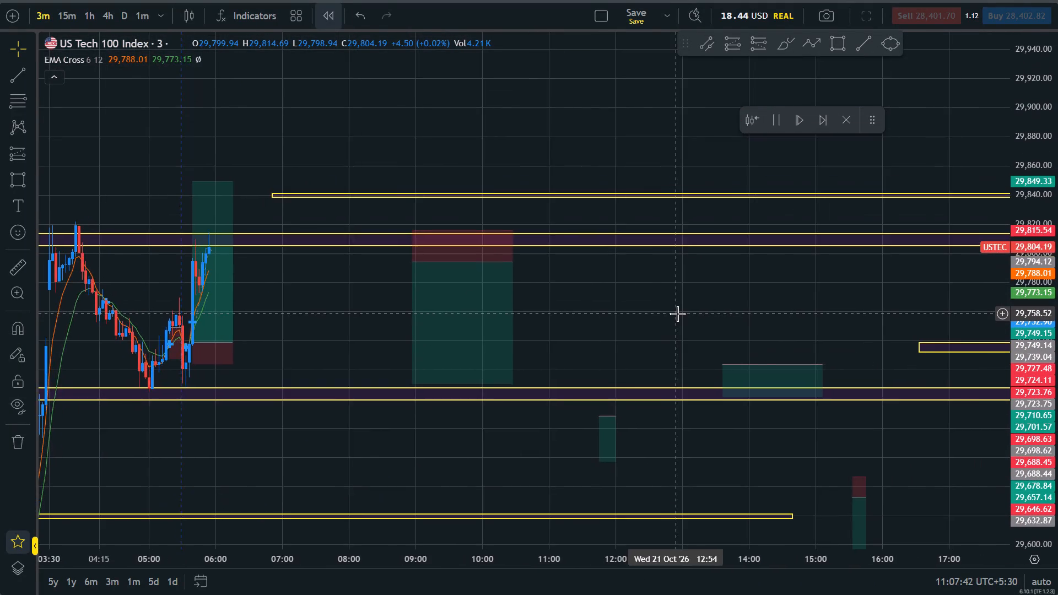
scroll(677, 313, up, 1)
drag(854, 327, 542, 291)
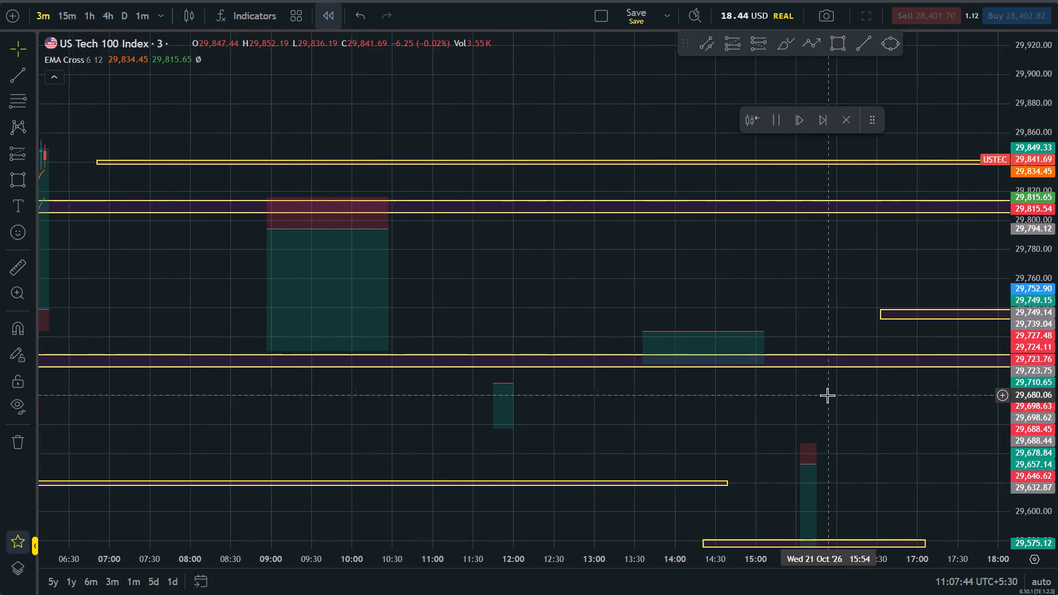
Follow the replay from about 06:15 towards 09:00, examining how price reacts at the yellow zones near 29,840, 29,810 and 29,705.
scroll(827, 395, down, 4)
drag(798, 440, 582, 281)
drag(914, 417, 855, 430)
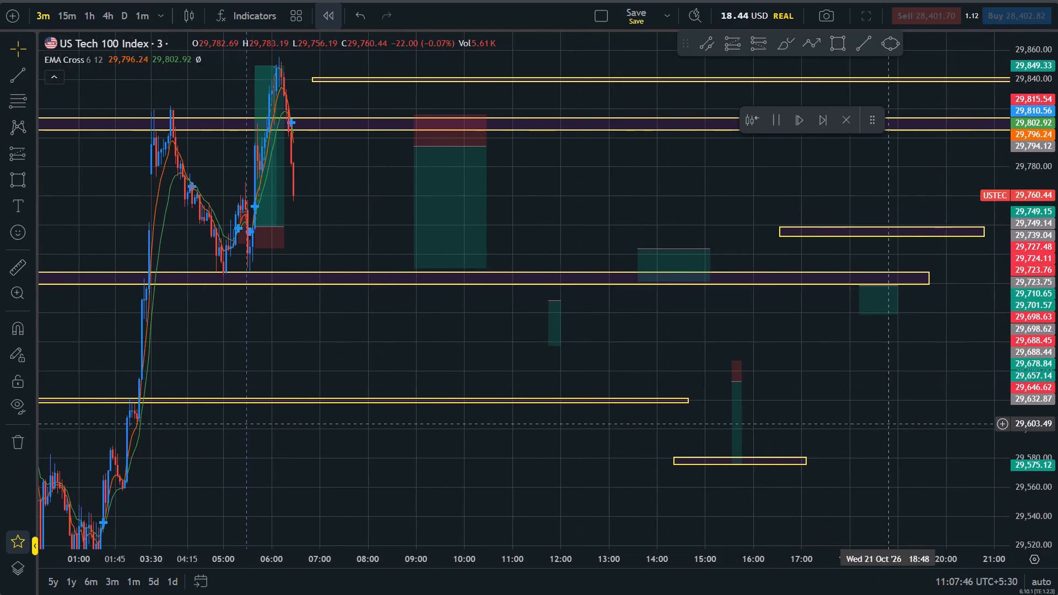
drag(855, 430, 823, 440)
drag(441, 338, 451, 364)
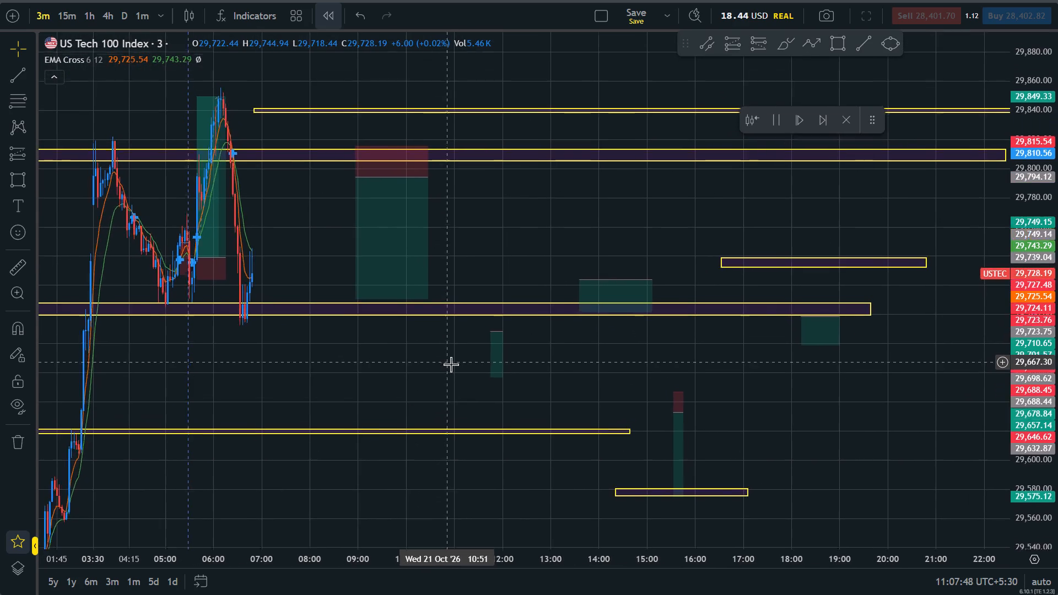
scroll(451, 364, up, 2)
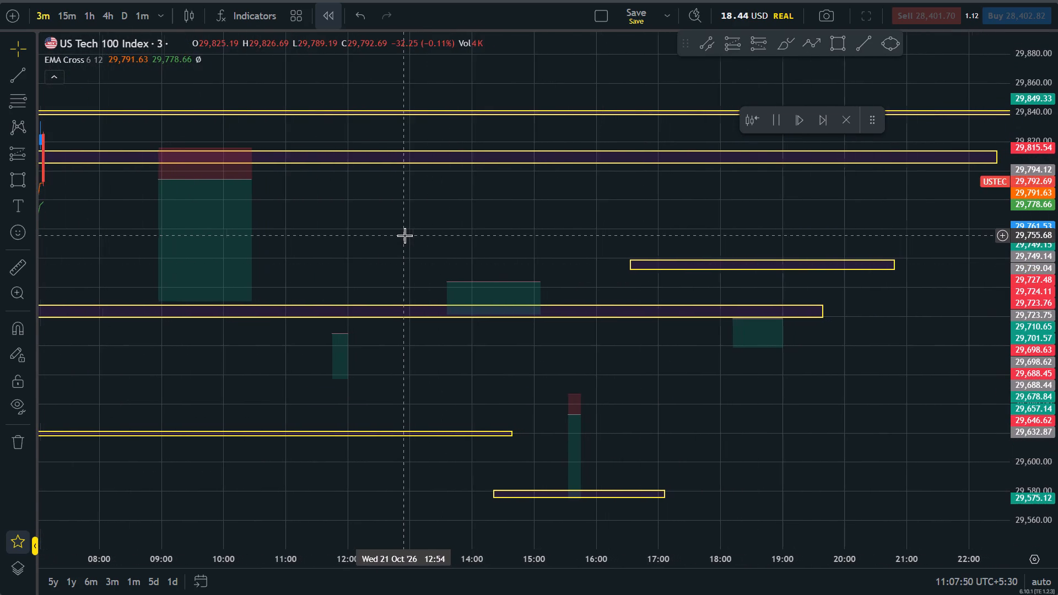
drag(417, 242, 549, 277)
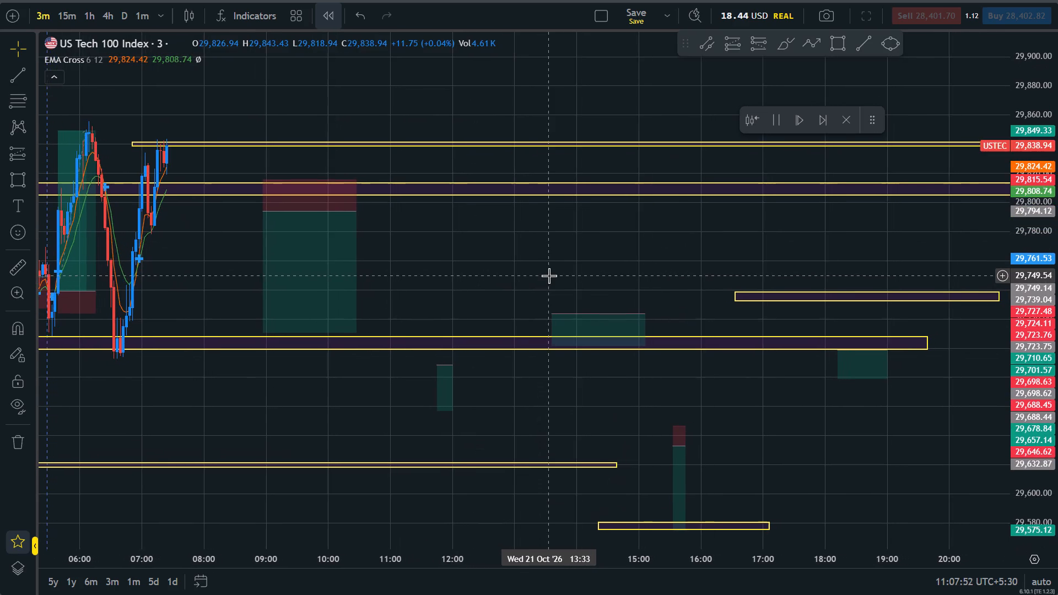
drag(438, 280, 584, 313)
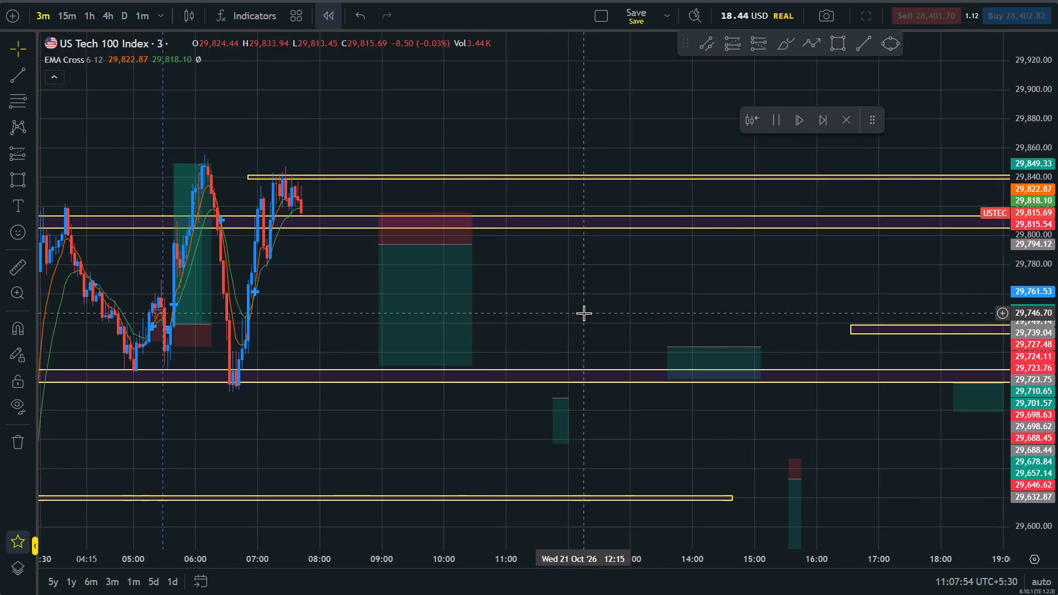
drag(584, 313, 639, 337)
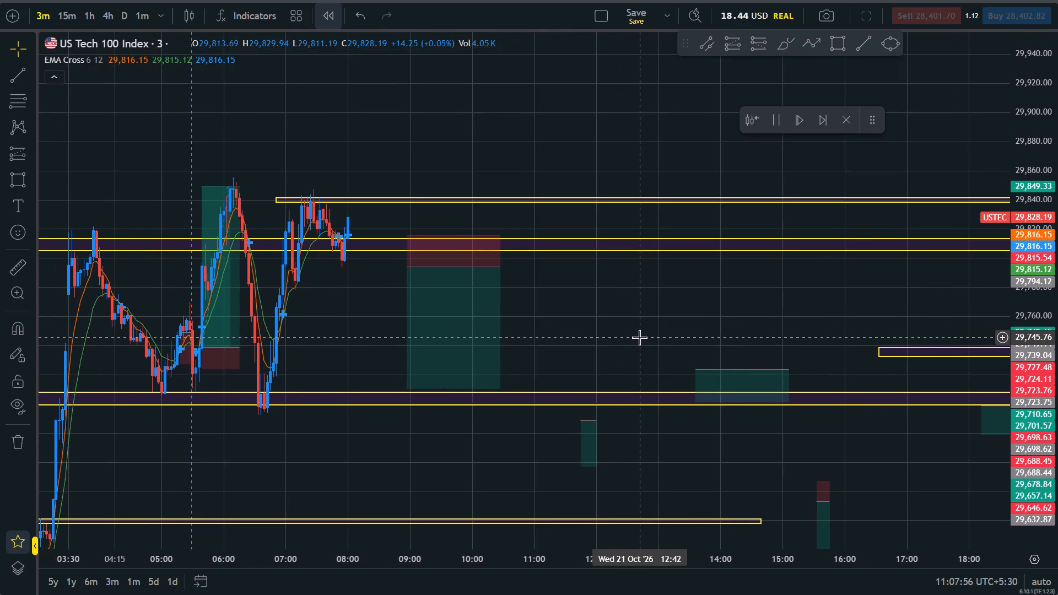
drag(639, 337, 650, 351)
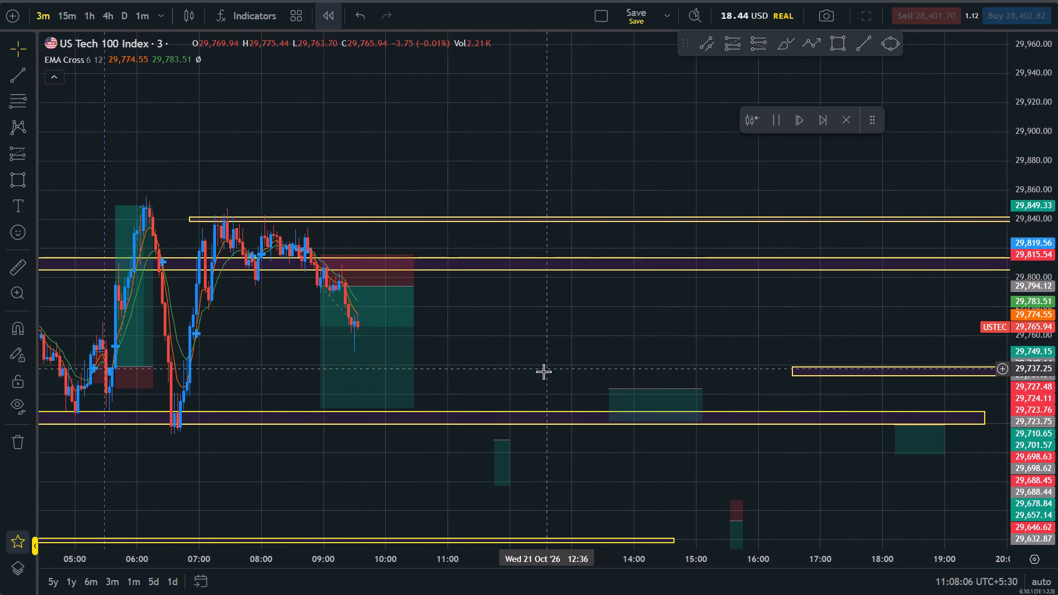
Follow the replay through the short position placed near 09:00 and examine price at the yellow zone near 29,705.
drag(543, 373, 551, 372)
drag(551, 372, 541, 345)
drag(546, 382, 526, 314)
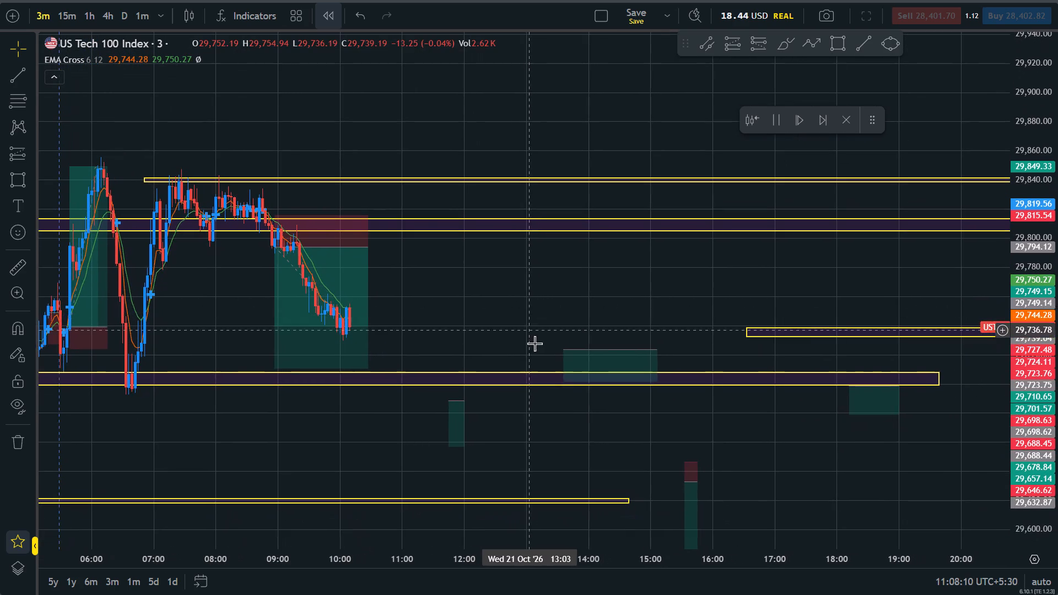
drag(539, 353, 526, 320)
drag(493, 286, 519, 339)
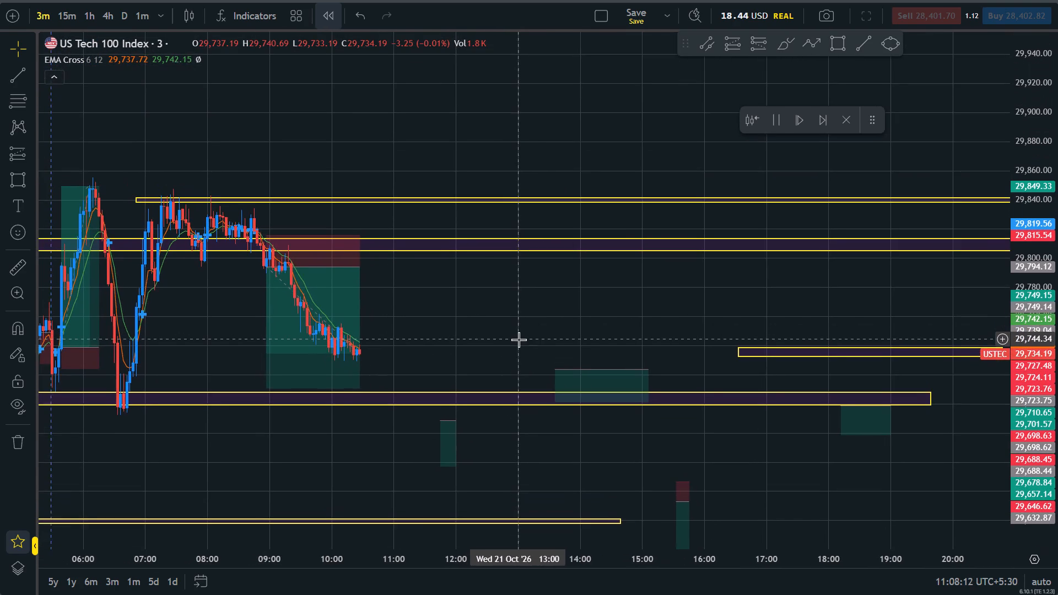
drag(449, 327, 503, 274)
drag(503, 274, 521, 338)
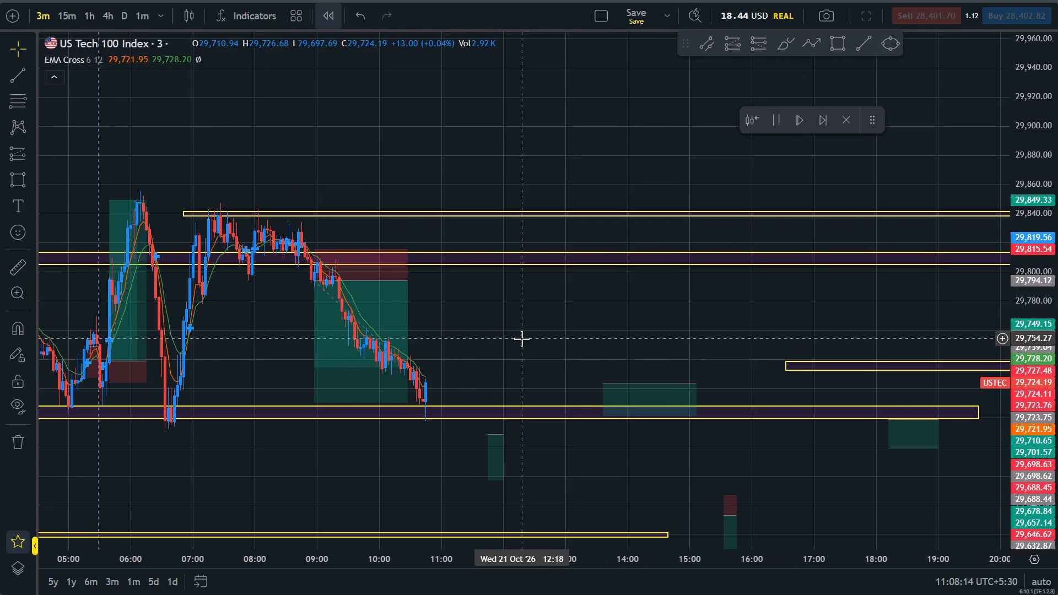
drag(523, 368, 519, 318)
drag(516, 315, 516, 323)
drag(516, 323, 516, 328)
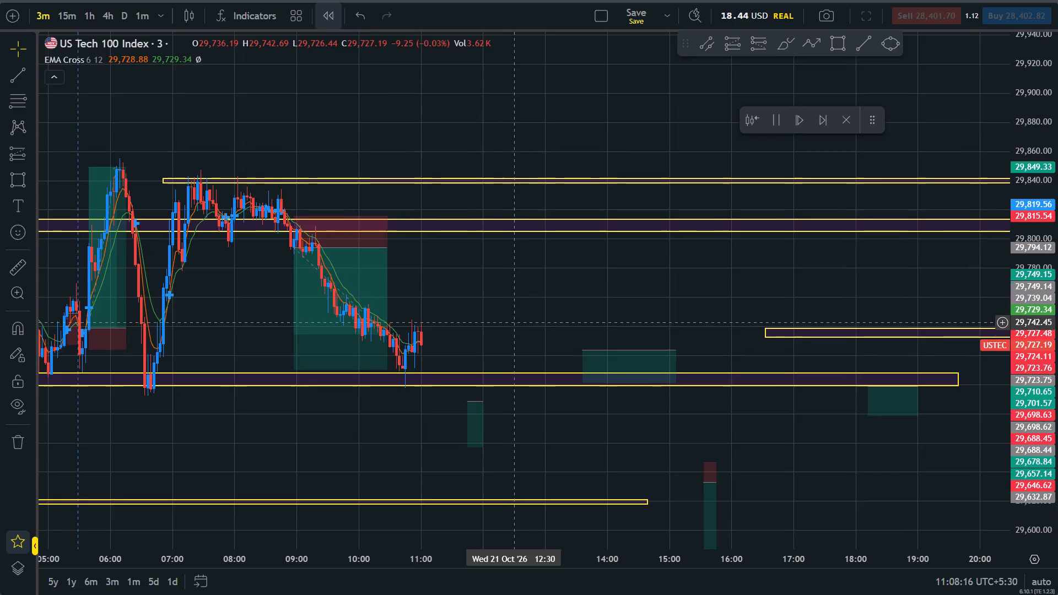
drag(516, 328, 533, 383)
drag(533, 397, 501, 304)
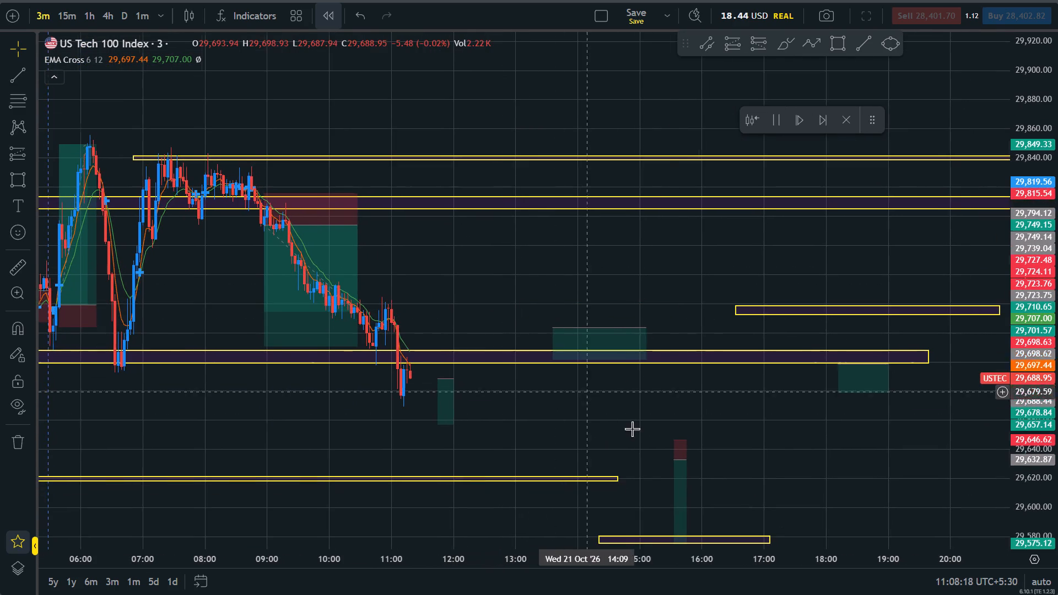
Follow the replay from about 11:20 to 13:00, examining the small short position placed just before 12:00.
drag(751, 414, 434, 354)
drag(442, 359, 451, 358)
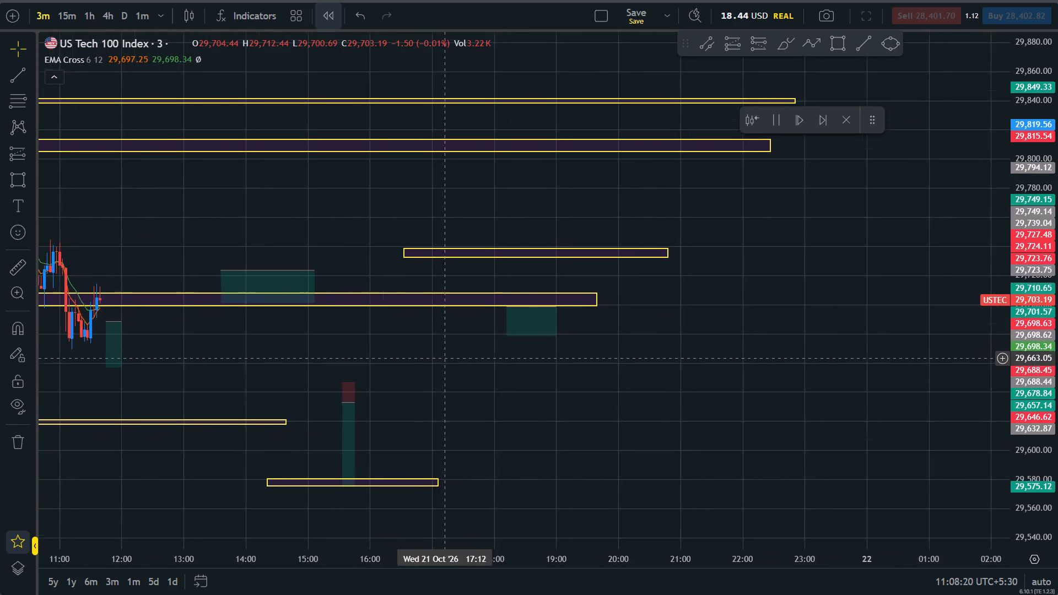
drag(451, 358, 585, 340)
scroll(585, 340, up, 2)
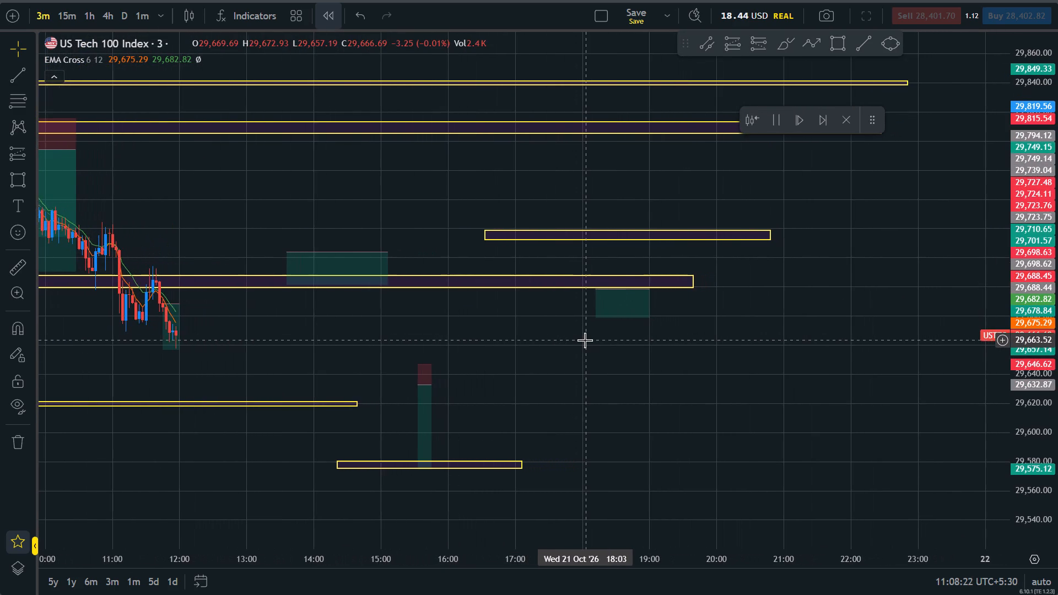
drag(578, 364, 667, 363)
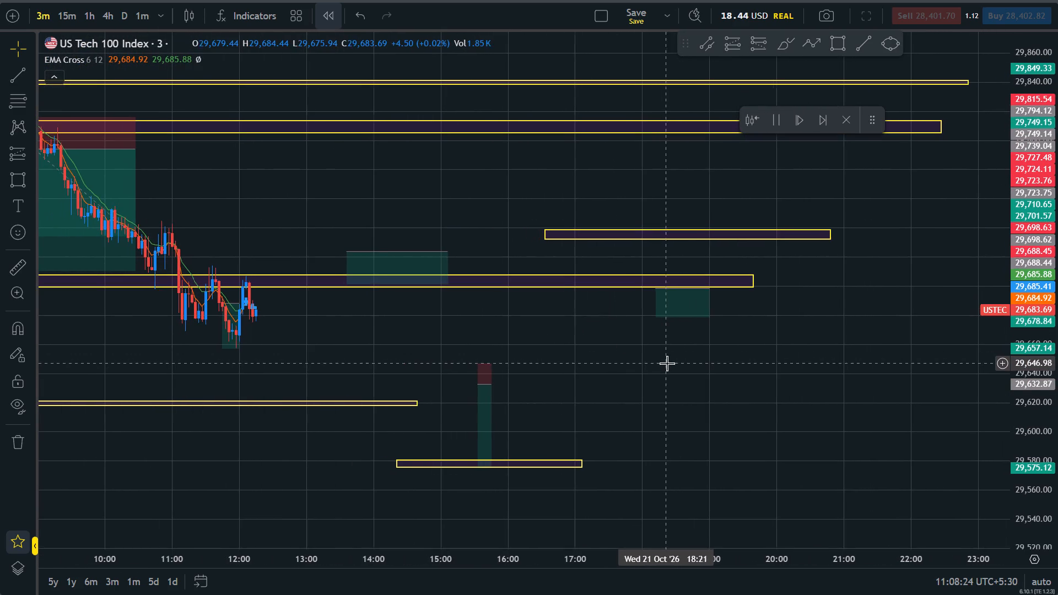
drag(558, 320, 660, 350)
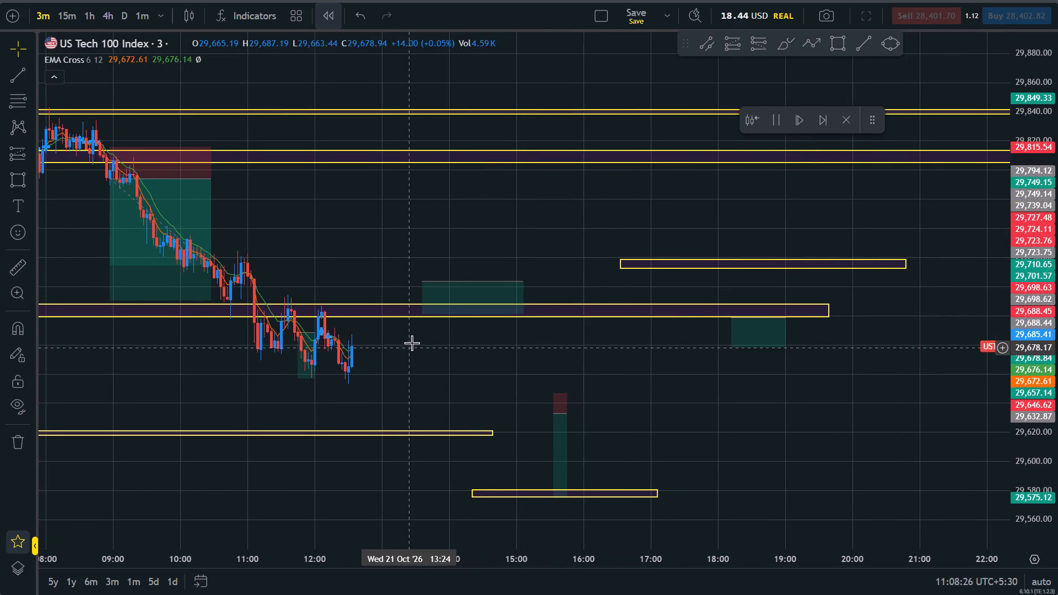
drag(412, 340, 588, 337)
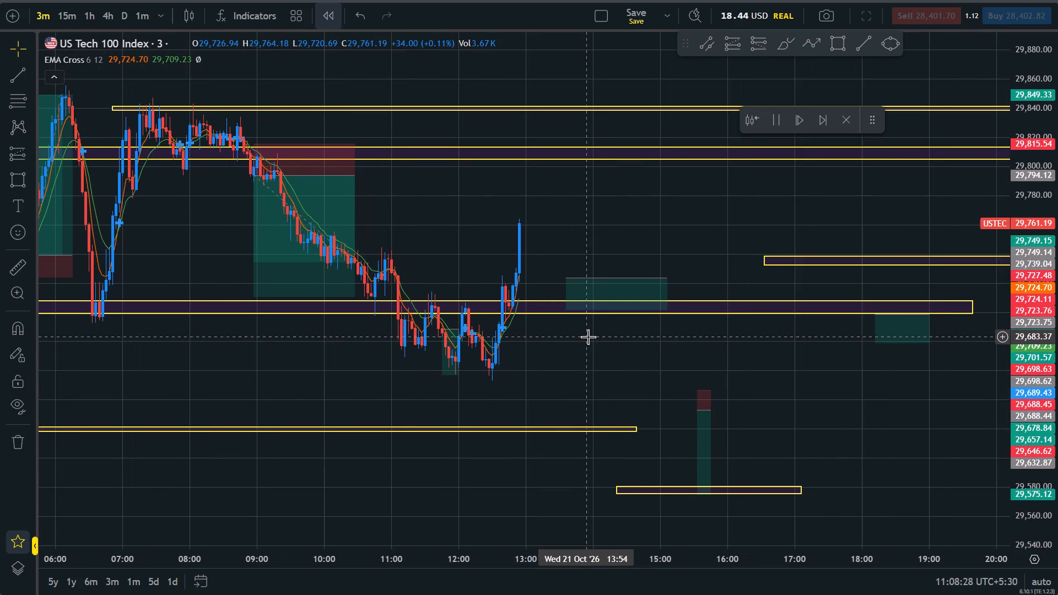
Pause the replay just before 14:00 and examine the candles around the position placed near 13:40 up close.
click(775, 124)
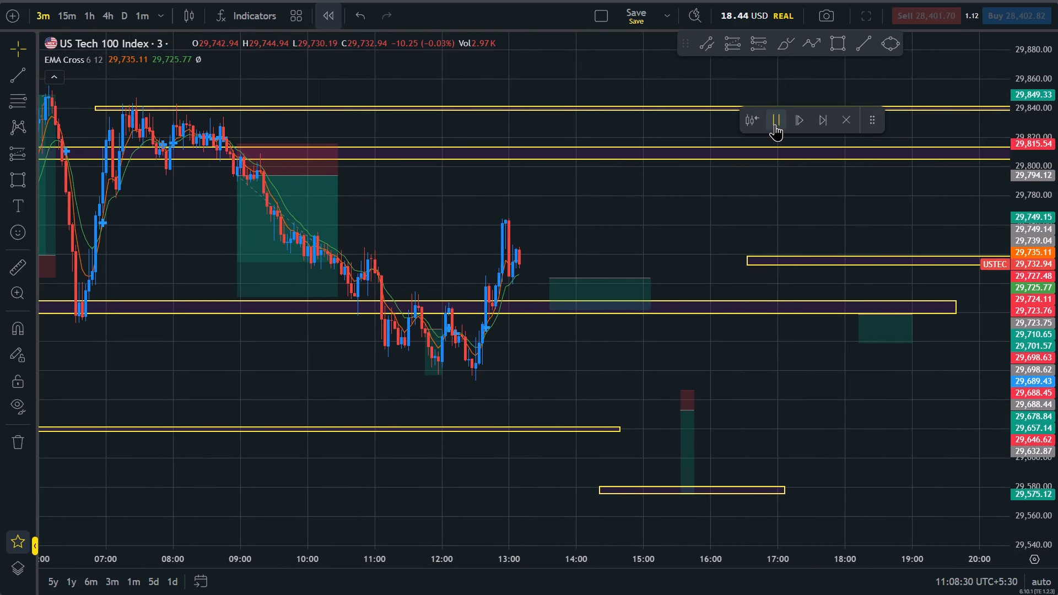
click(775, 124)
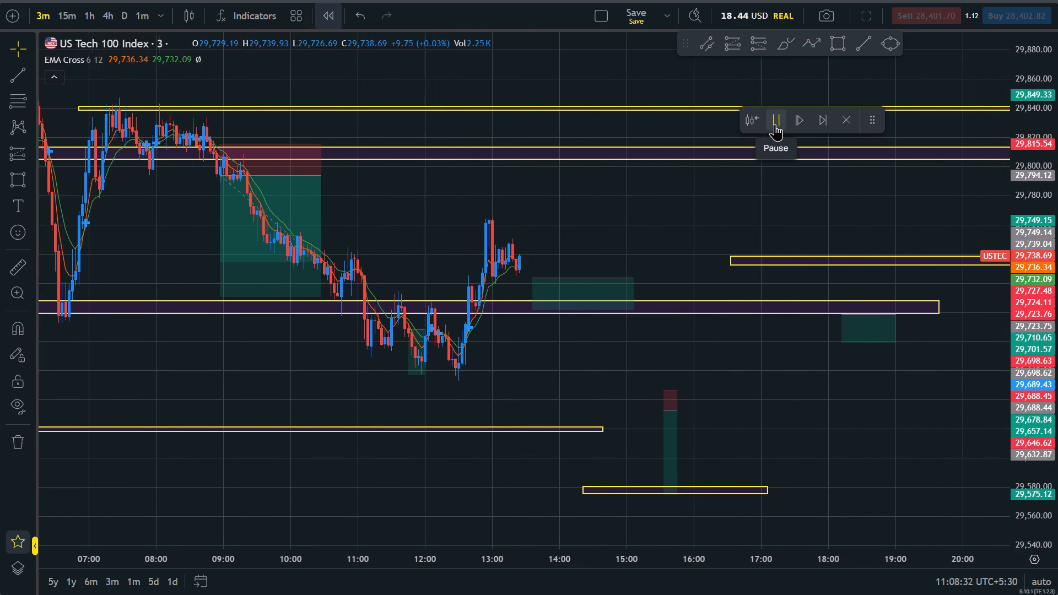
drag(607, 235, 787, 316)
scroll(787, 316, up, 1)
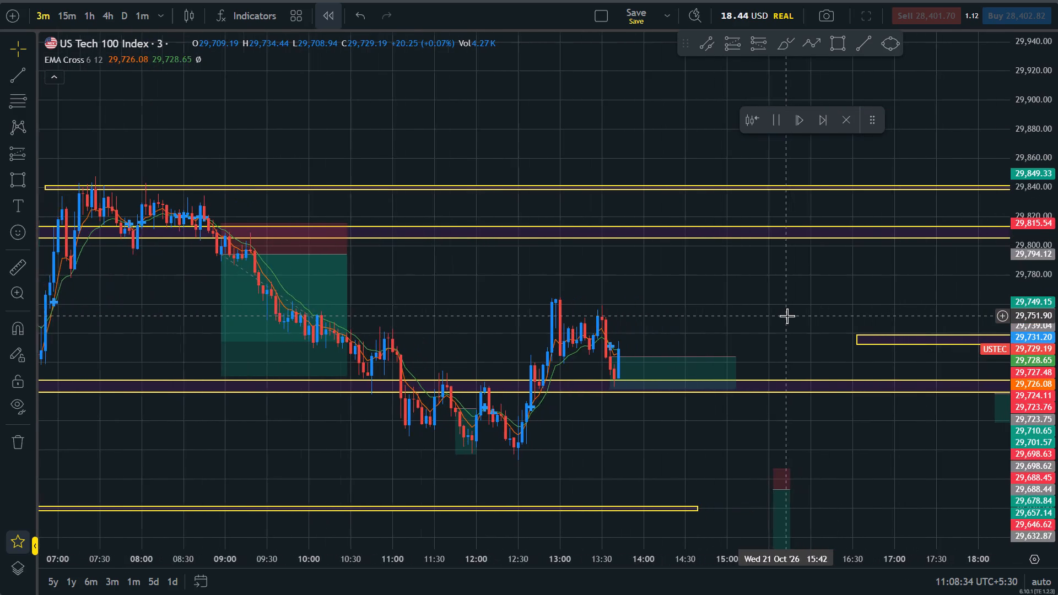
scroll(787, 316, up, 1)
click(776, 117)
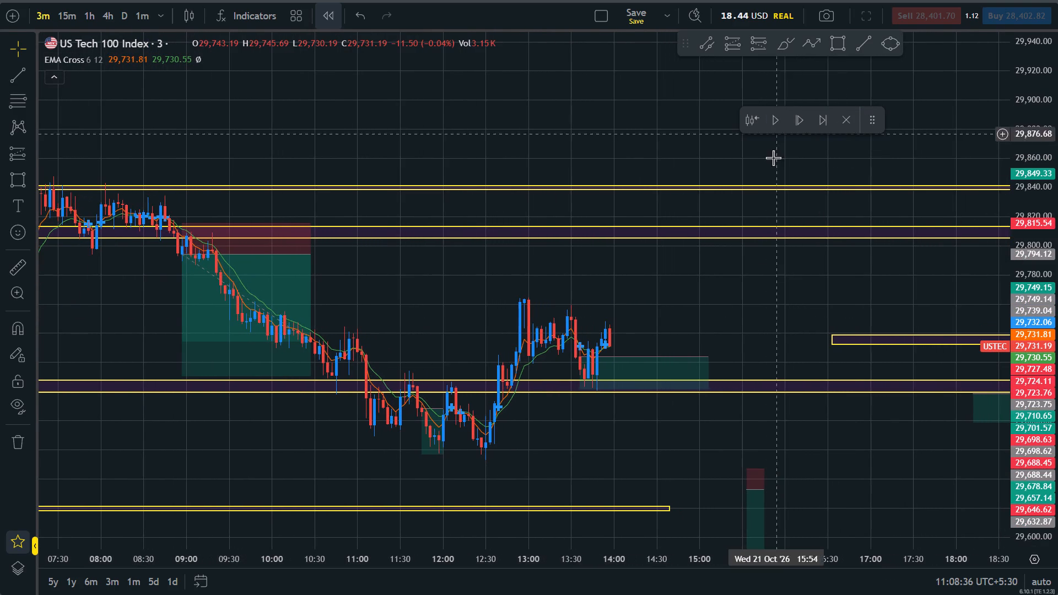
drag(757, 317, 704, 326)
scroll(704, 326, up, 1)
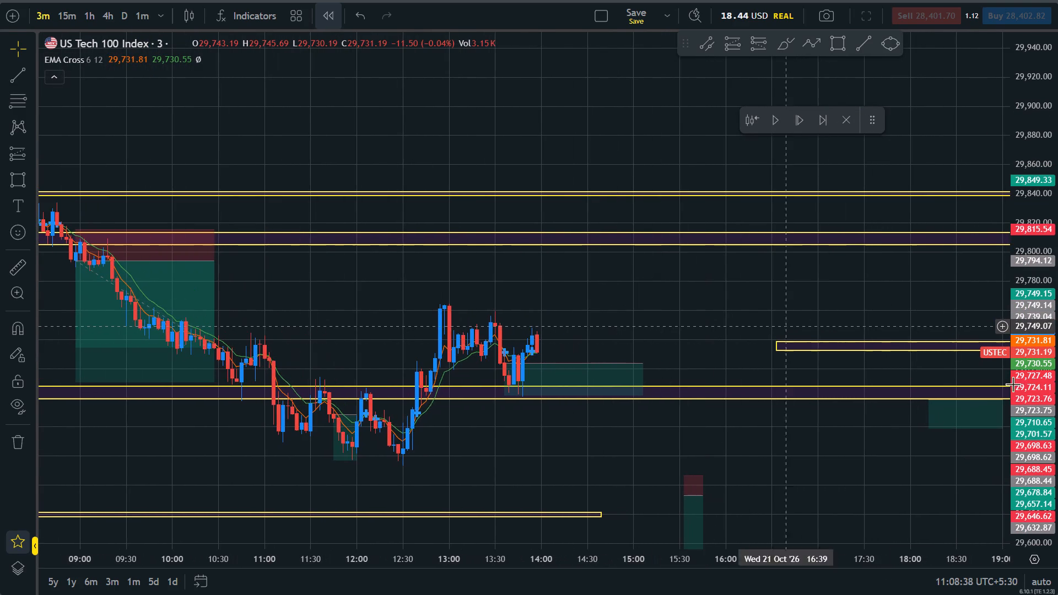
drag(1057, 435, 1036, 236)
drag(601, 355, 662, 288)
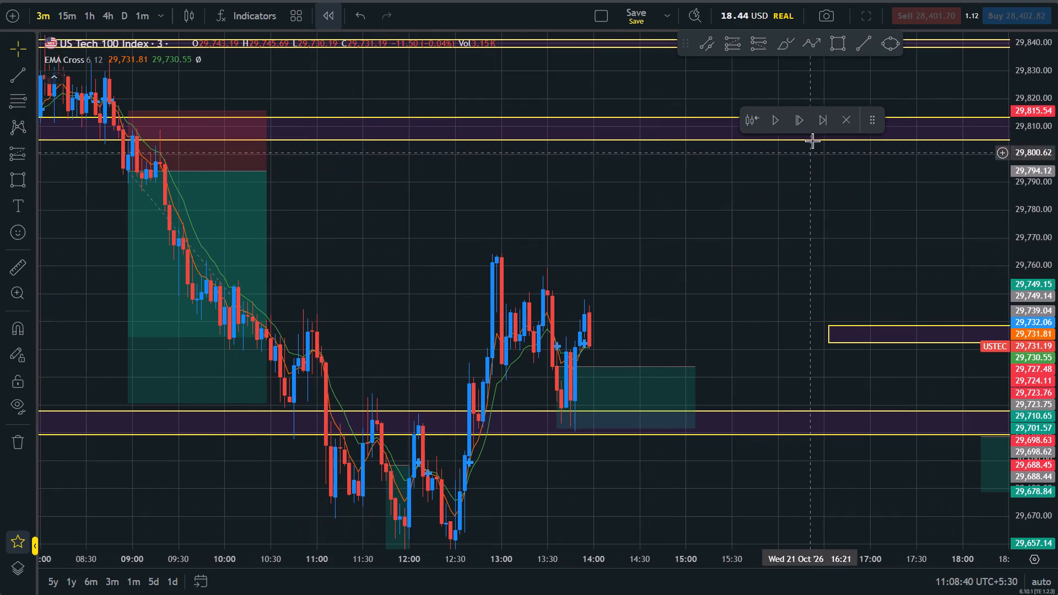
Resume the replay from about 14:00 and examine price against the yellow zones near 29,620, 29,578 and 29,705.
click(774, 117)
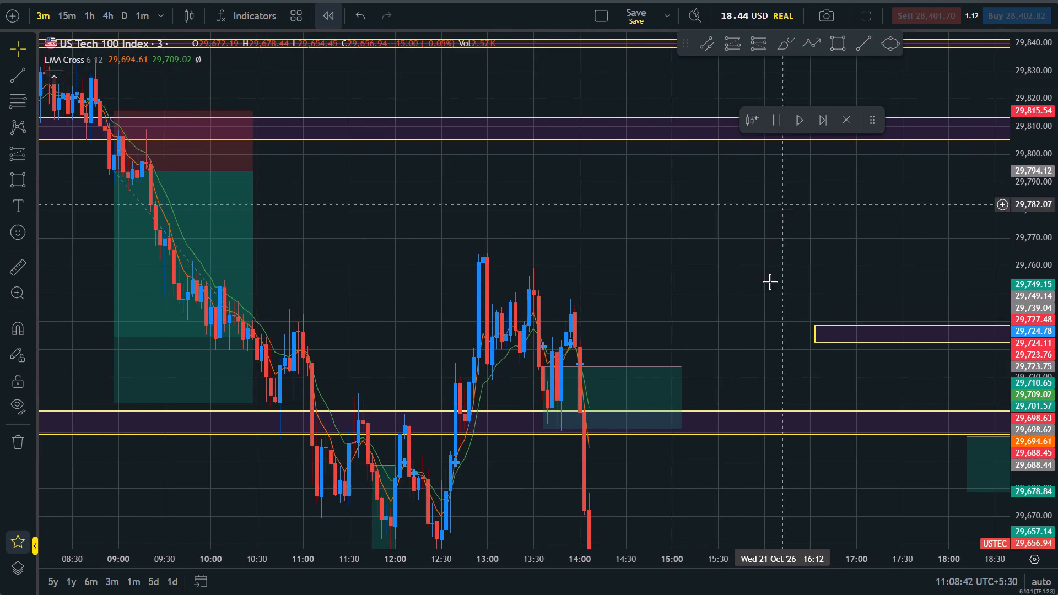
drag(757, 515, 598, 290)
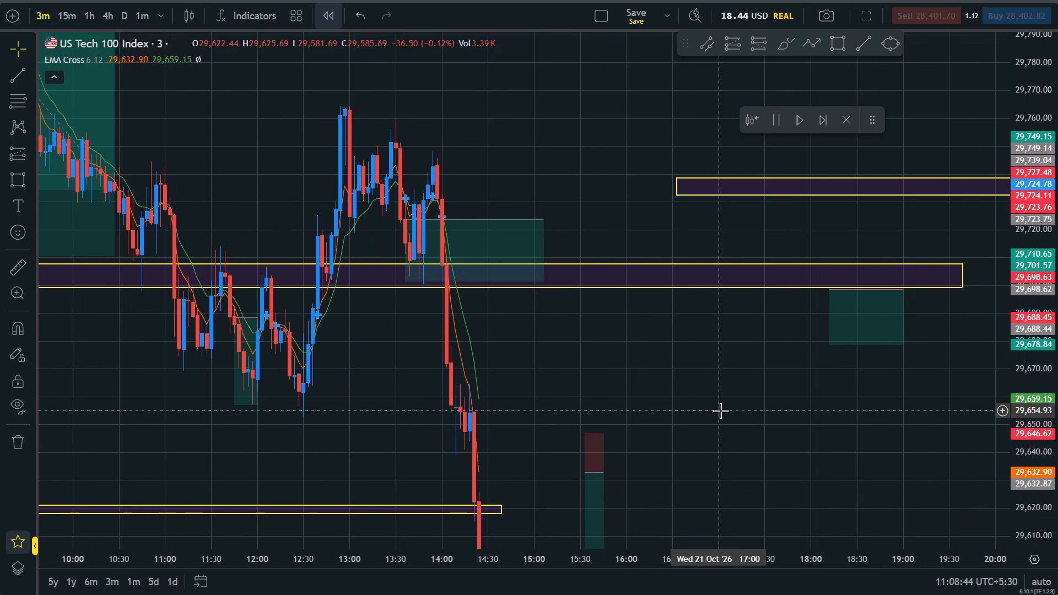
scroll(720, 410, down, 3)
drag(1057, 290, 1057, 535)
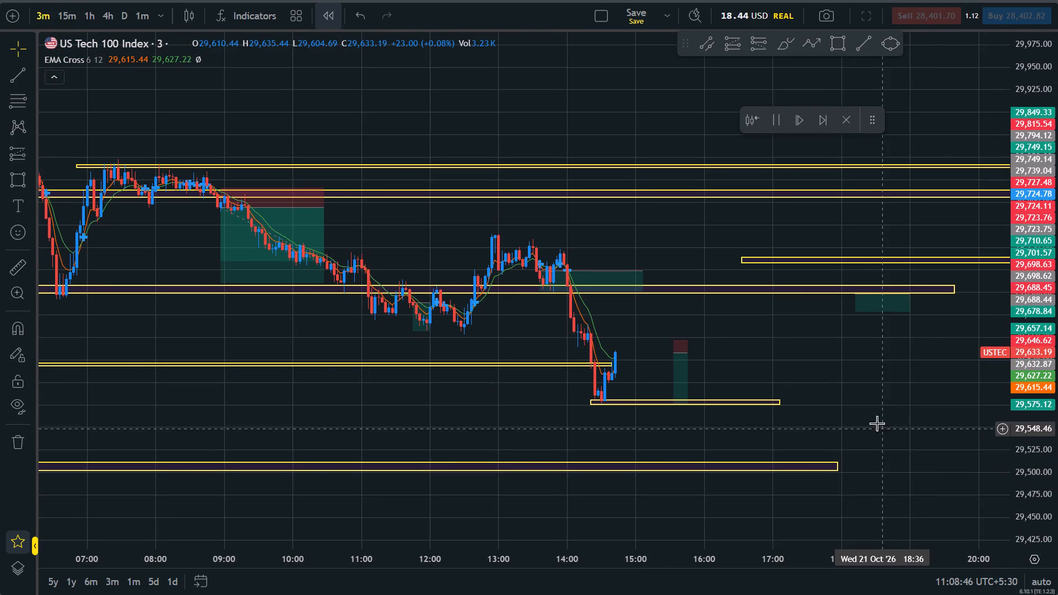
scroll(811, 336, up, 2)
drag(629, 305, 809, 392)
scroll(809, 392, up, 1)
drag(1057, 527, 1040, 414)
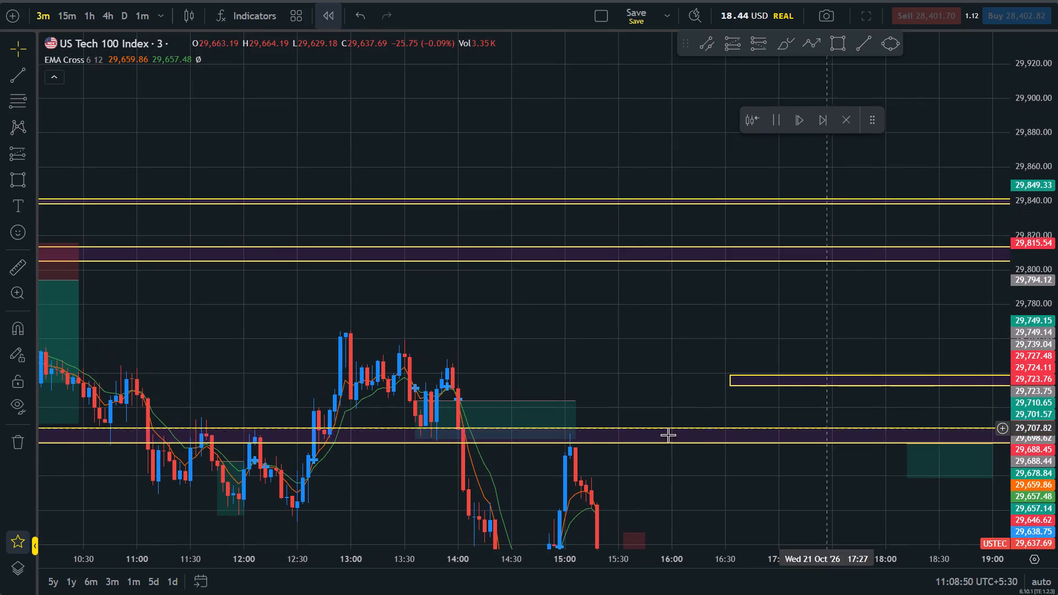
Follow the replay from about 15:15 to 18:00, examining the short position near 15:30 and the yellow zones near 29,578, 29,705 and 29,735.
drag(645, 408, 613, 179)
drag(676, 316, 699, 370)
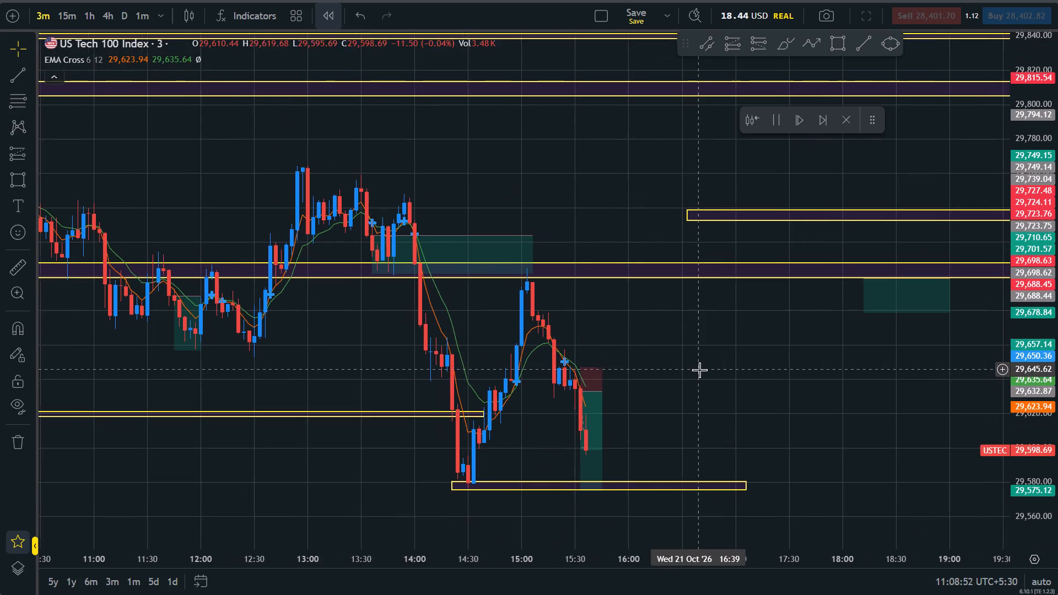
scroll(699, 370, up, 2)
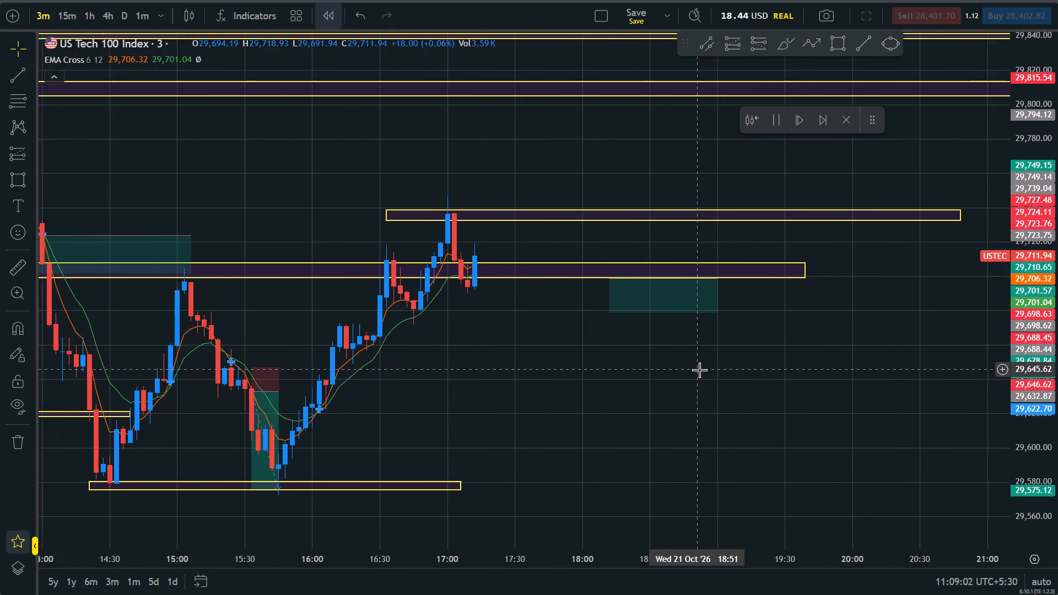
drag(881, 366, 638, 547)
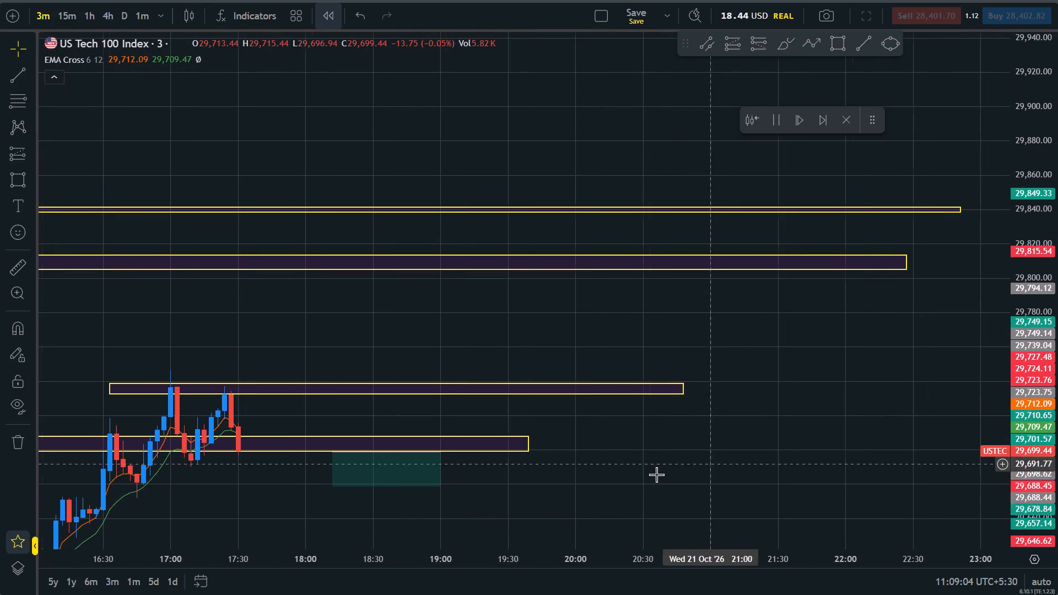
drag(512, 509, 596, 387)
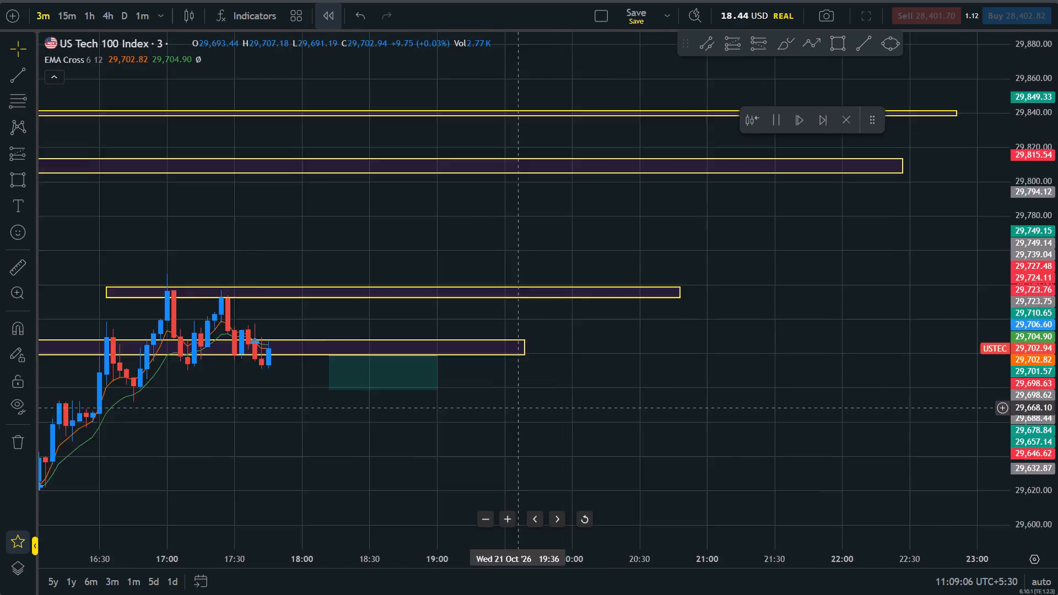
drag(596, 387, 850, 365)
scroll(850, 365, down, 6)
drag(924, 391, 907, 416)
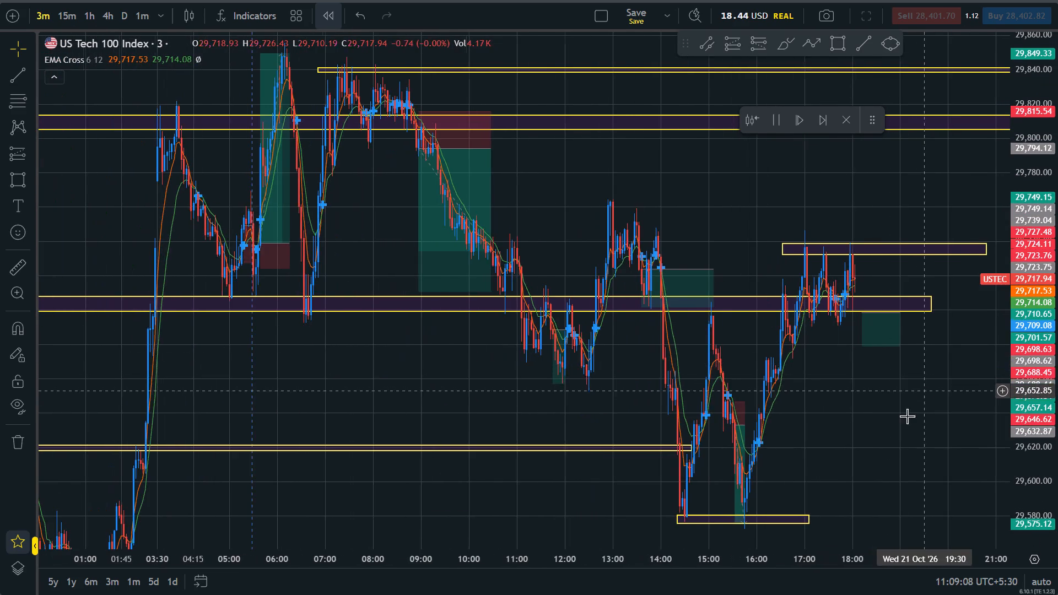
Follow the replay from about 18:00 to 22:00, examining the position near 18:15 and price at the zones near 29,810 and 29,840.
drag(907, 416, 832, 487)
scroll(832, 487, up, 4)
drag(653, 471, 860, 451)
scroll(860, 451, up, 1)
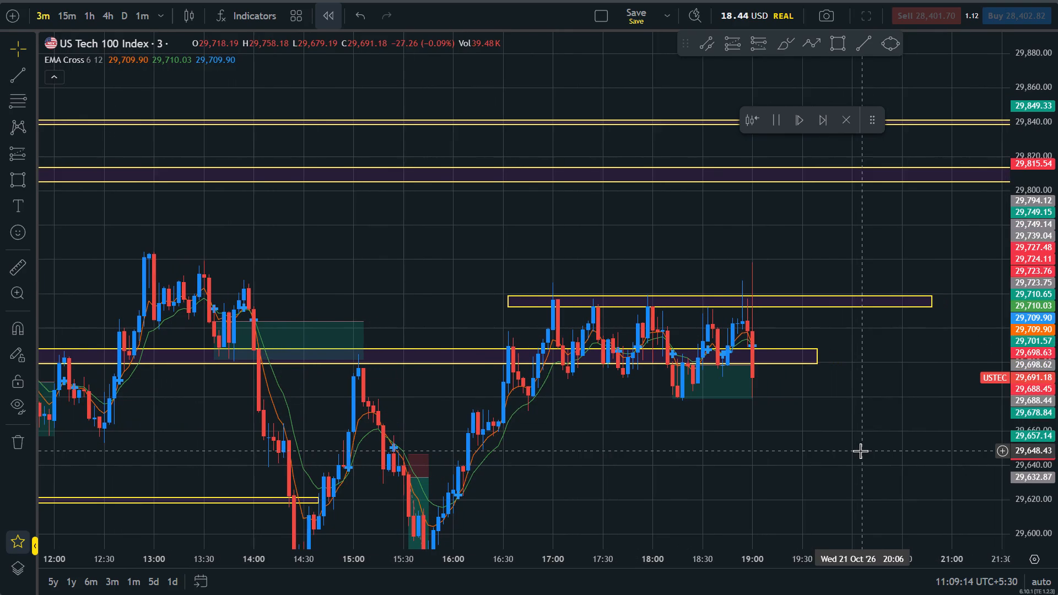
scroll(860, 451, up, 1)
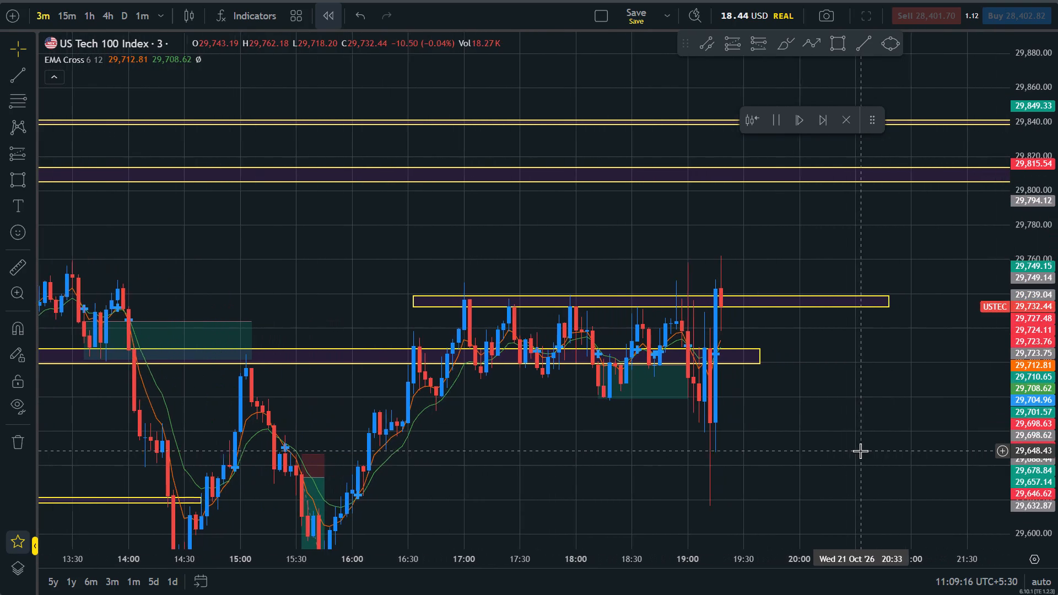
drag(827, 388, 766, 408)
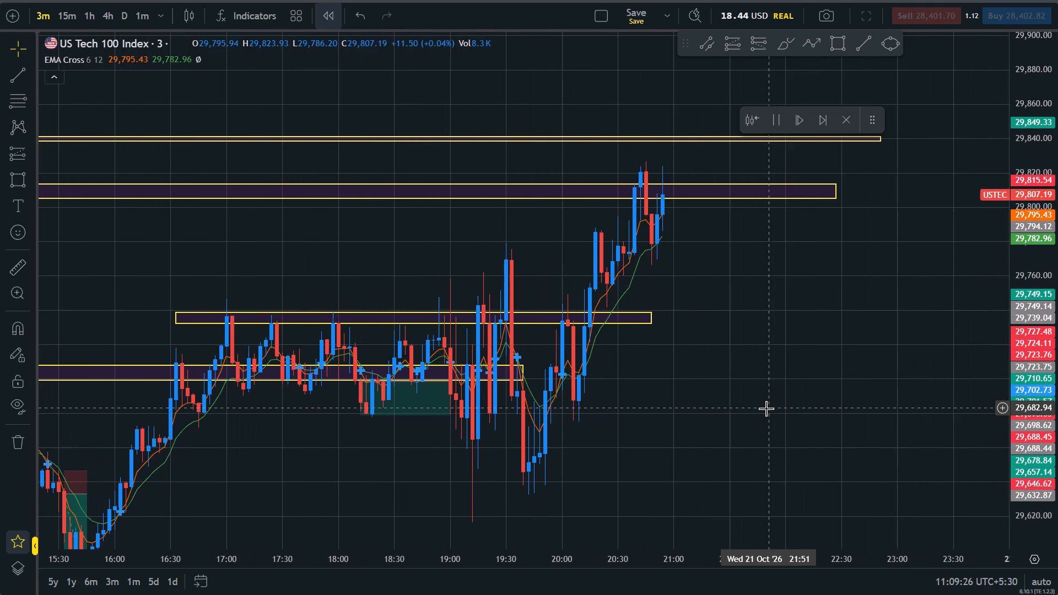
drag(716, 259, 727, 381)
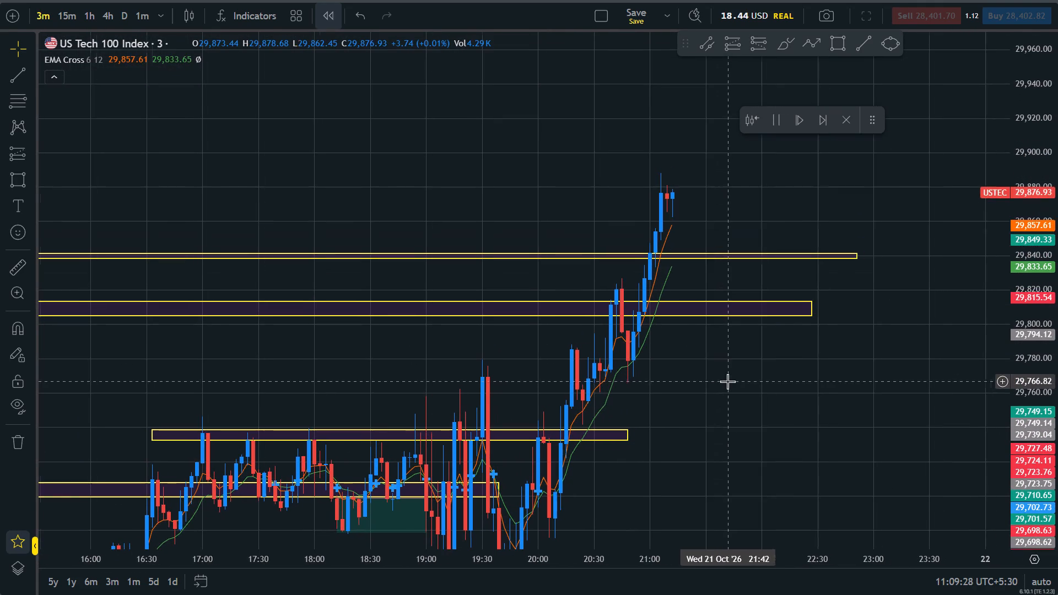
Pause the replay shortly after 22:00 and examine the rally through the yellow zones near 29,810 and 29,840.
click(773, 120)
drag(743, 221, 744, 235)
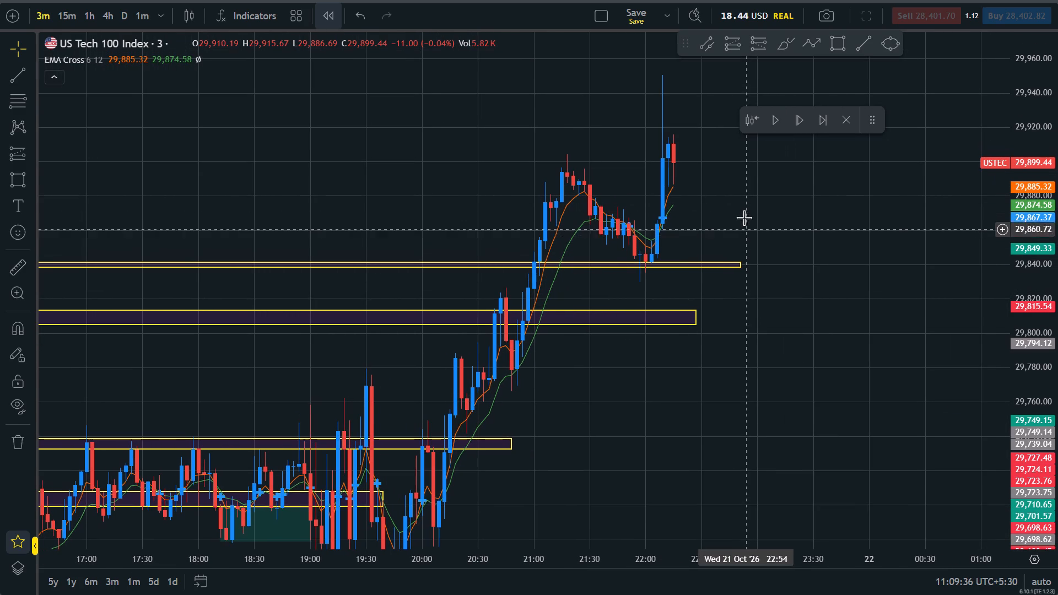
drag(743, 212, 738, 250)
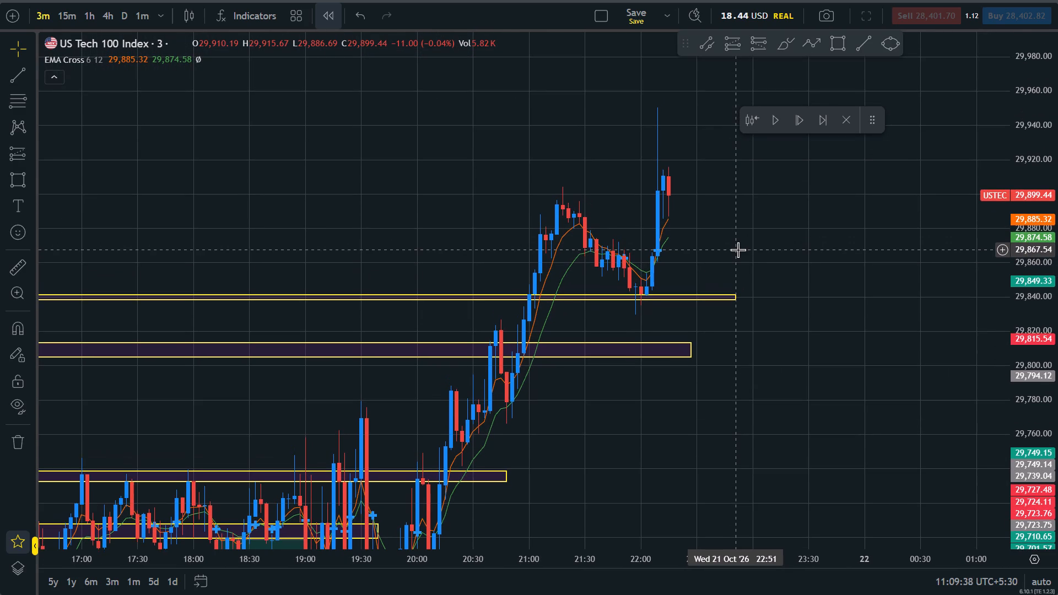
scroll(738, 250, down, 5)
scroll(738, 250, up, 4)
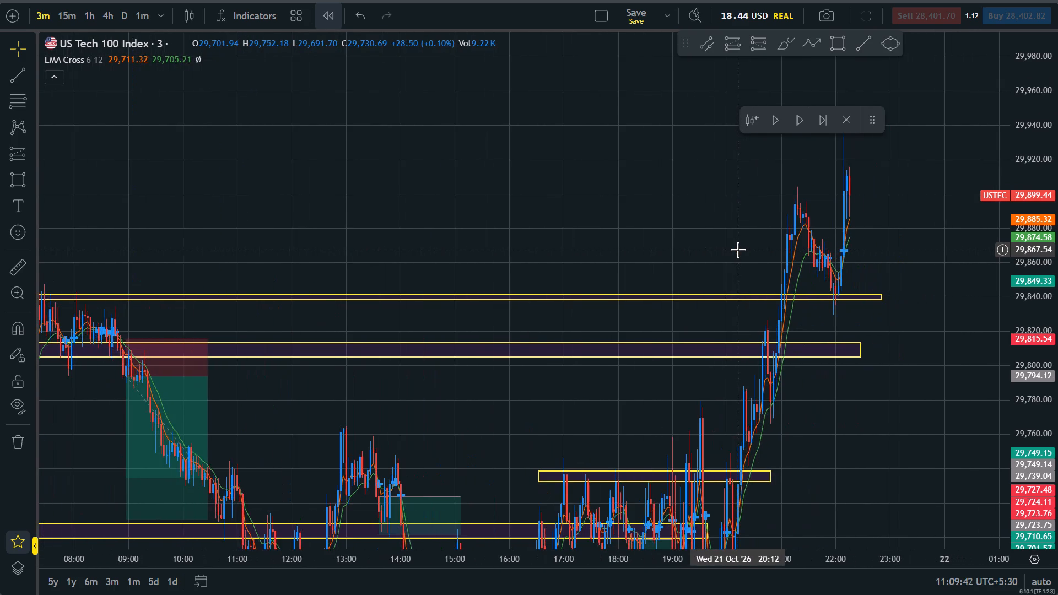
scroll(738, 250, up, 4)
click(790, 298)
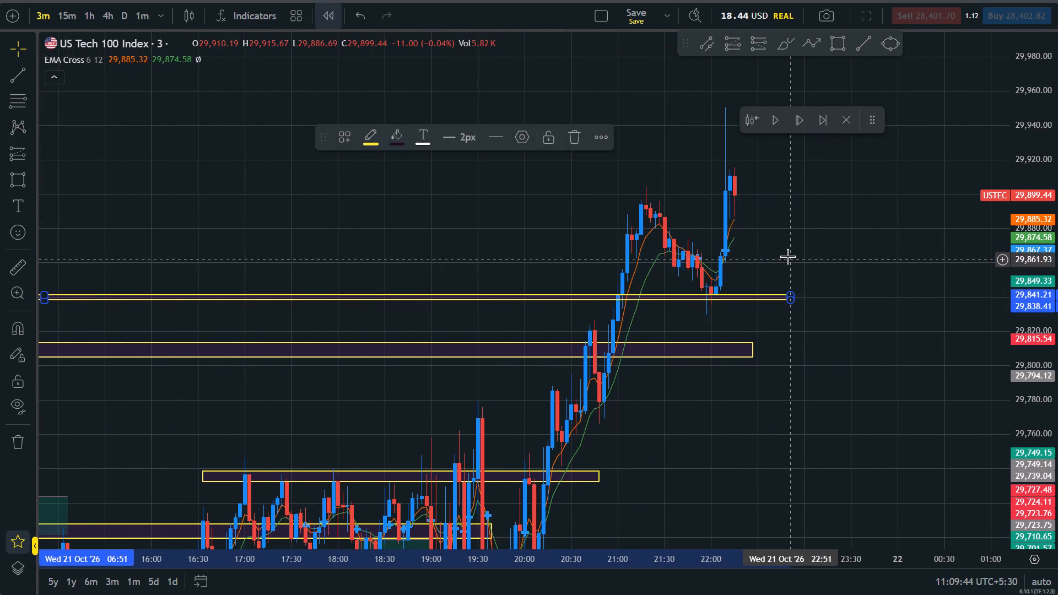
drag(787, 256, 816, 281)
scroll(816, 281, up, 1)
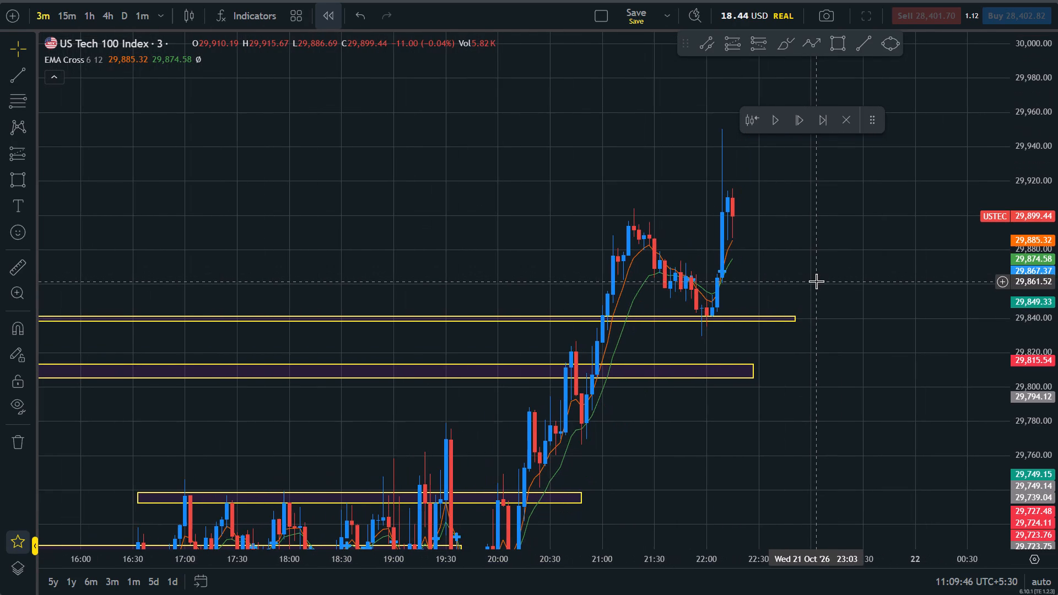
click(816, 281)
scroll(816, 281, up, 1)
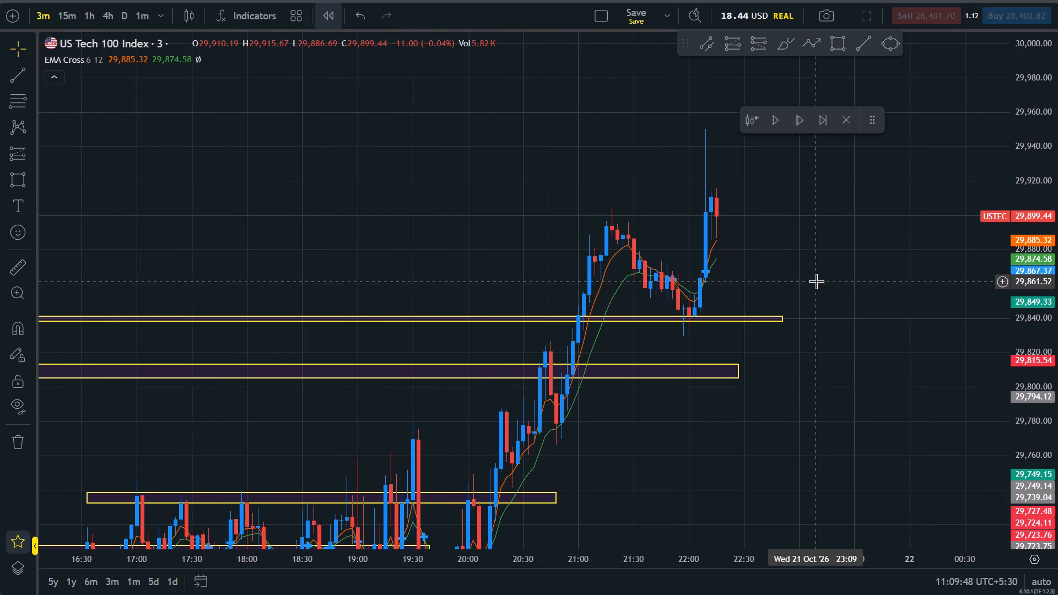
Examine the whole session's price swings and earlier positions against the yellow zones between 29,705 and 29,840.
drag(875, 429, 893, 264)
drag(825, 352, 812, 373)
scroll(812, 373, down, 3)
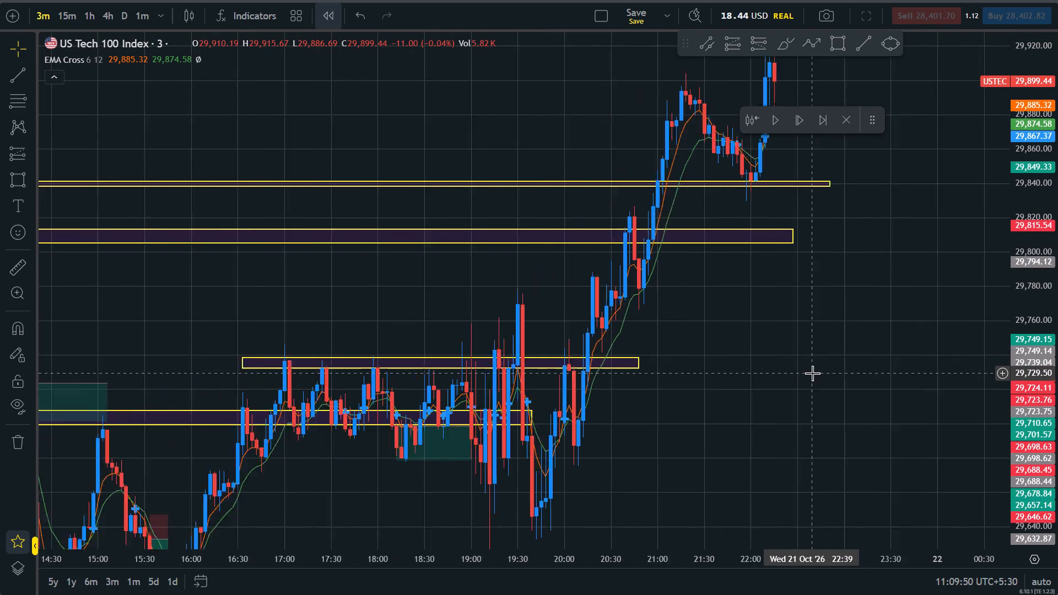
scroll(812, 373, down, 1)
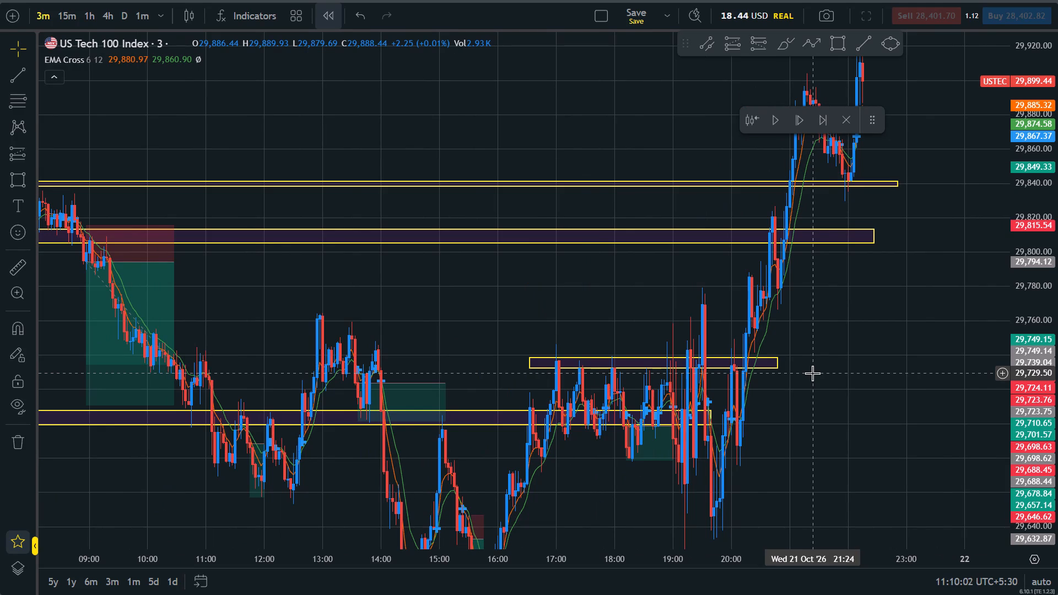
drag(928, 220, 910, 284)
scroll(910, 284, down, 3)
drag(1057, 167, 1057, 459)
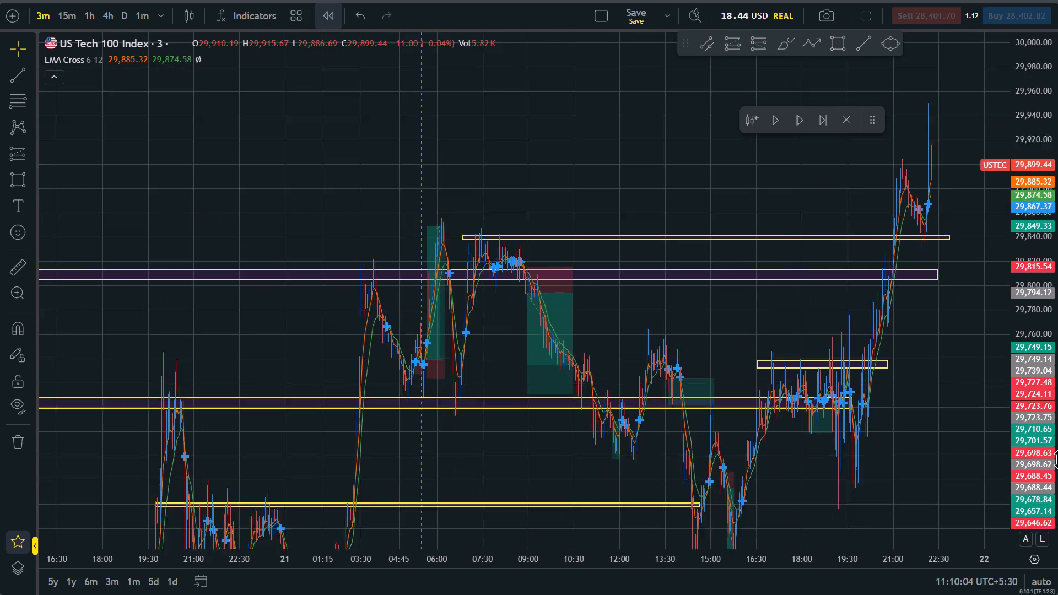
Examine the 22:00 pullback to the yellow zone near 29,840 and the candles that follow it.
drag(1057, 459, 1057, 475)
scroll(839, 401, up, 4)
drag(1057, 492, 1030, 150)
drag(889, 397, 859, 531)
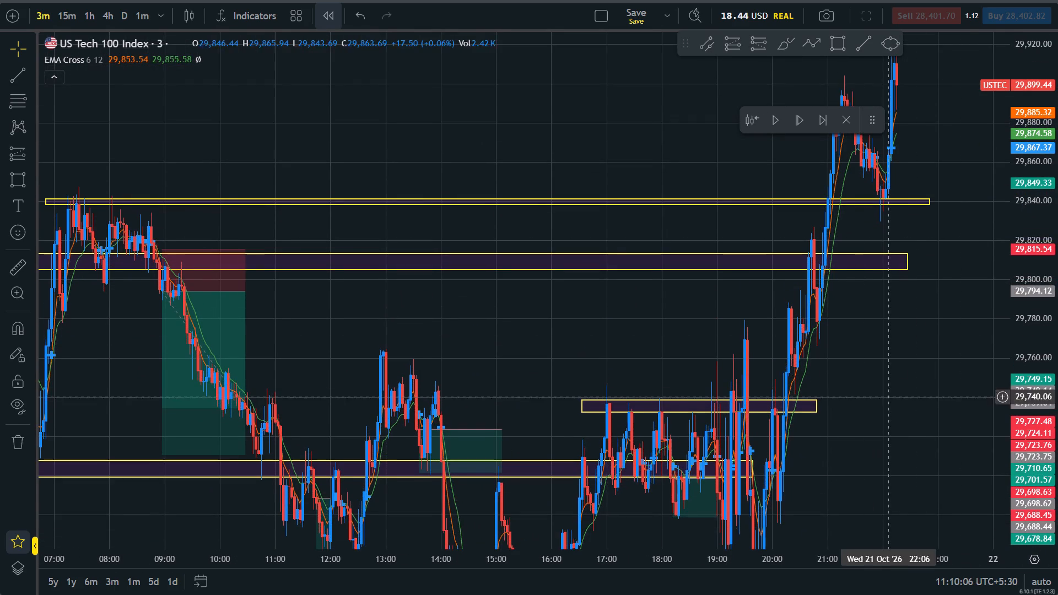
drag(859, 531, 858, 536)
drag(940, 217, 904, 370)
scroll(904, 370, up, 2)
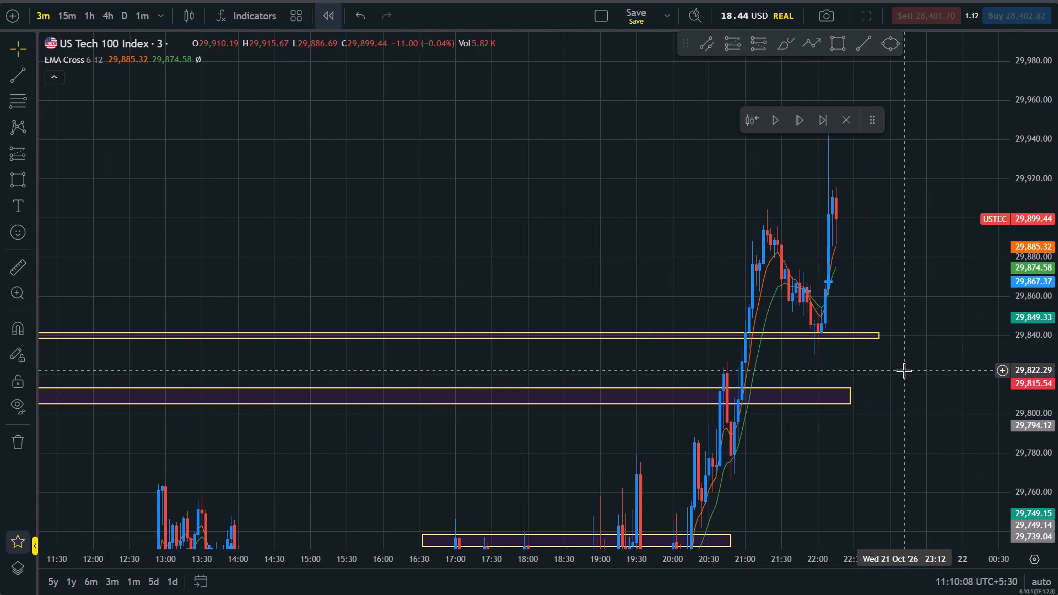
scroll(904, 370, up, 1)
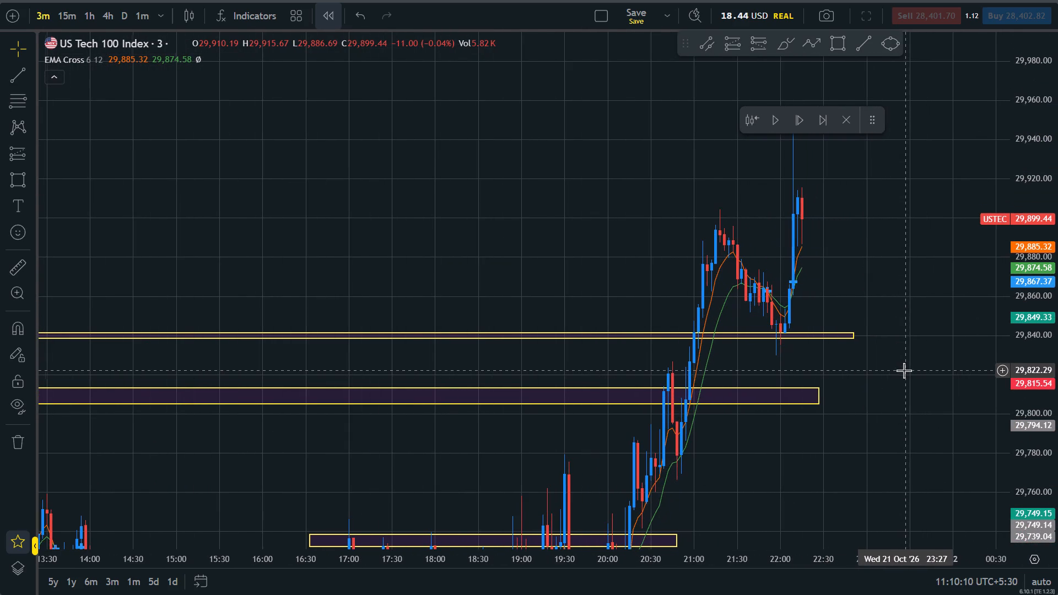
drag(908, 359, 911, 403)
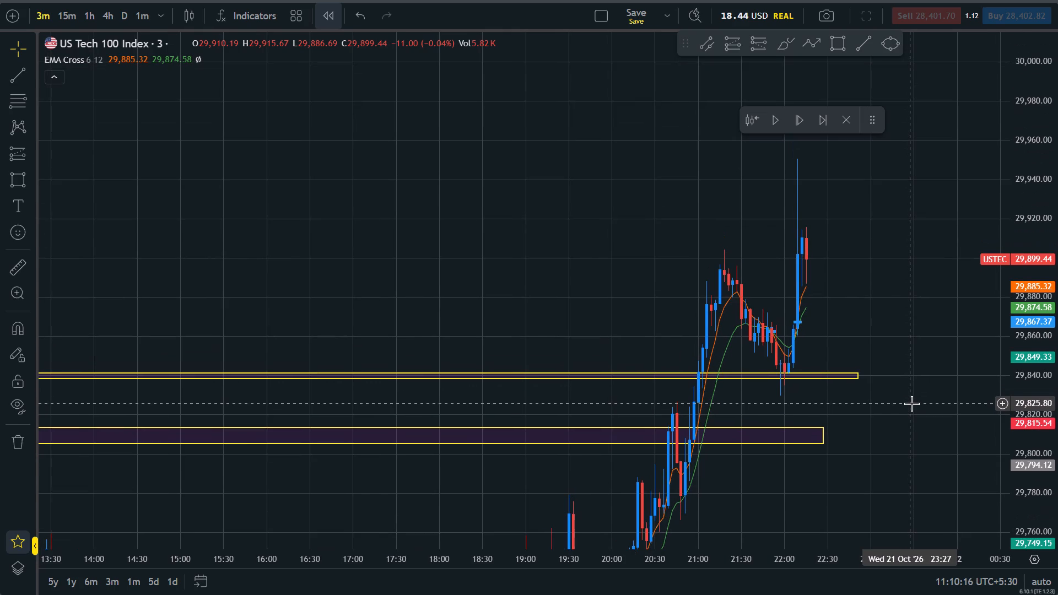
drag(884, 287, 883, 295)
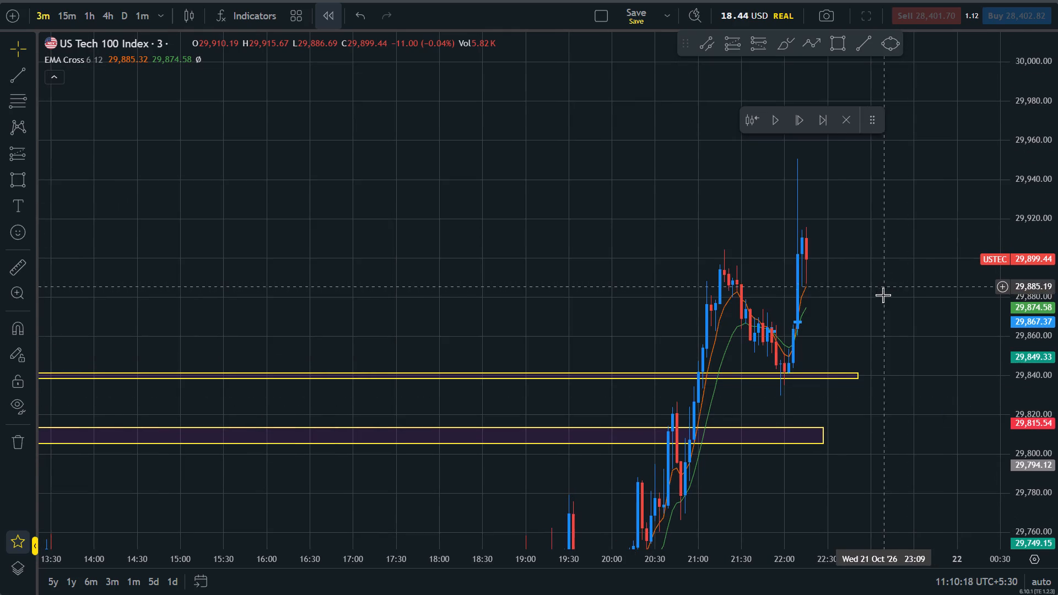
drag(883, 295, 875, 321)
scroll(875, 321, up, 1)
drag(828, 329, 787, 332)
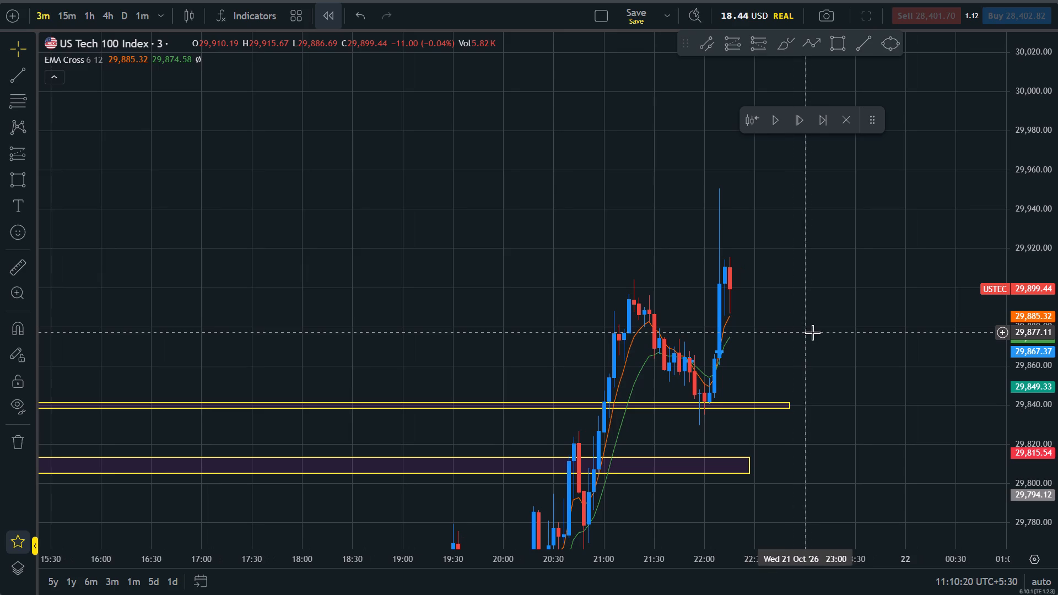
Advance the USTEC replay by three 3-minute bars.
drag(817, 339, 716, 328)
triple_click(798, 126)
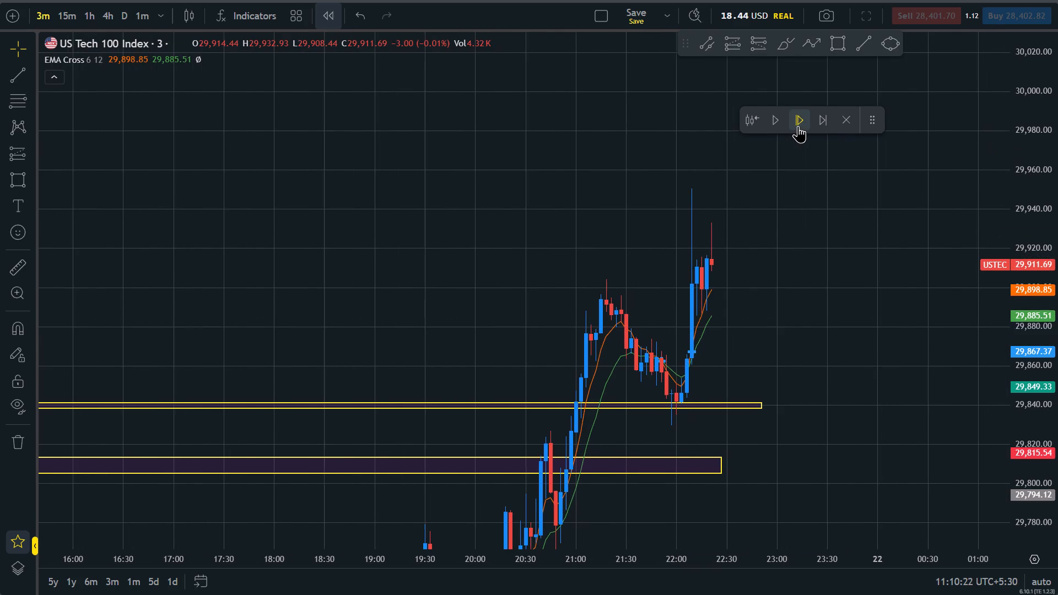
Examine the newest candles against the session's earlier swings and the yellow zones near 29,735, 29,810 and 29,840.
drag(905, 505, 915, 142)
drag(769, 218, 820, 419)
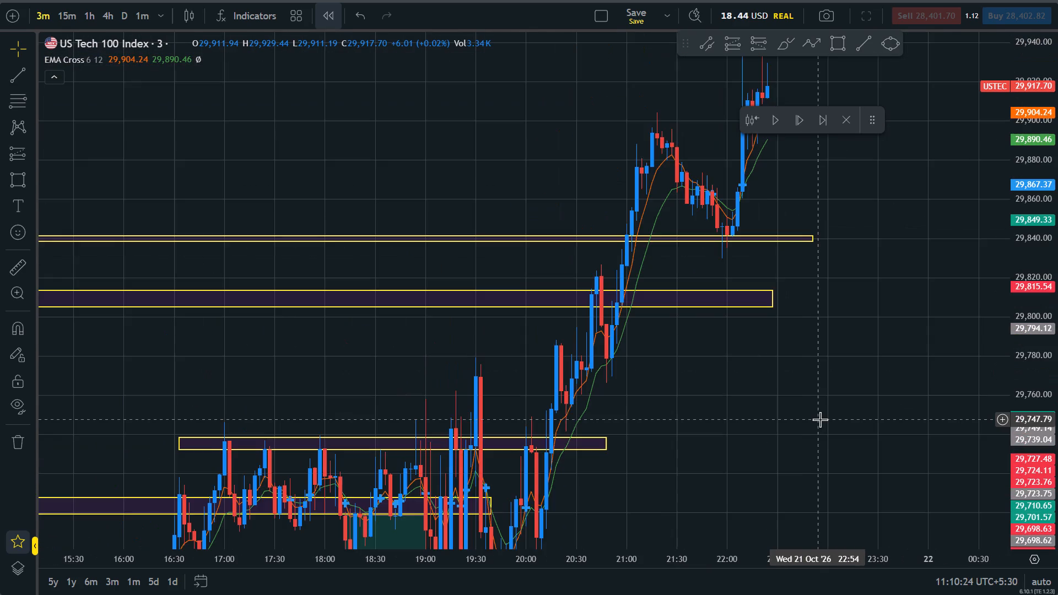
scroll(820, 419, down, 9)
drag(1057, 277, 1057, 520)
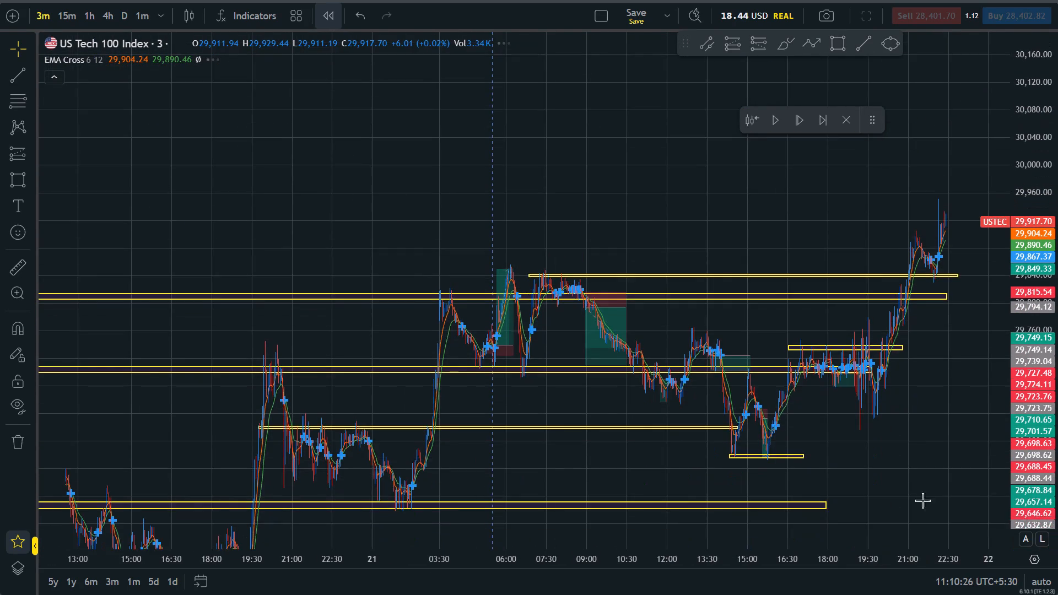
scroll(895, 489, up, 8)
drag(1057, 421, 1011, 117)
drag(922, 389, 556, 389)
drag(744, 365, 825, 517)
scroll(763, 364, up, 5)
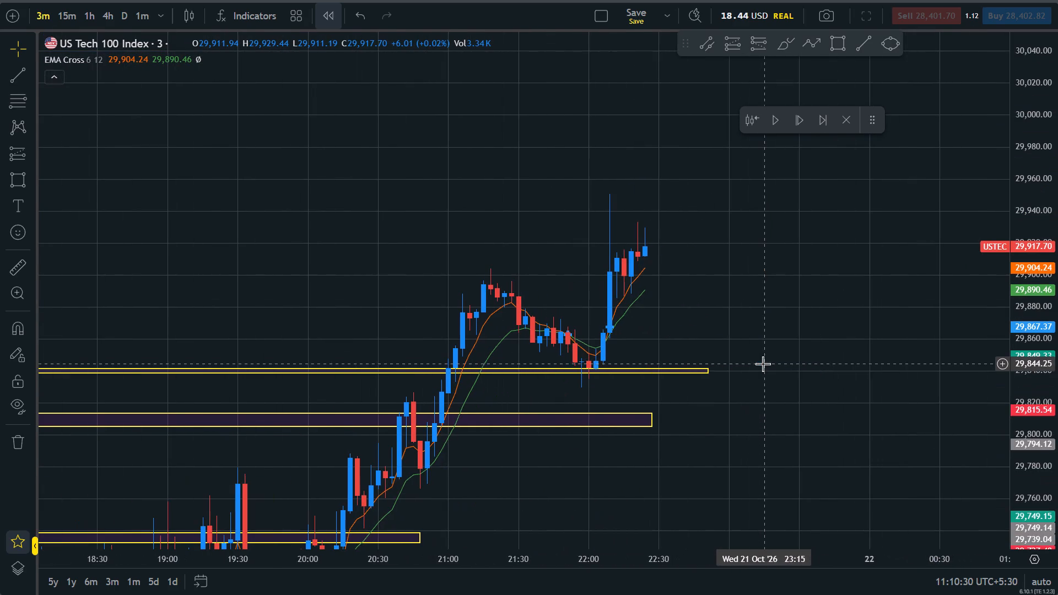
Examine the price reaction at the yellow zone near 29,840 around 22:00, then compare it with the session's earlier zones and positions.
drag(874, 462, 1009, 394)
drag(1057, 432, 1000, 0)
drag(837, 239, 836, 343)
scroll(836, 343, down, 5)
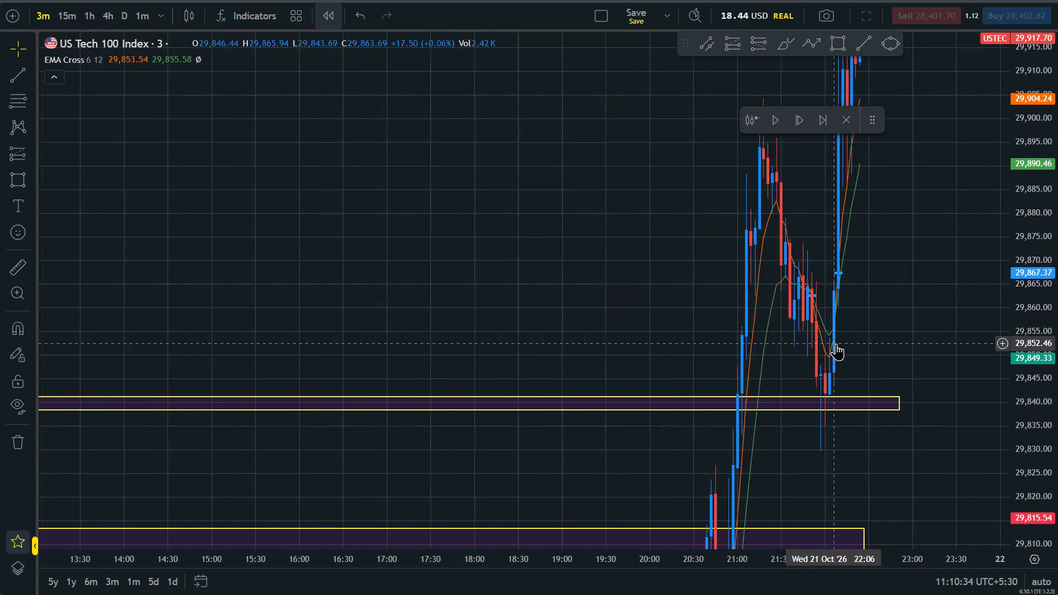
scroll(836, 343, down, 5)
drag(1057, 196, 1057, 522)
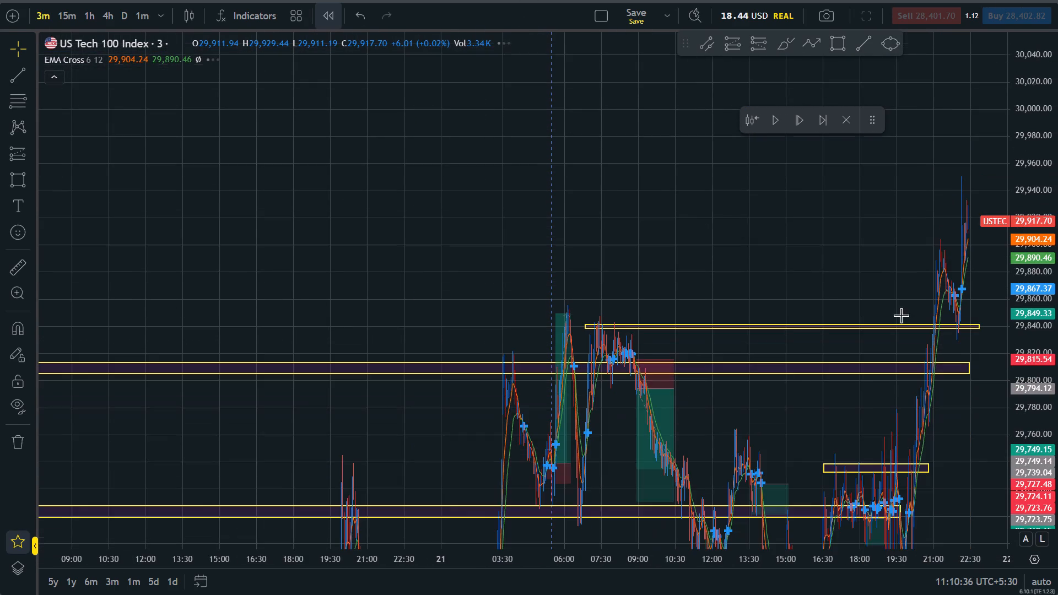
scroll(867, 267, up, 8)
drag(1057, 556, 1044, 221)
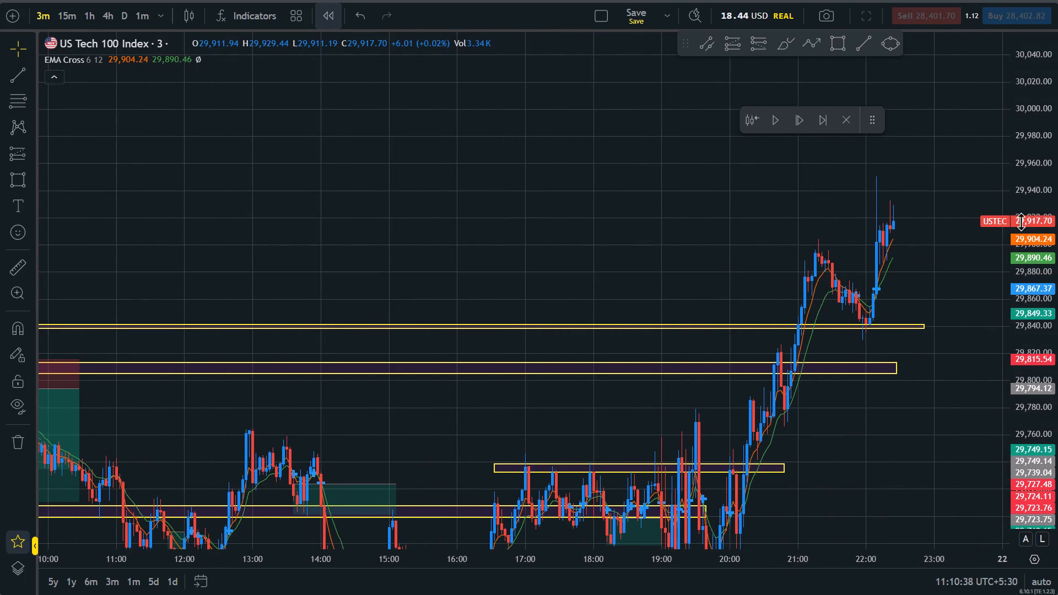
Examine the candles from about 21:00 to 22:25 up close, above the yellow zones near 29,810 and 29,840.
drag(920, 279, 899, 354)
scroll(899, 354, up, 4)
drag(1057, 444, 1043, 133)
drag(879, 446, 883, 274)
drag(1036, 255, 1056, 359)
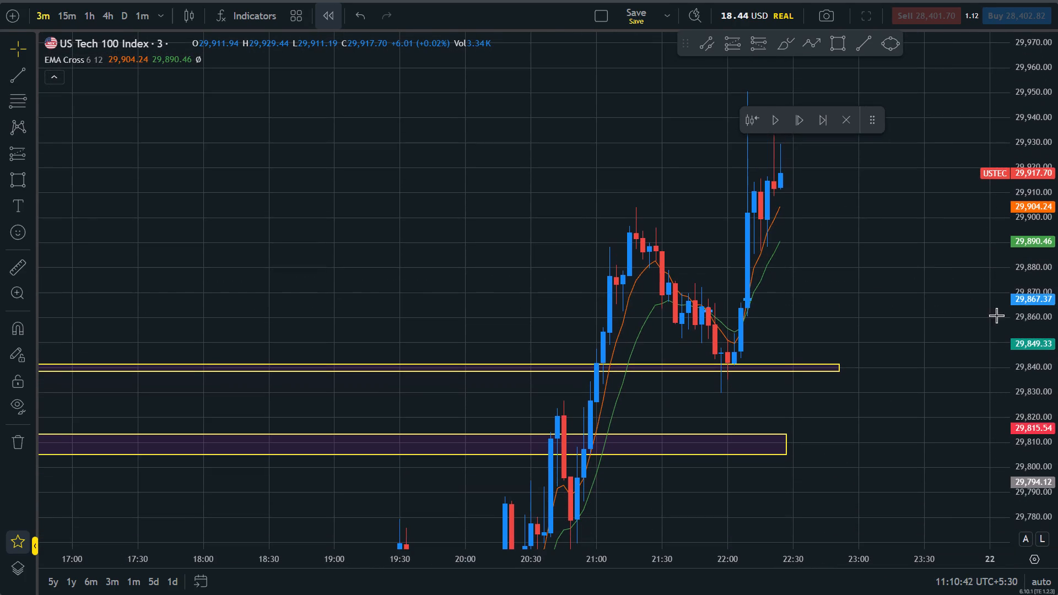
drag(924, 293, 912, 354)
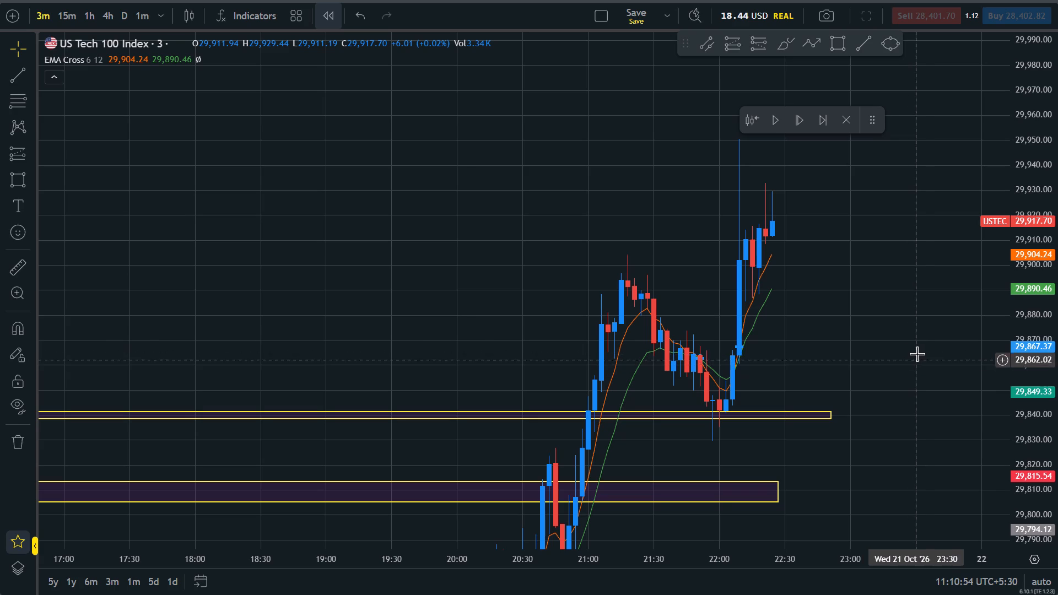
click(908, 347)
scroll(908, 347, up, 1)
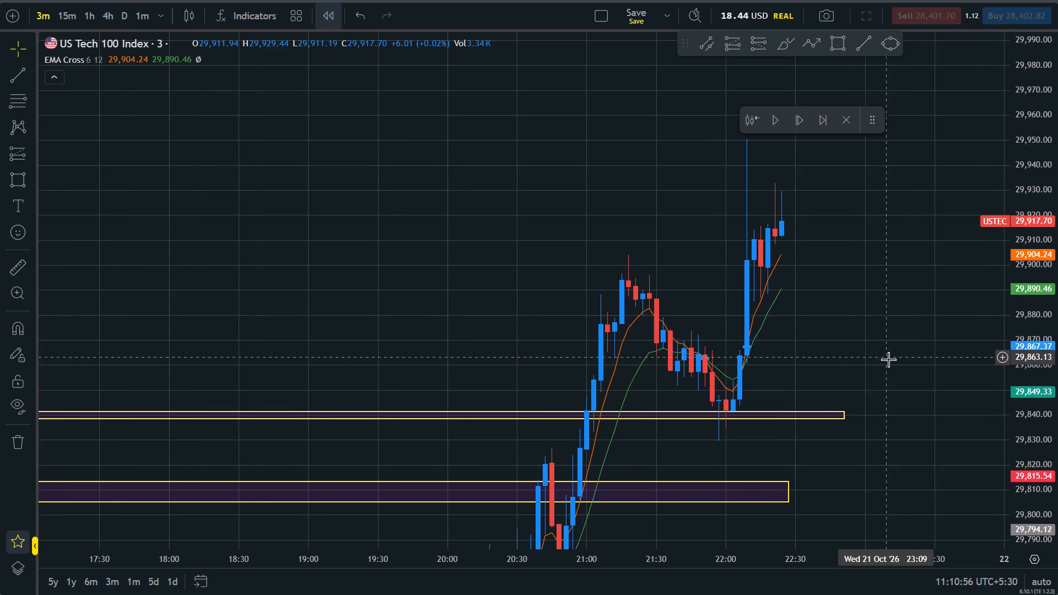
click(891, 356)
drag(892, 352, 904, 337)
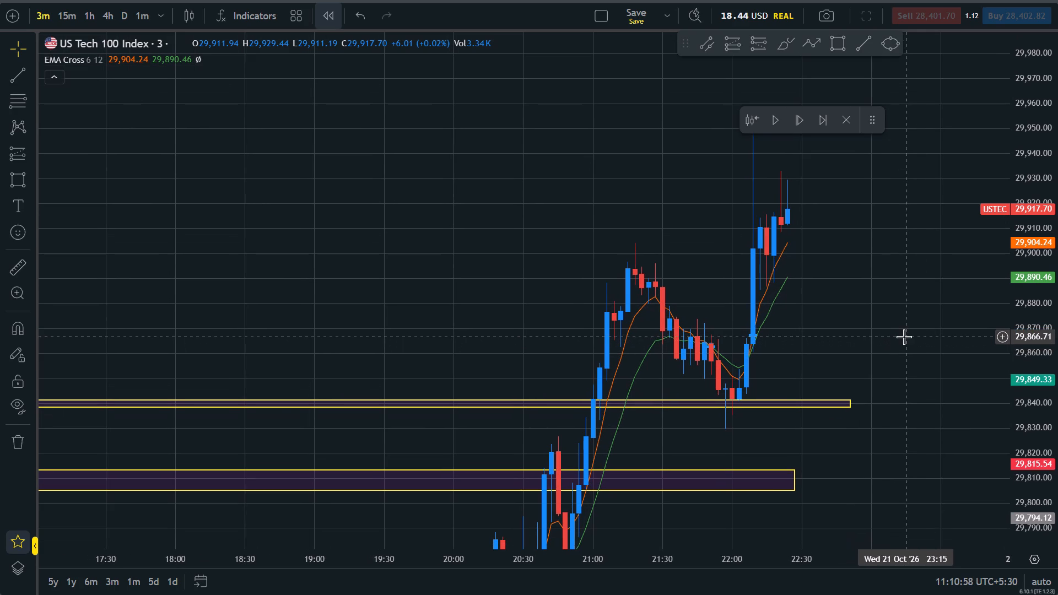
drag(889, 347, 871, 354)
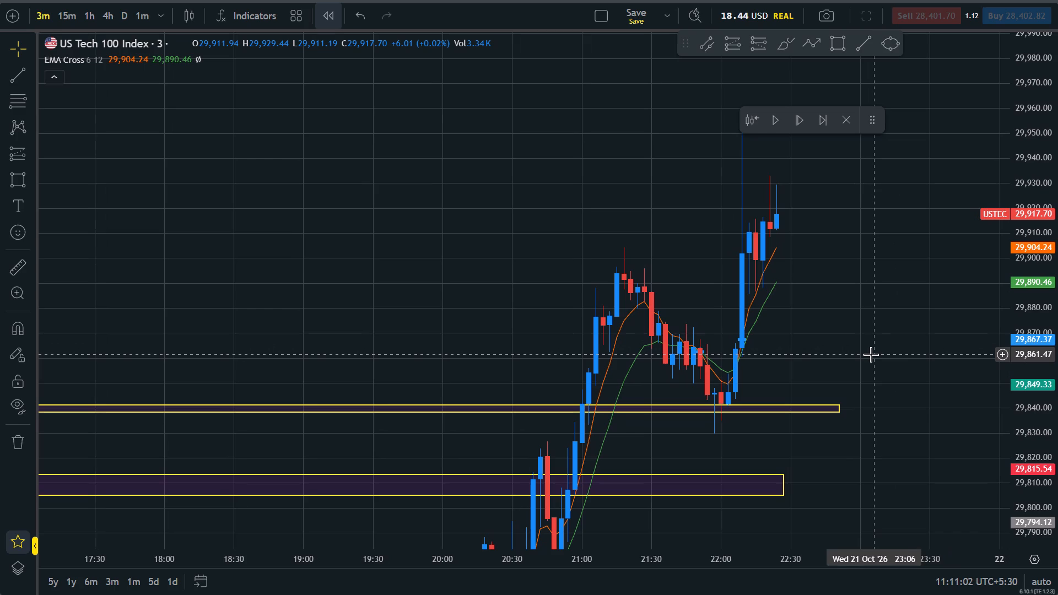
drag(834, 355, 854, 302)
drag(1057, 251, 1057, 296)
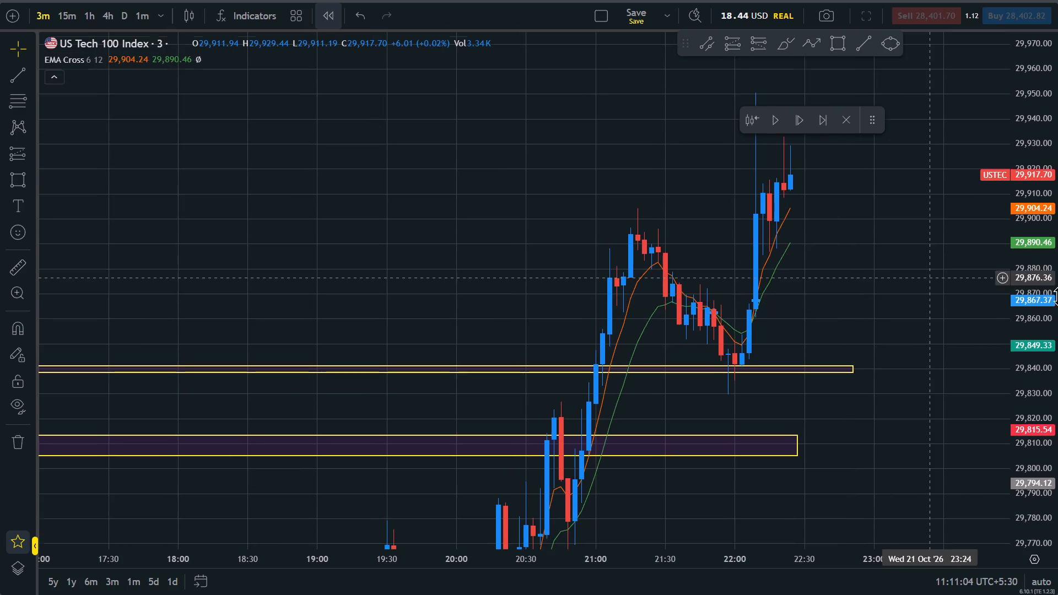
Place a long position at the 20:54 candle with its entry at 29,796.84, just below the yellow zone near 29,810.
drag(1057, 296, 1054, 371)
scroll(819, 432, down, 2)
drag(784, 520, 843, 290)
scroll(843, 290, down, 3)
drag(888, 255, 882, 294)
scroll(882, 294, up, 4)
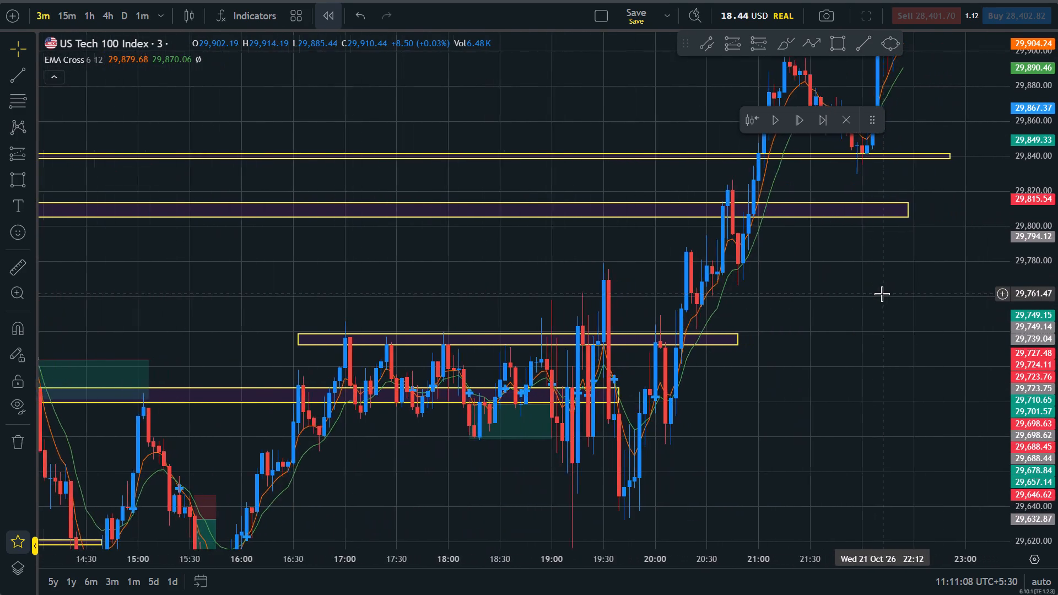
scroll(882, 294, up, 3)
drag(743, 334, 746, 409)
drag(746, 366, 739, 434)
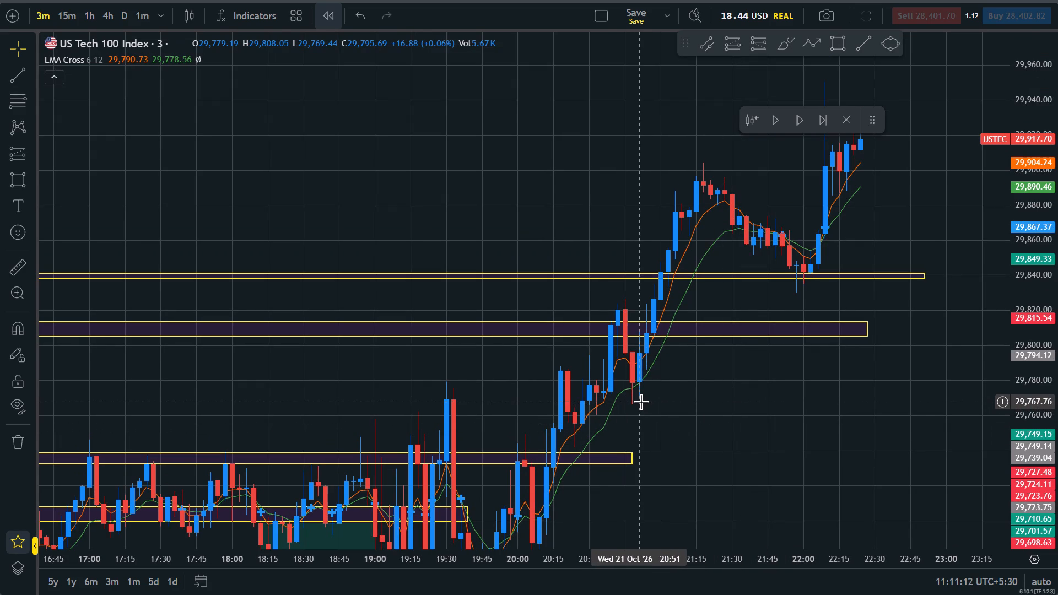
click(739, 50)
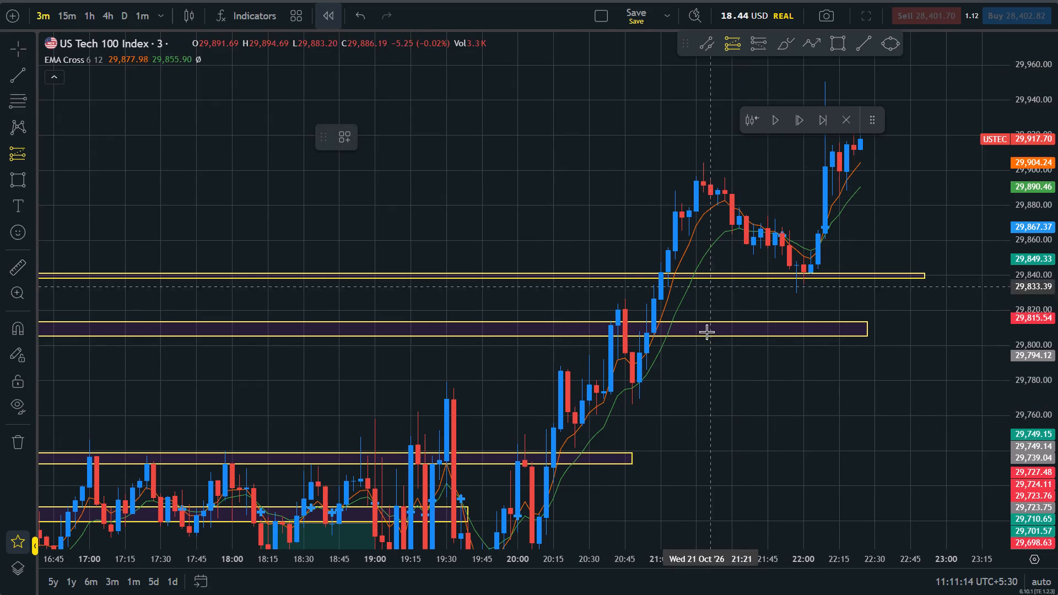
click(645, 351)
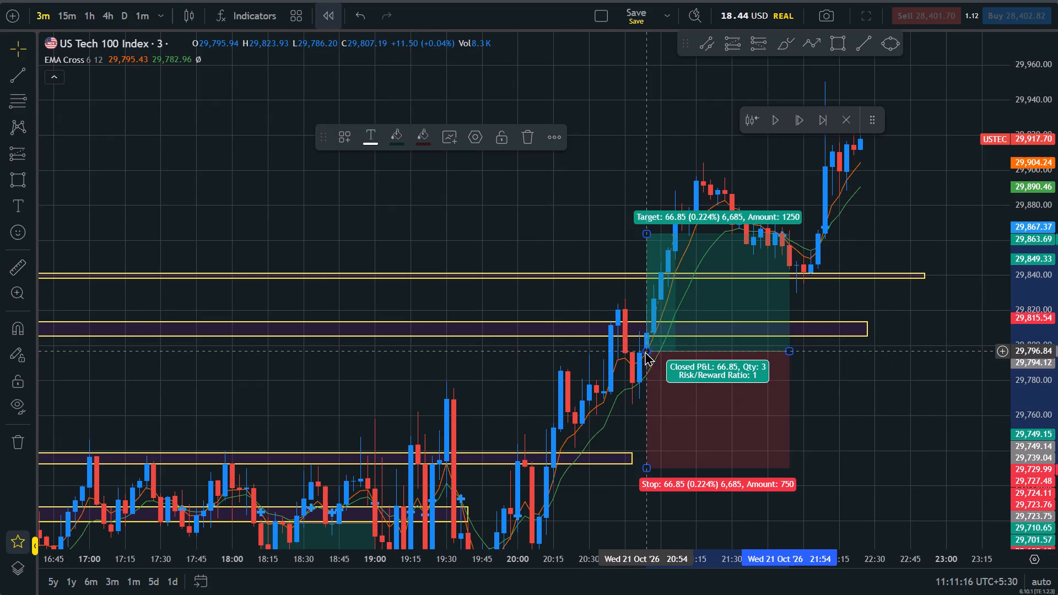
Set the long position's stop to 29,778.37 and target to 29,898.23, and shorten it to end at about 21:21.
drag(647, 470, 648, 383)
drag(684, 477, 725, 550)
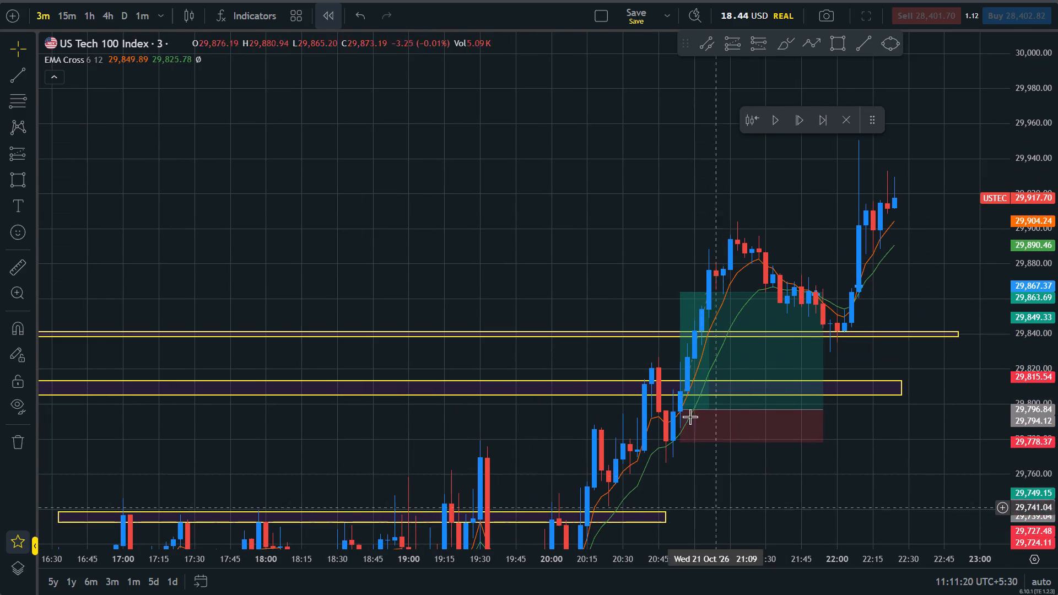
click(673, 295)
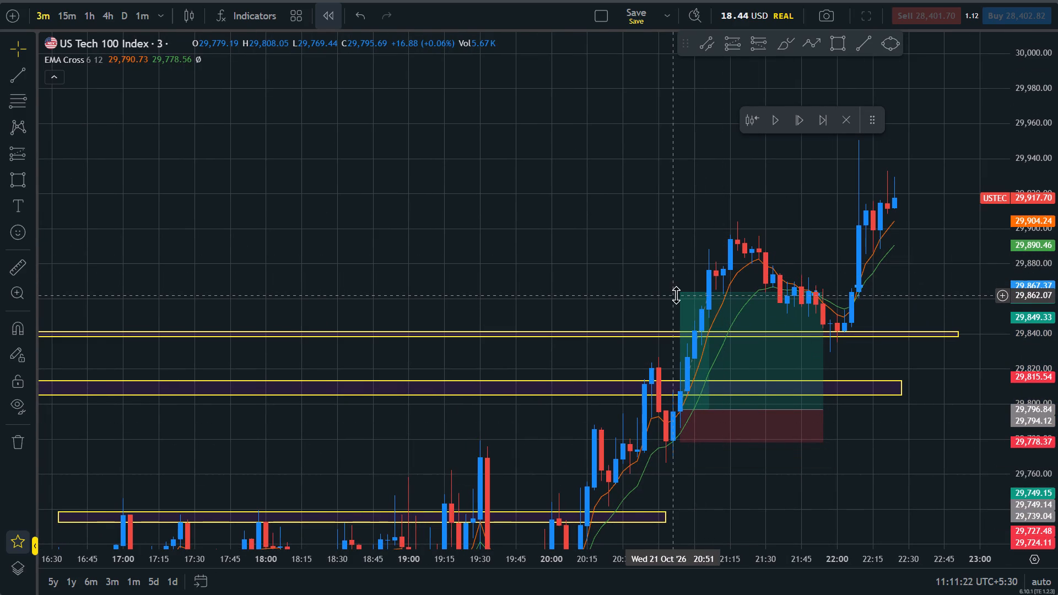
drag(678, 295, 686, 231)
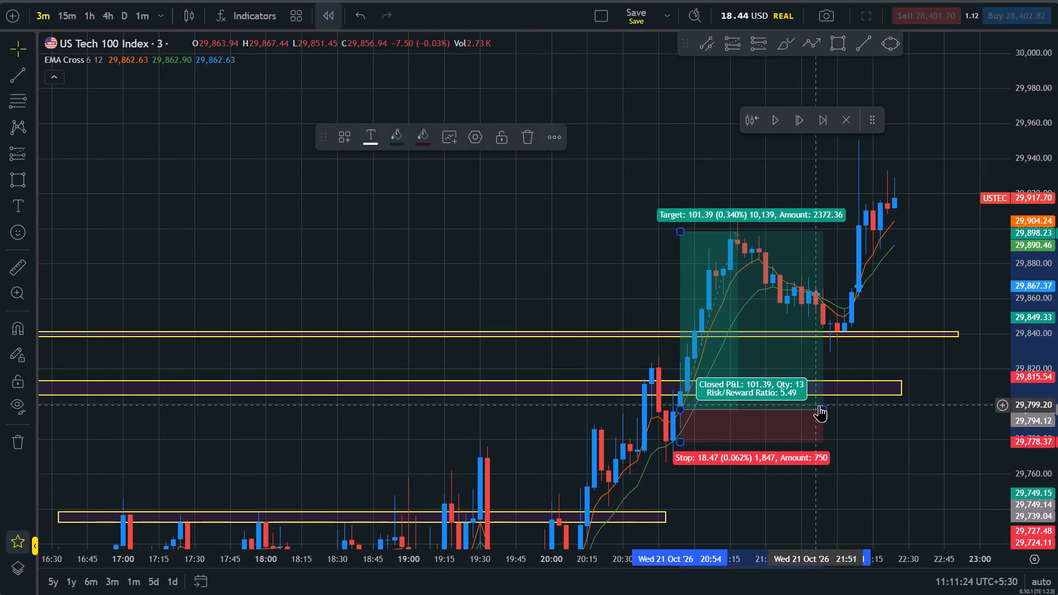
drag(824, 405, 746, 416)
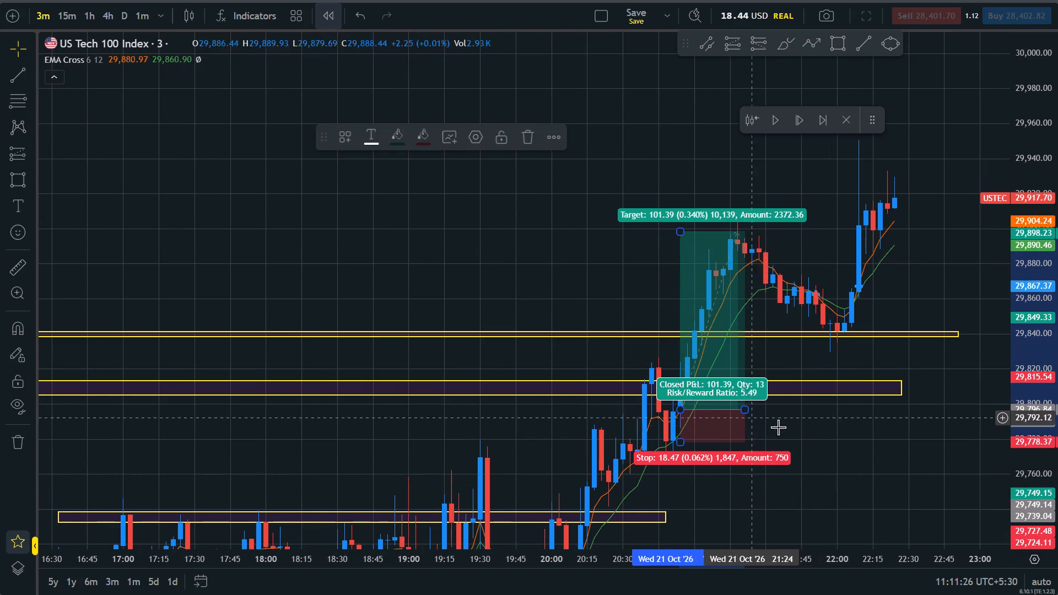
Examine the new long position near 21:00 against the yellow zones and the earlier positions of the session.
drag(822, 458, 835, 416)
scroll(835, 416, down, 7)
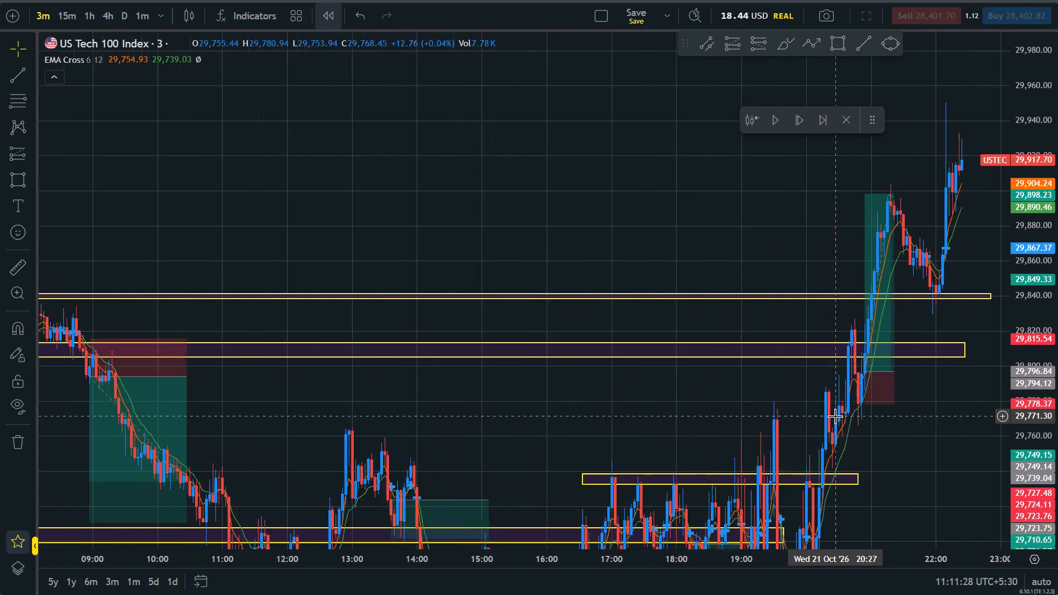
scroll(835, 416, down, 4)
scroll(835, 416, up, 3)
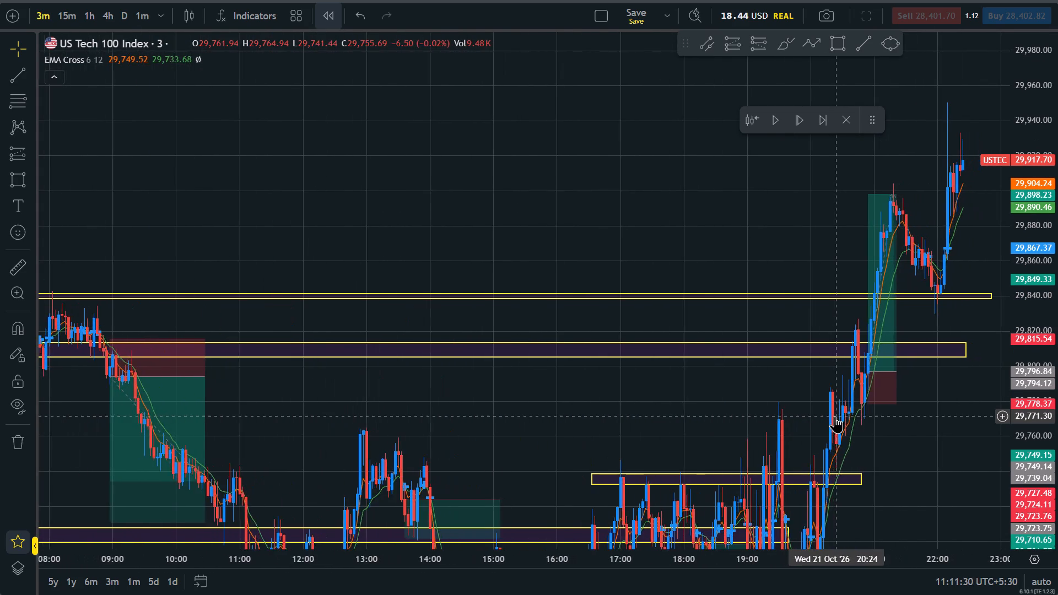
scroll(835, 416, up, 7)
drag(945, 325, 930, 374)
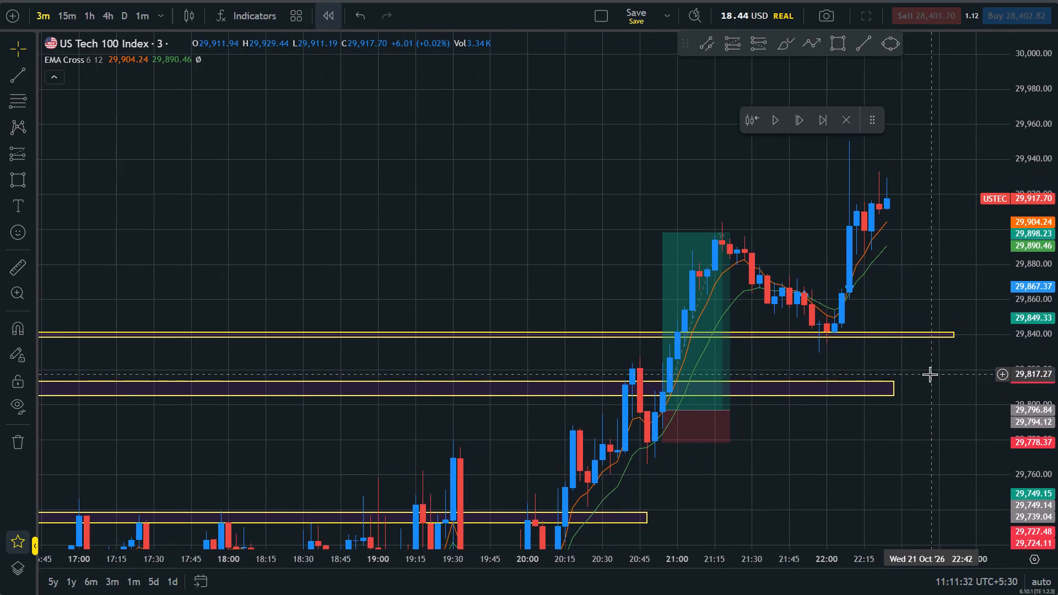
Examine the candles from about 21:00 to 22:24 above the yellow zones near 29,810 and 29,840.
drag(1057, 440, 1022, 141)
drag(931, 282, 906, 327)
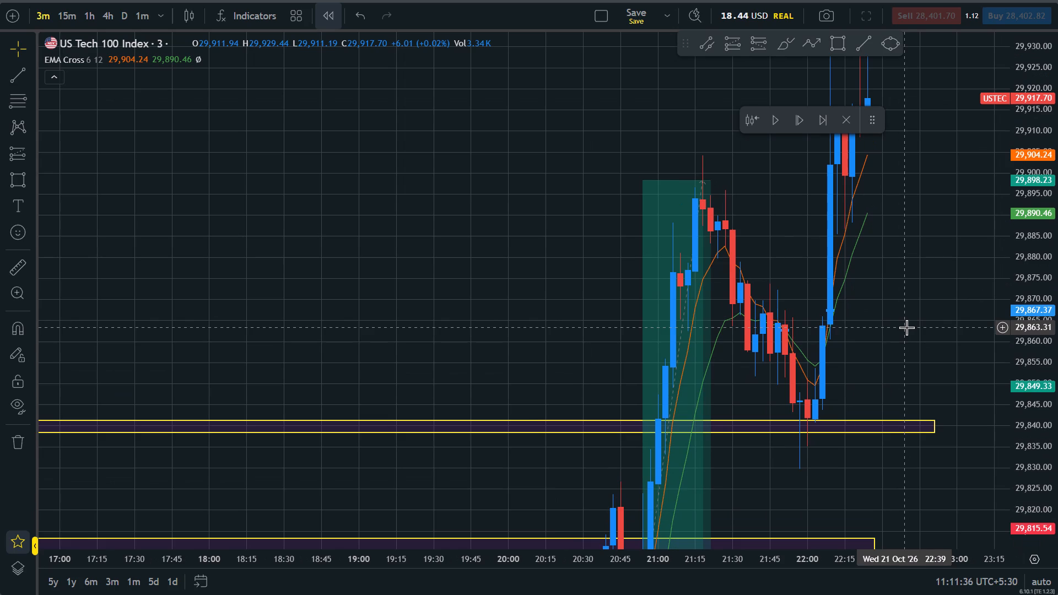
scroll(906, 327, down, 1)
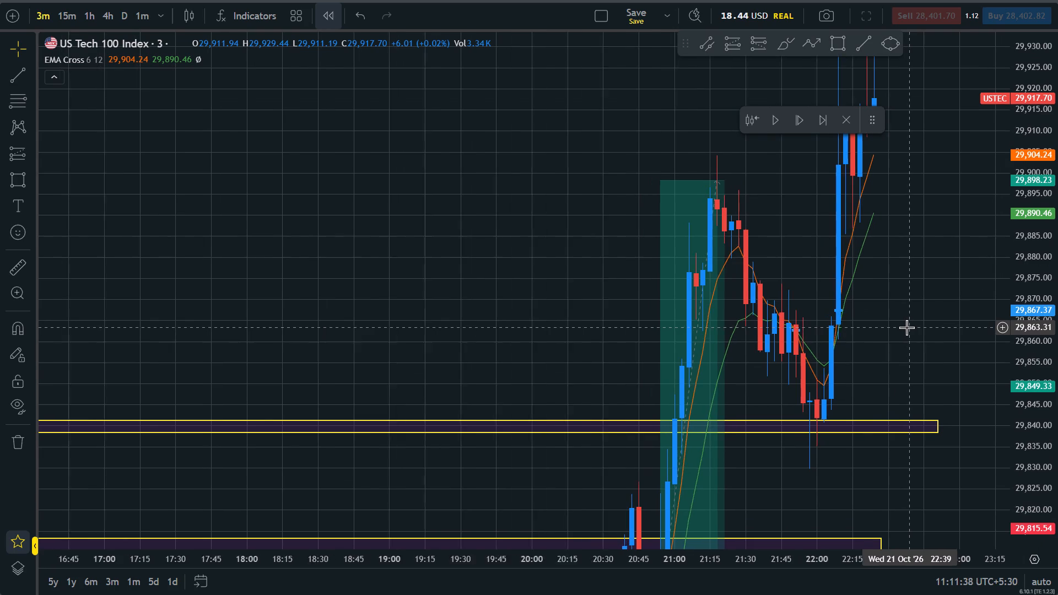
scroll(906, 327, down, 1)
drag(1057, 276, 1057, 432)
drag(865, 367, 797, 425)
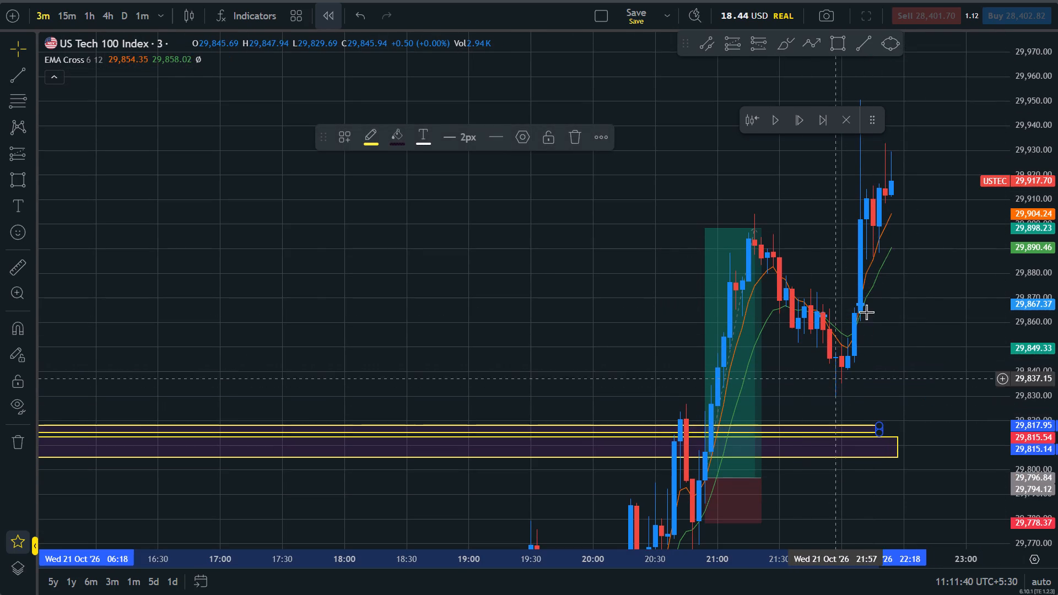
key(ctrl+z)
drag(926, 278, 871, 316)
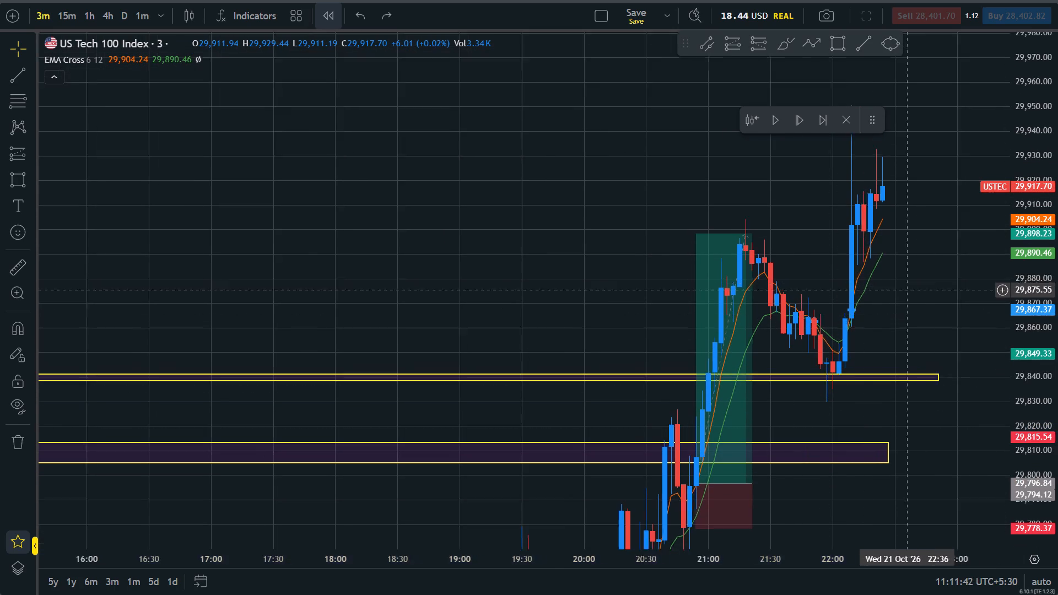
drag(871, 316, 832, 333)
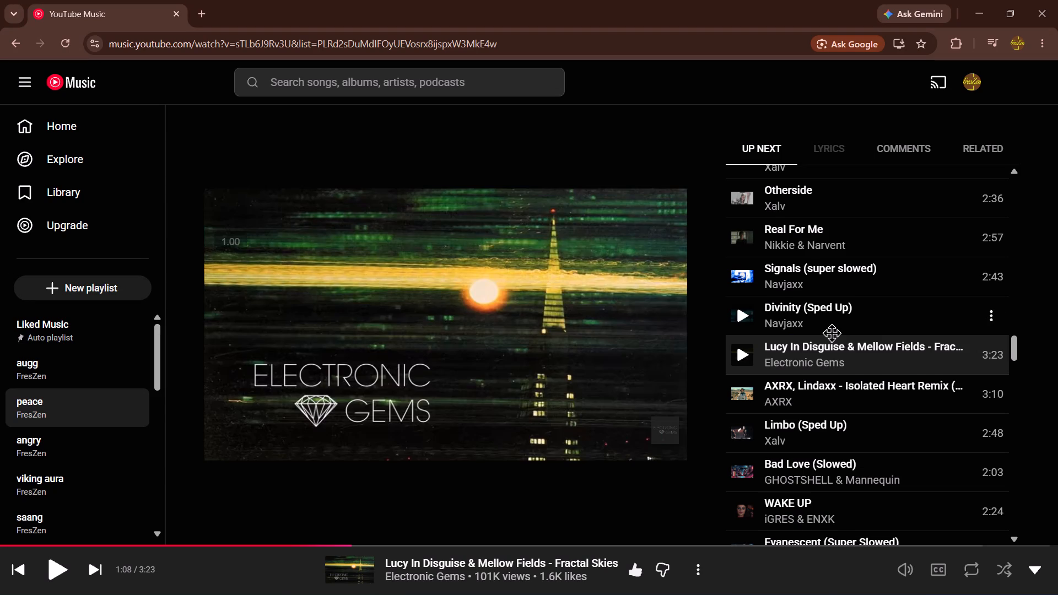
scroll(832, 333, down, 1)
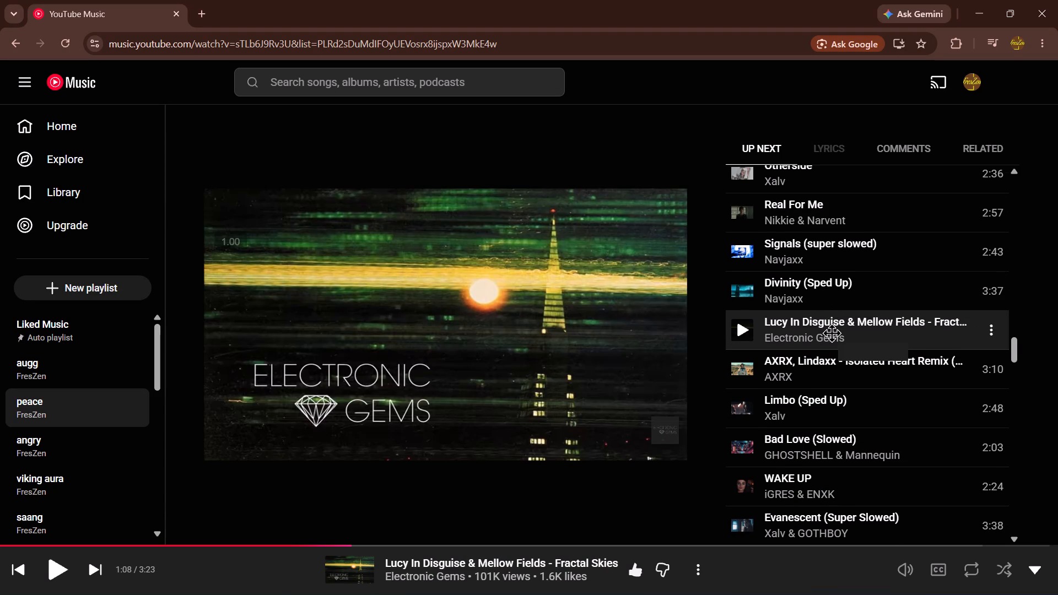
drag(857, 268, 786, 350)
drag(786, 350, 615, 259)
Place a long position at the 22:09 candle with its entry at 29,864.90 and its stop at 29,846.40.
click(663, 359)
click(744, 48)
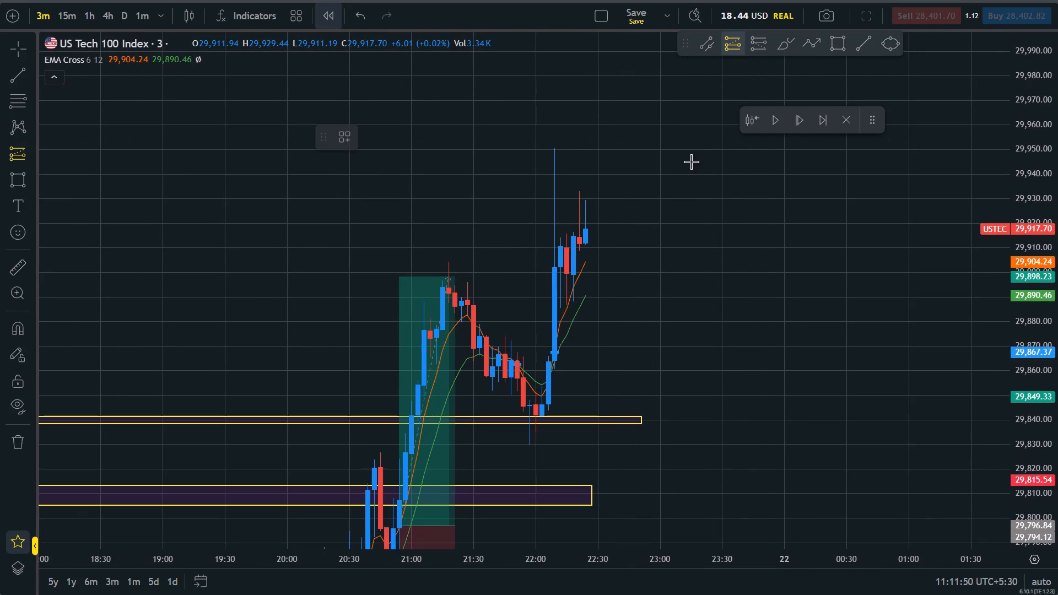
click(557, 358)
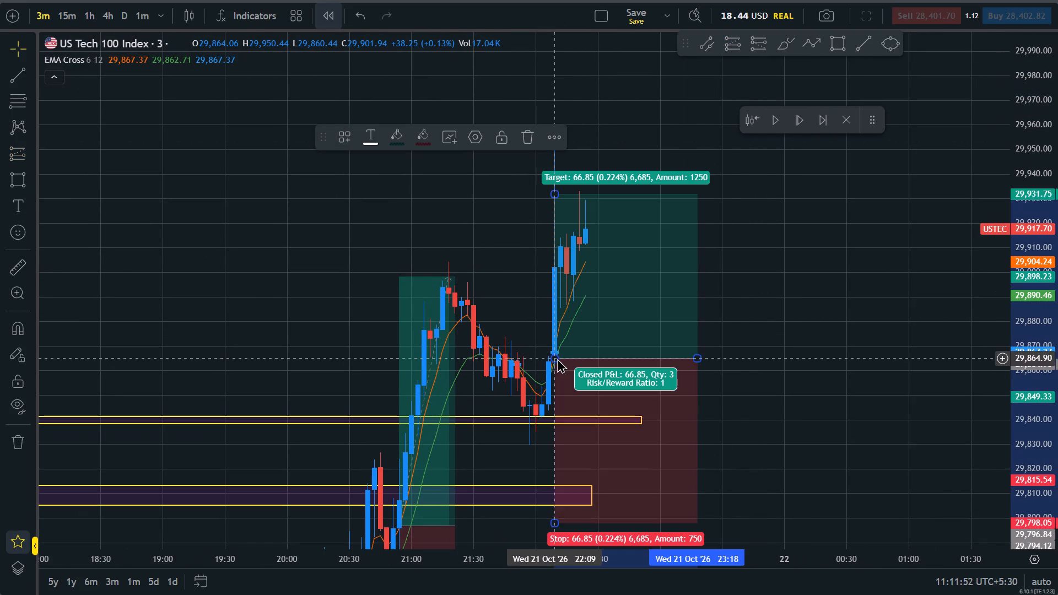
drag(527, 458, 514, 363)
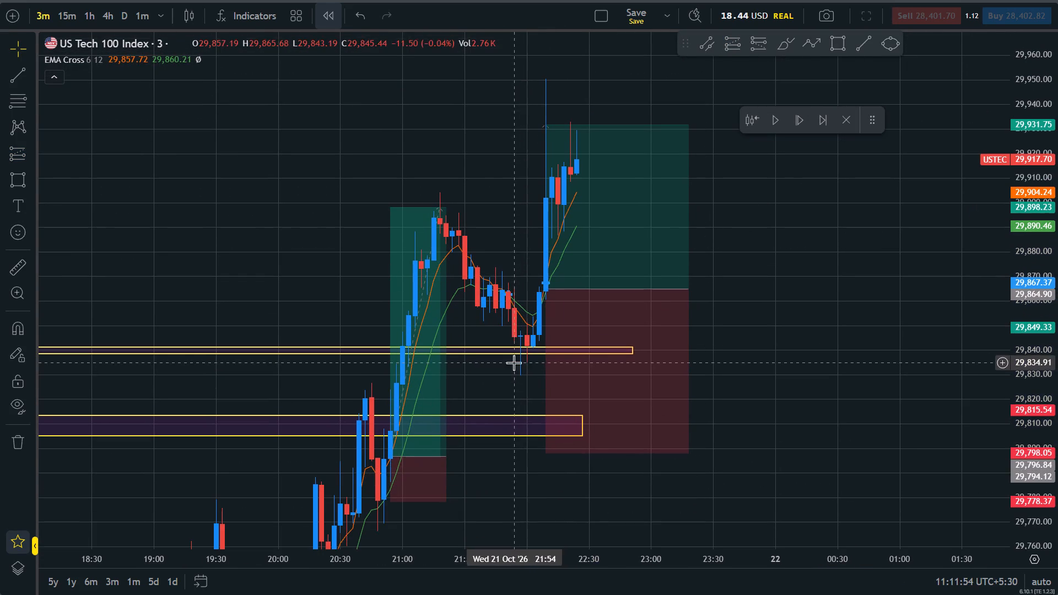
drag(548, 452, 565, 330)
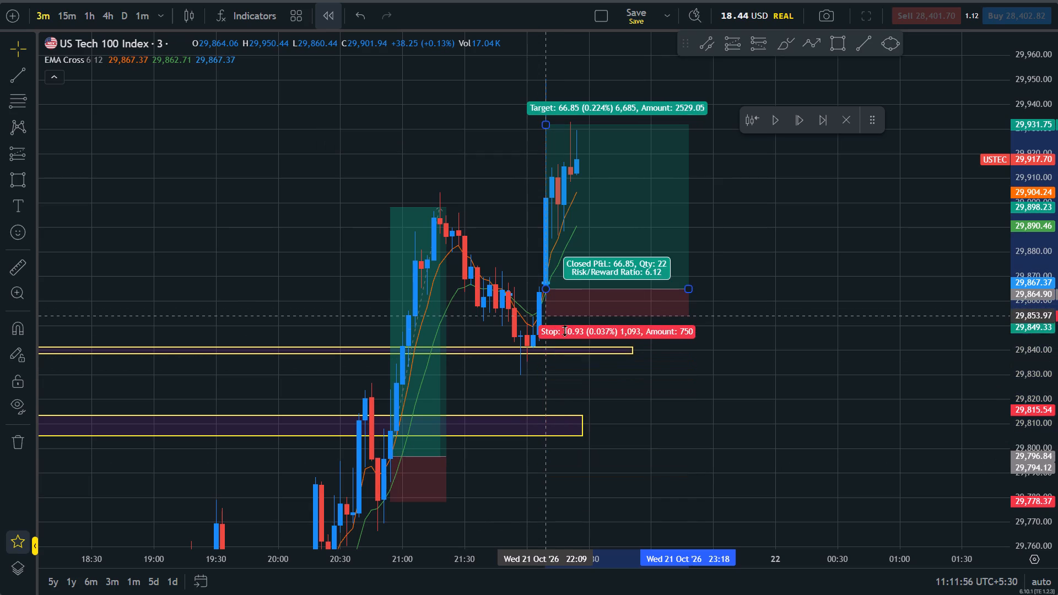
drag(565, 330, 567, 334)
Advance the replay candle by candle to 23:00 to follow the new long position.
drag(792, 317, 821, 391)
drag(798, 391, 803, 408)
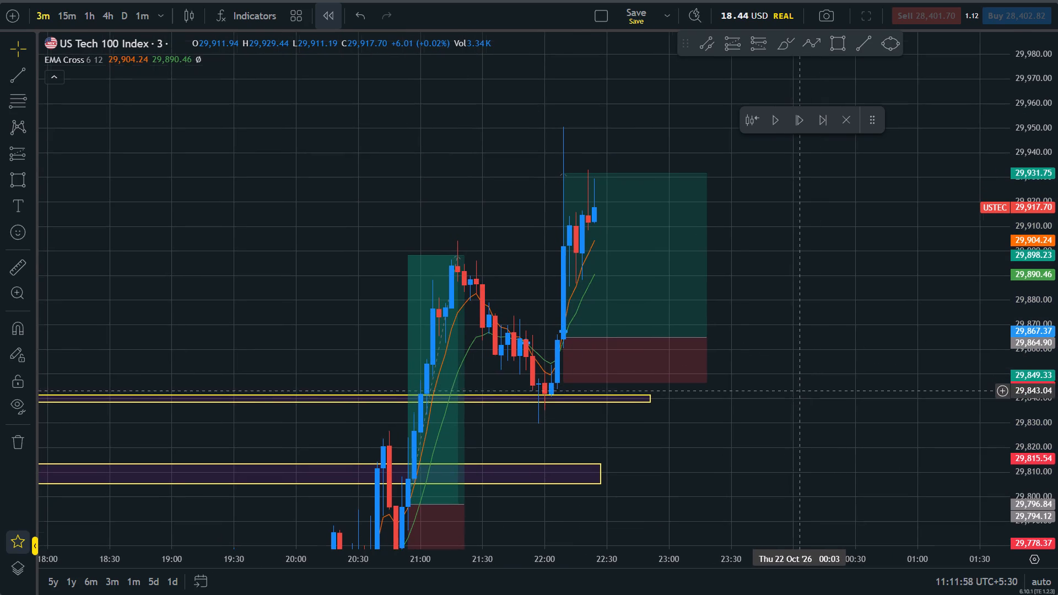
drag(803, 408, 811, 431)
click(792, 125)
triple_click(792, 125)
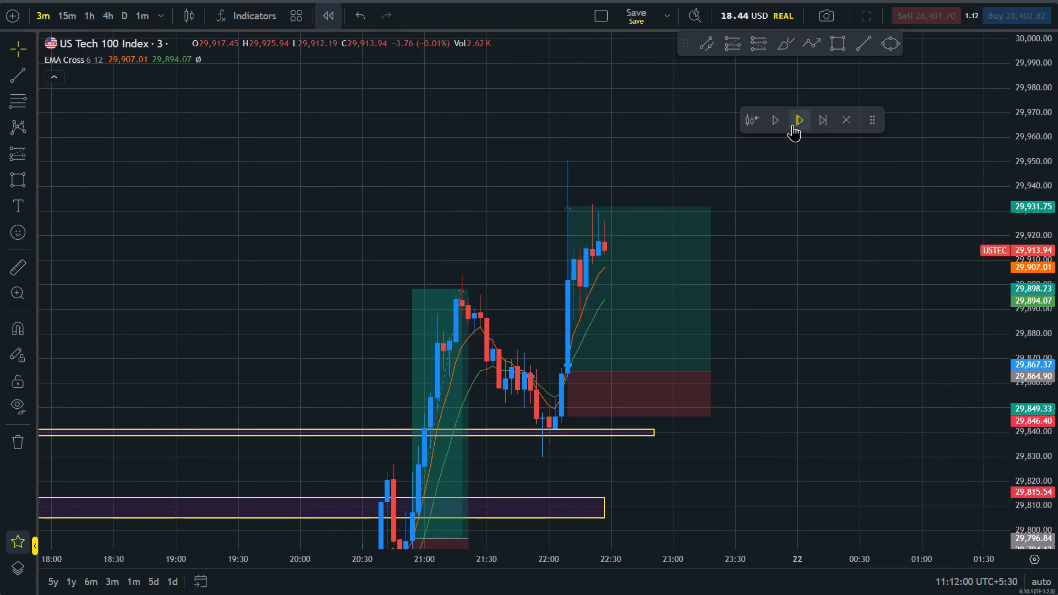
triple_click(792, 125)
triple_click(792, 125)
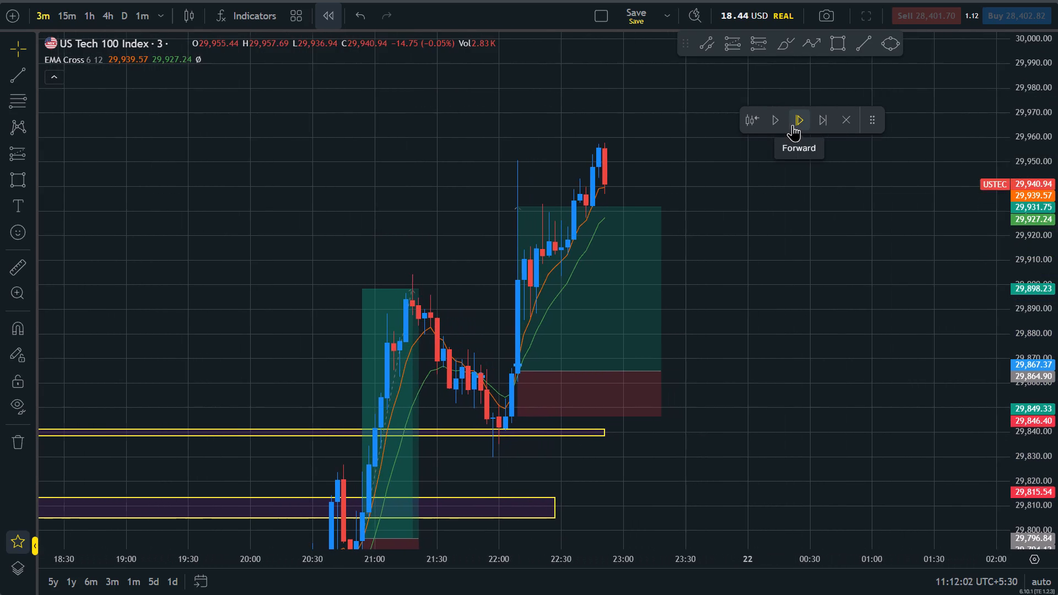
double_click(792, 125)
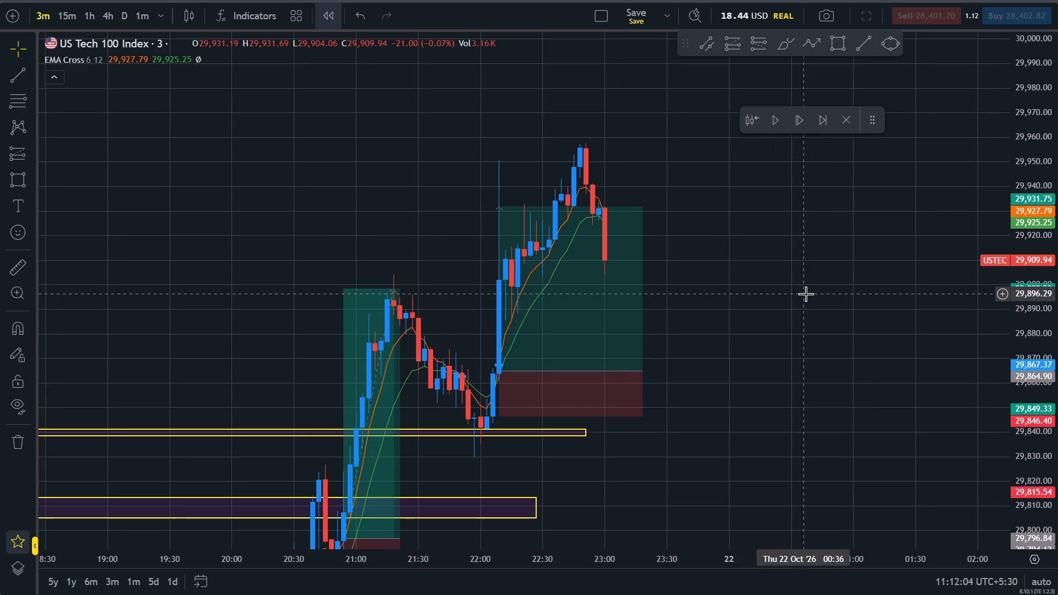
Shorten the 22:09 long position to end at about 22:21.
click(784, 305)
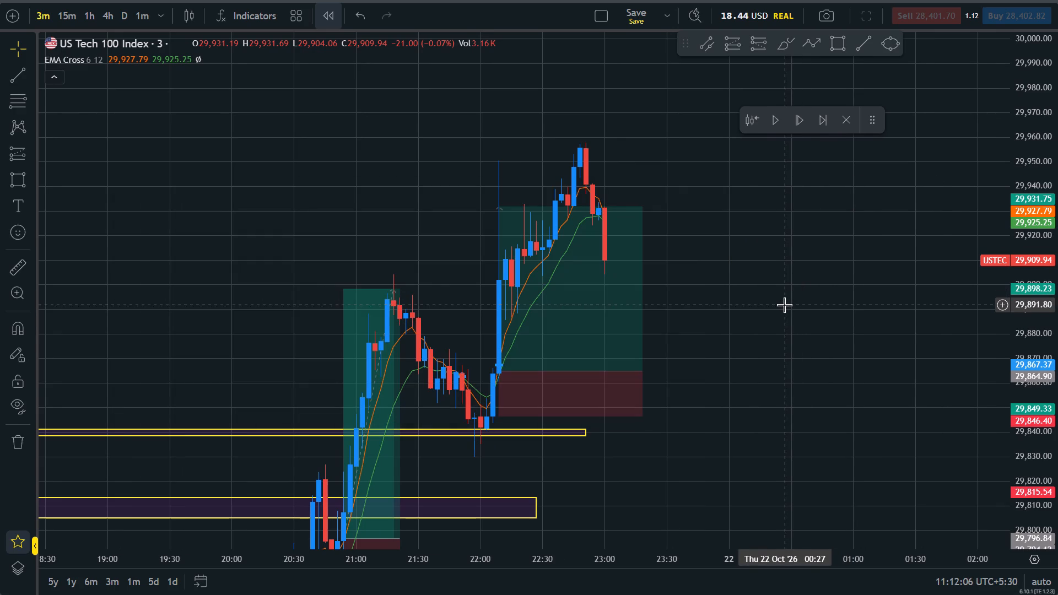
drag(803, 229, 805, 239)
scroll(785, 335, down, 20)
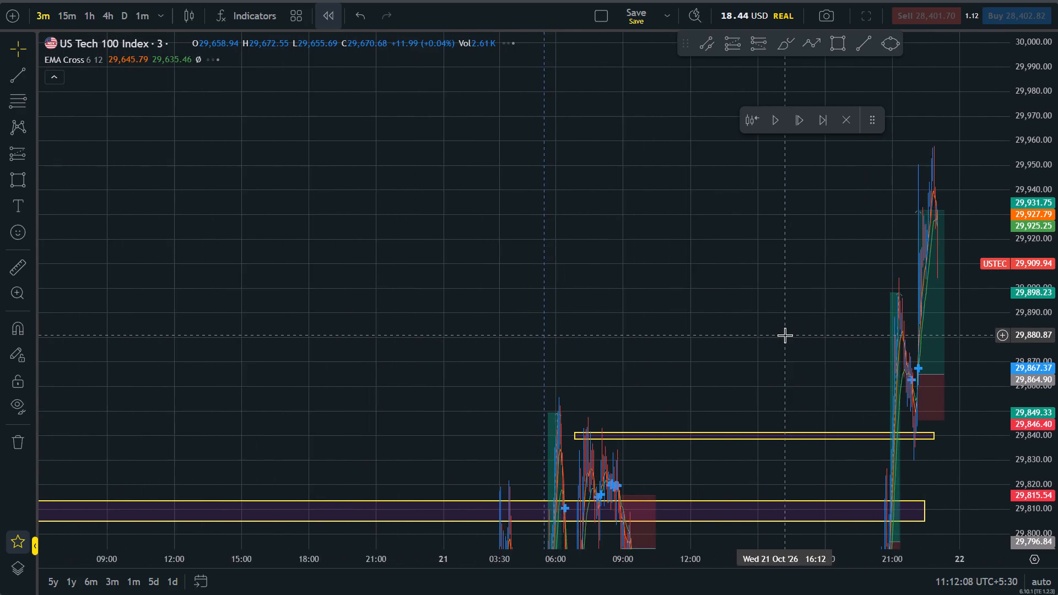
scroll(785, 335, down, 2)
scroll(785, 335, up, 13)
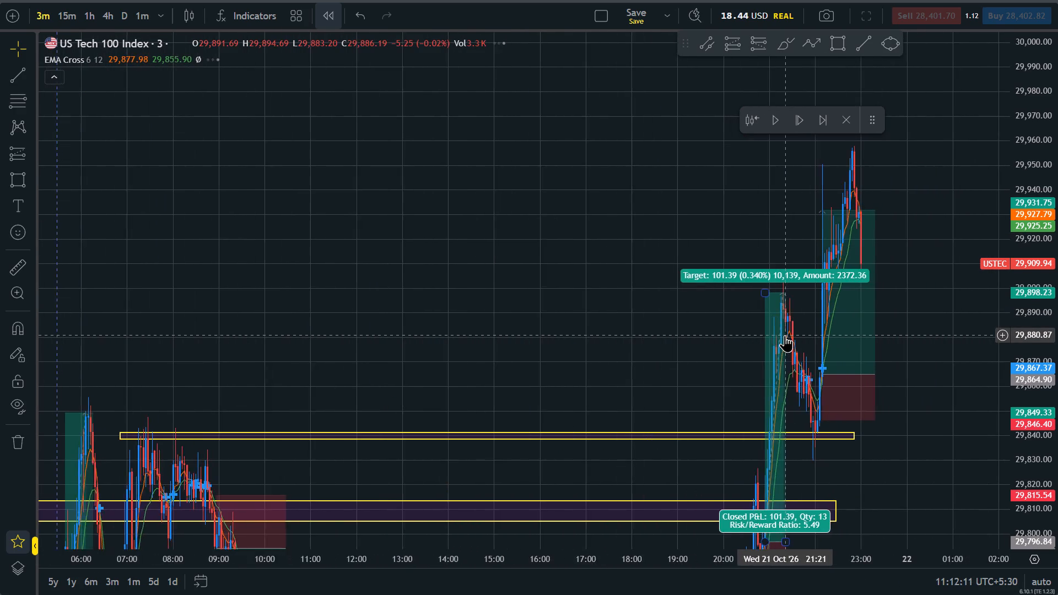
scroll(785, 335, up, 11)
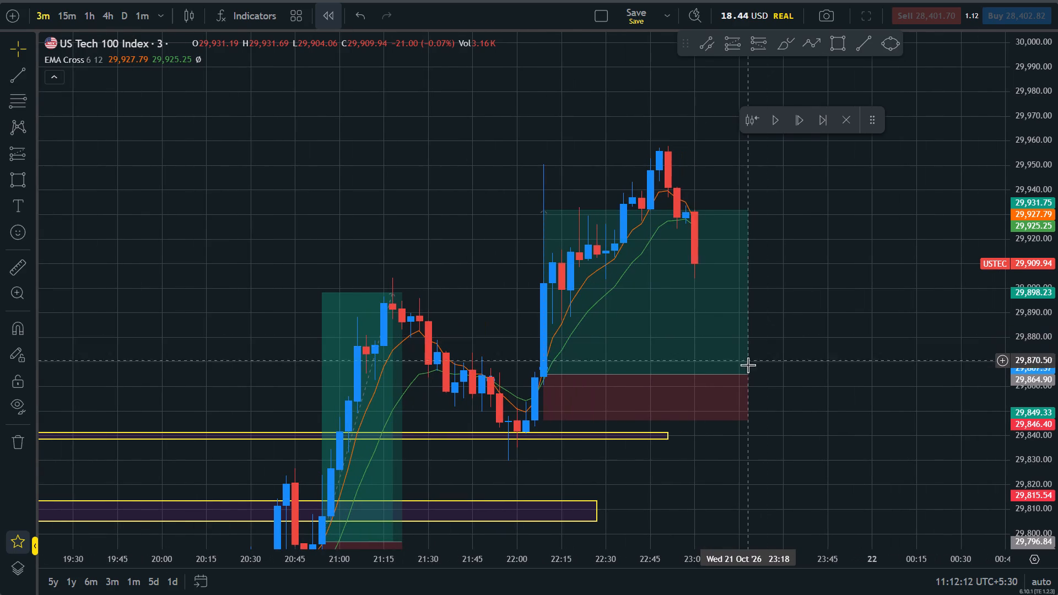
drag(748, 376, 578, 365)
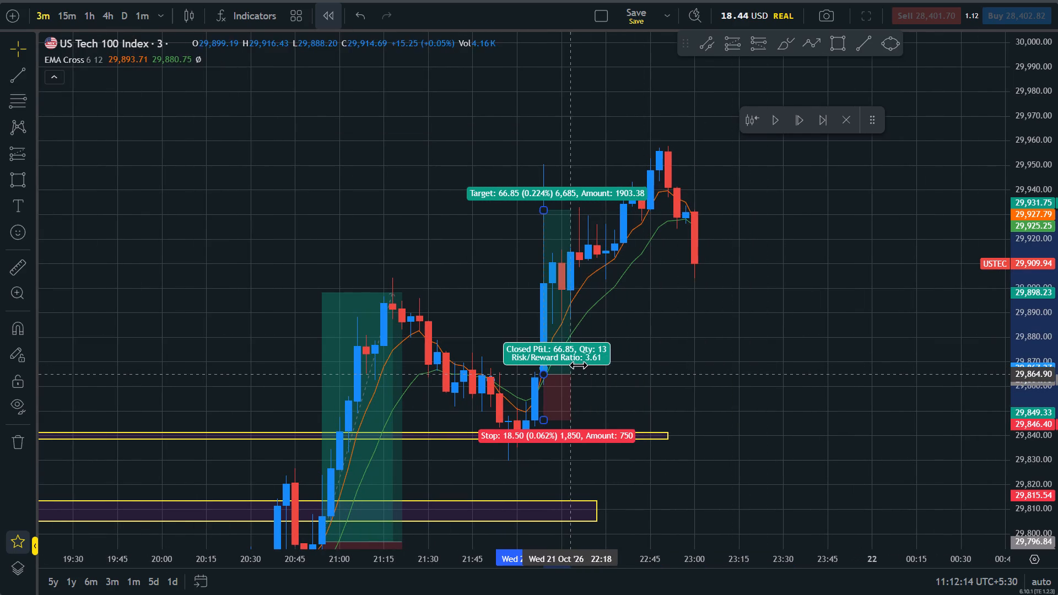
drag(578, 365, 580, 363)
Examine the rise and pullback between 22:00 and 23:00 up close, against the marked long positions and the yellow zones below.
drag(799, 323, 763, 369)
scroll(763, 369, up, 1)
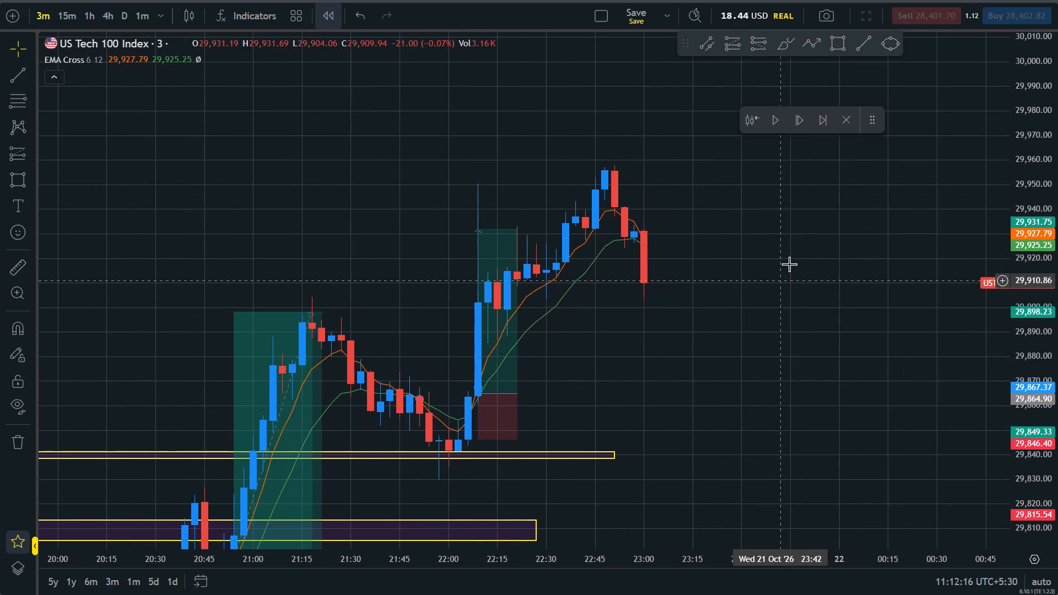
scroll(802, 371, down, 5)
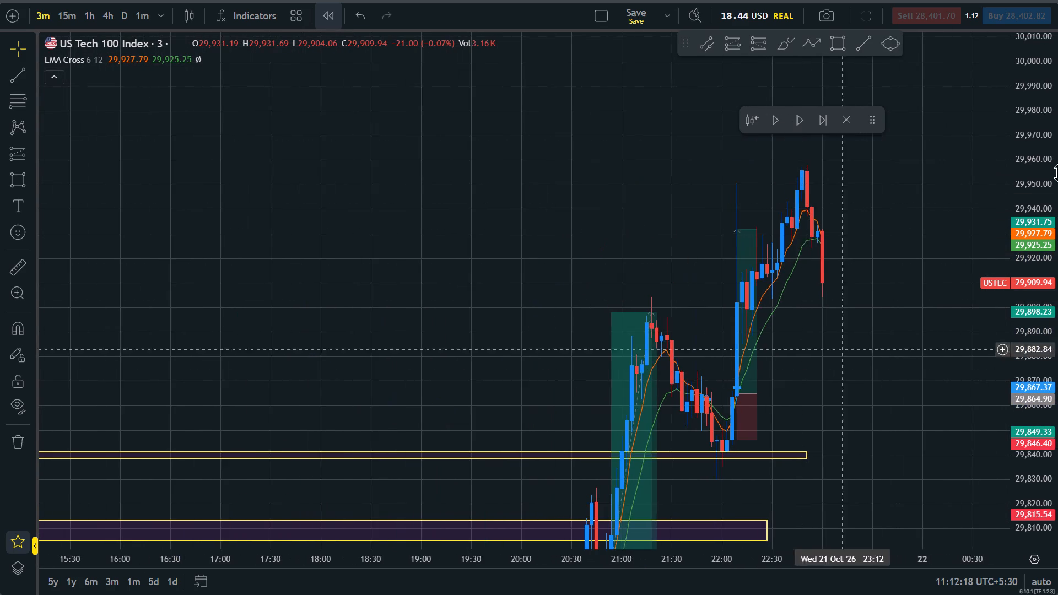
drag(1057, 190, 1057, 271)
drag(936, 267, 845, 315)
scroll(845, 315, up, 2)
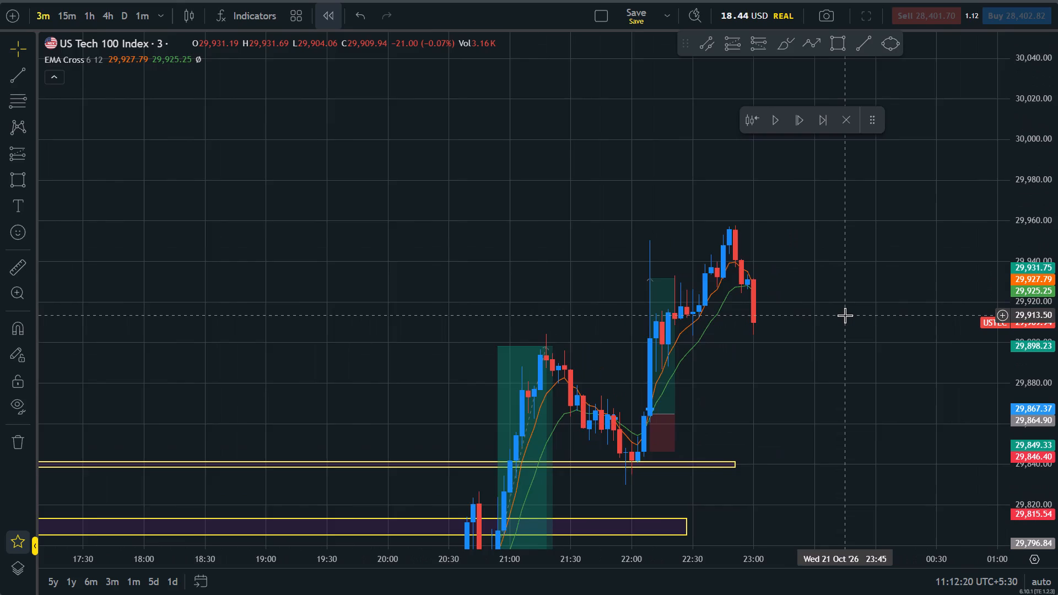
scroll(845, 315, down, 9)
scroll(845, 315, up, 10)
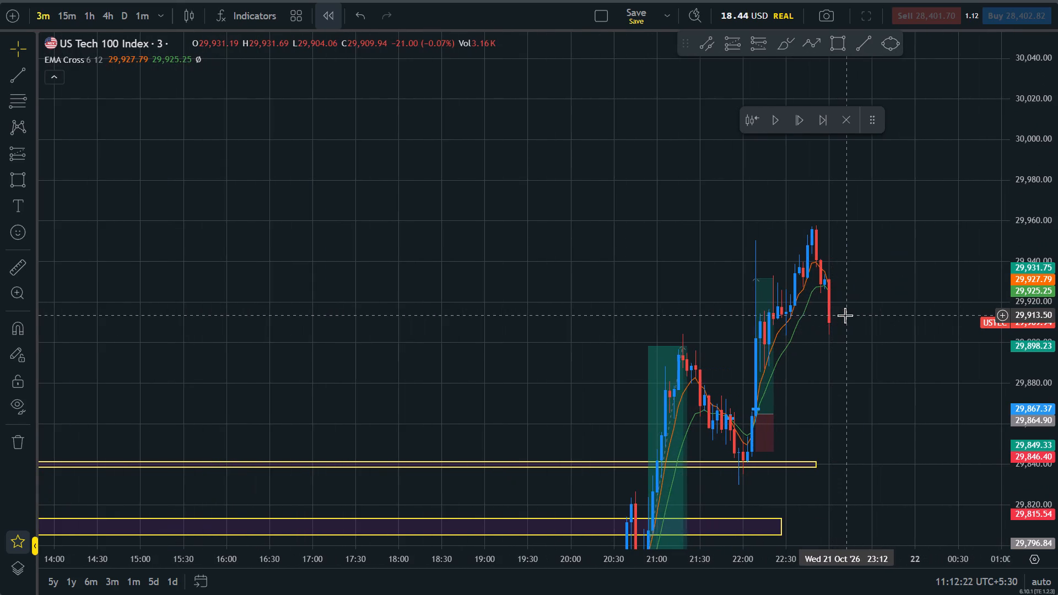
drag(1056, 186, 1057, 288)
drag(924, 259, 855, 286)
scroll(855, 286, up, 1)
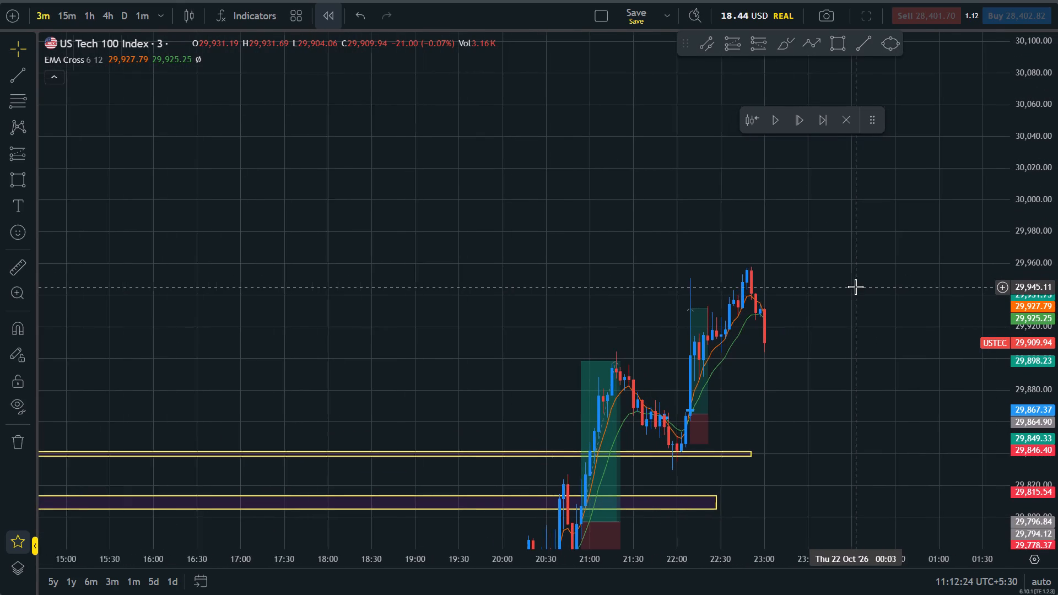
scroll(855, 286, up, 1)
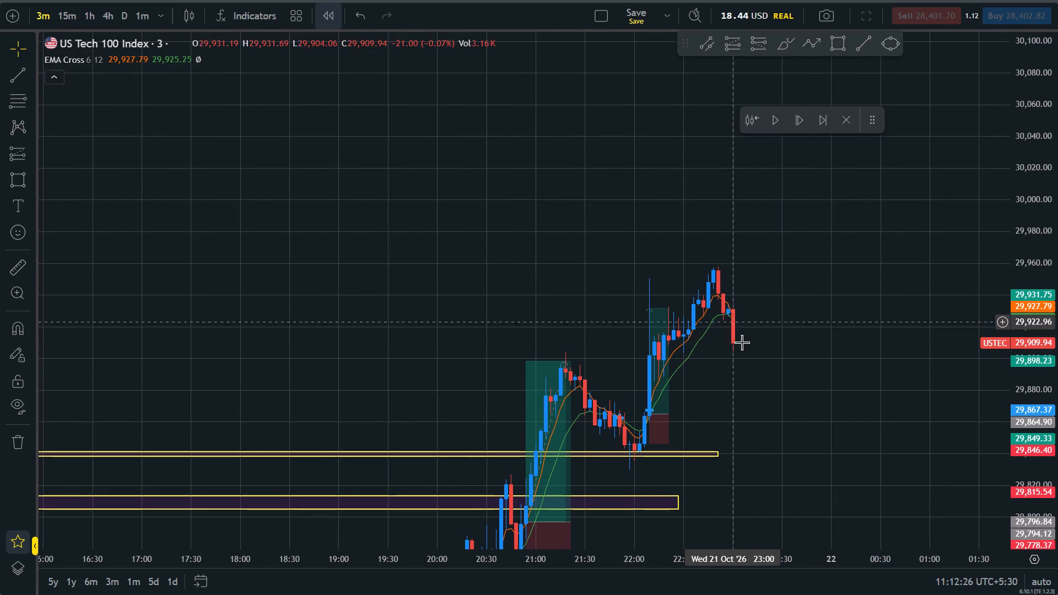
drag(1057, 362, 1038, 125)
scroll(861, 280, up, 1)
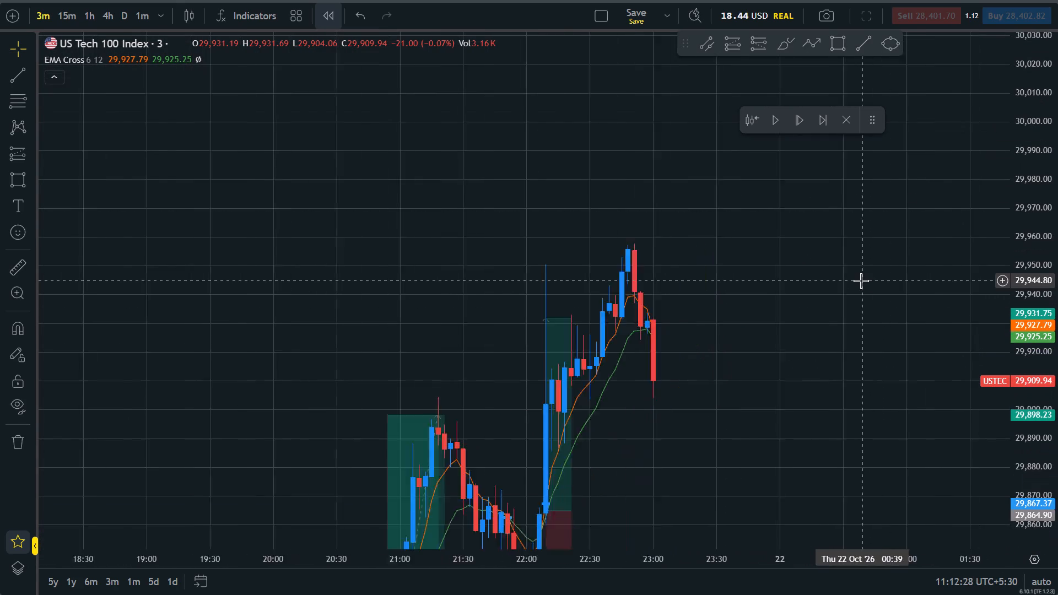
scroll(861, 280, up, 2)
drag(1057, 404, 1030, 53)
drag(664, 426, 682, 422)
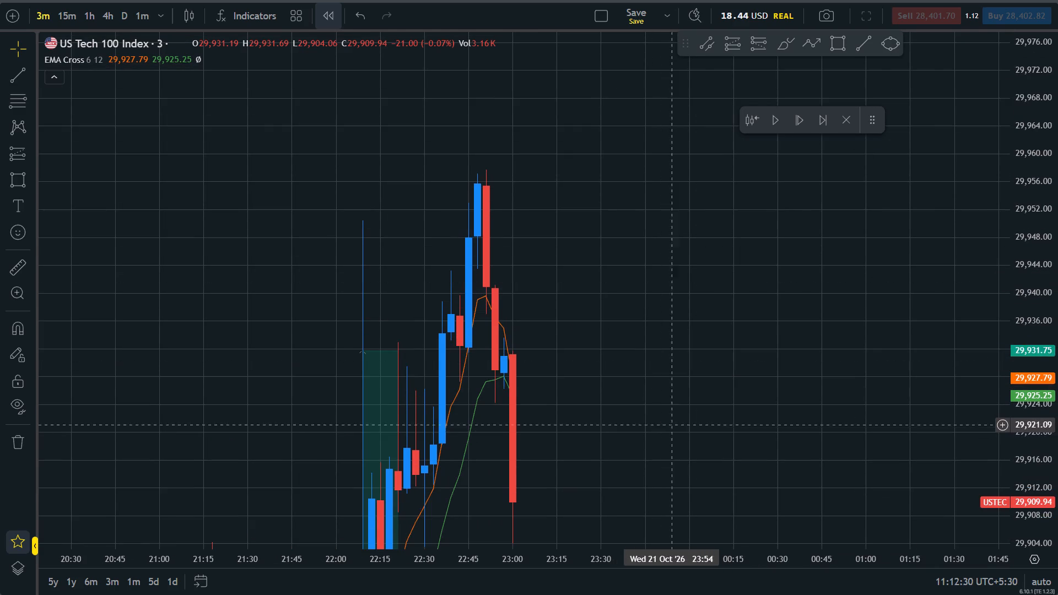
drag(682, 422, 829, 312)
drag(1022, 241, 1056, 344)
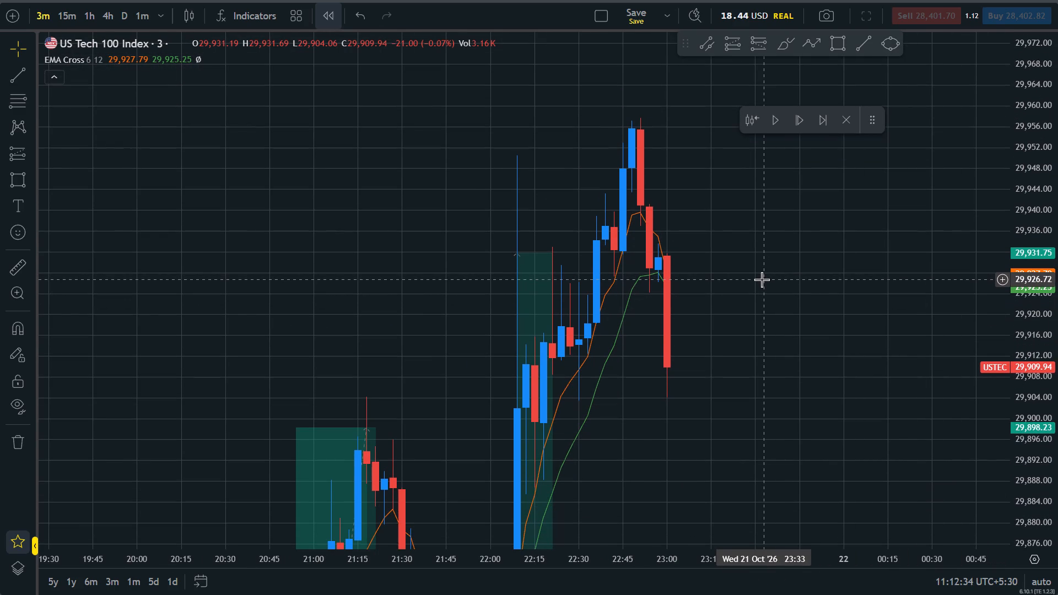
Place a short position at the 23:00 candle with its entry at 29,924.87 and its stop at 29,936.90.
click(756, 42)
click(753, 42)
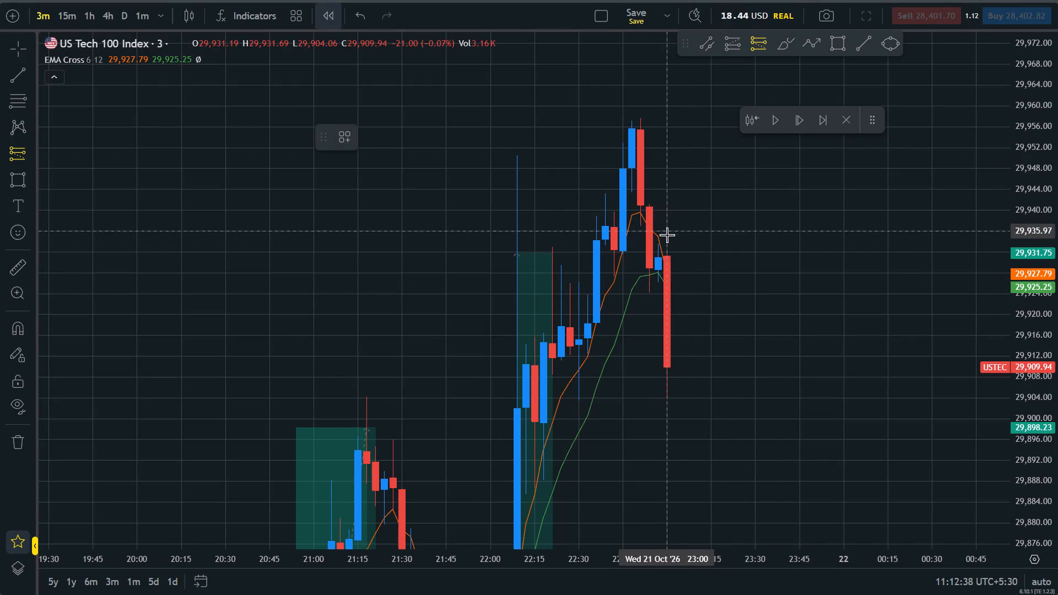
click(669, 289)
drag(652, 106, 652, 194)
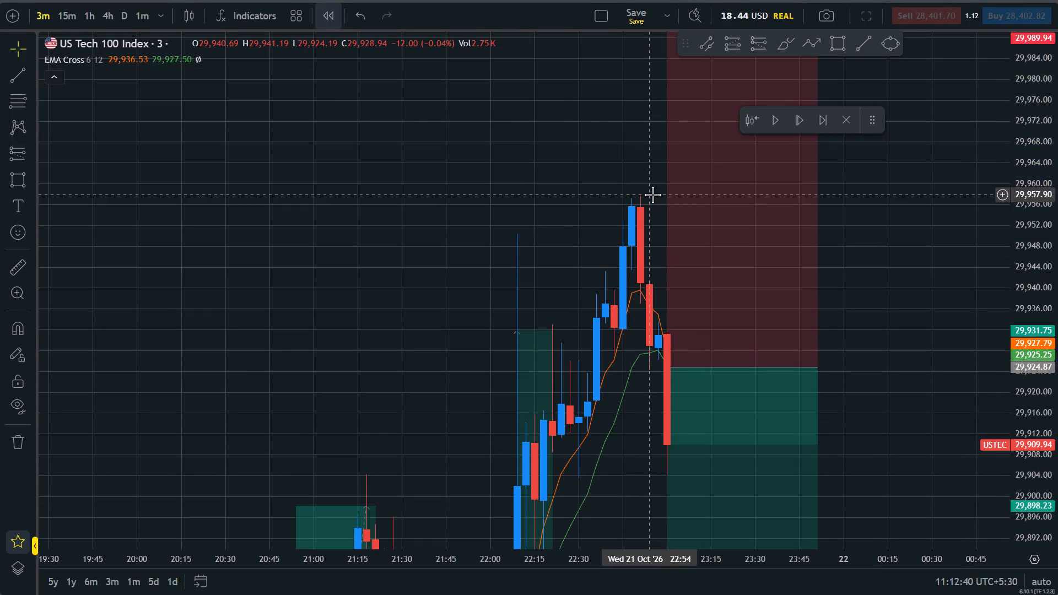
drag(648, 79, 677, 236)
drag(699, 171, 742, 275)
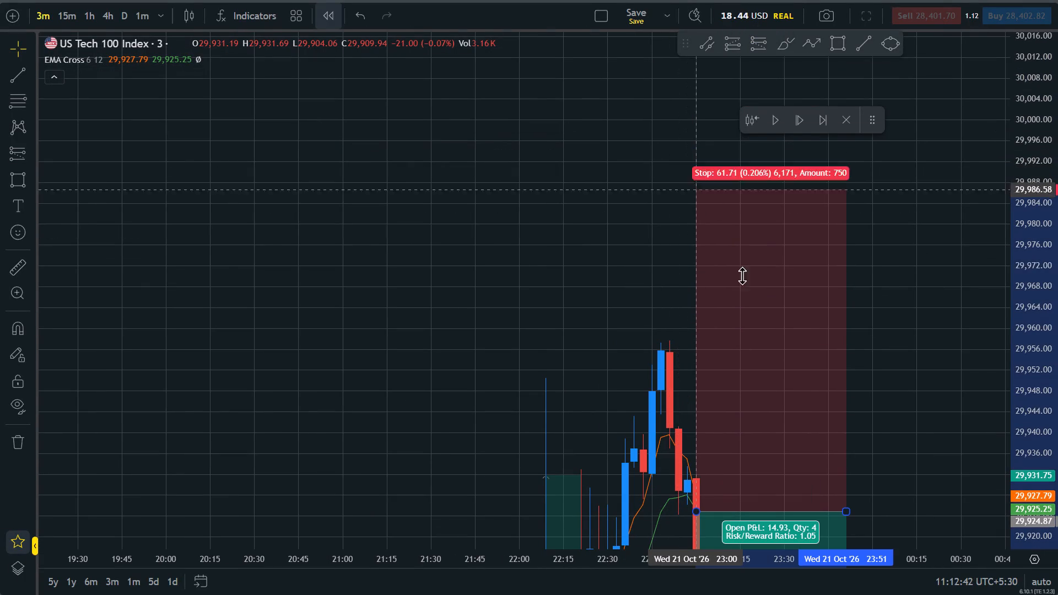
drag(742, 275, 814, 448)
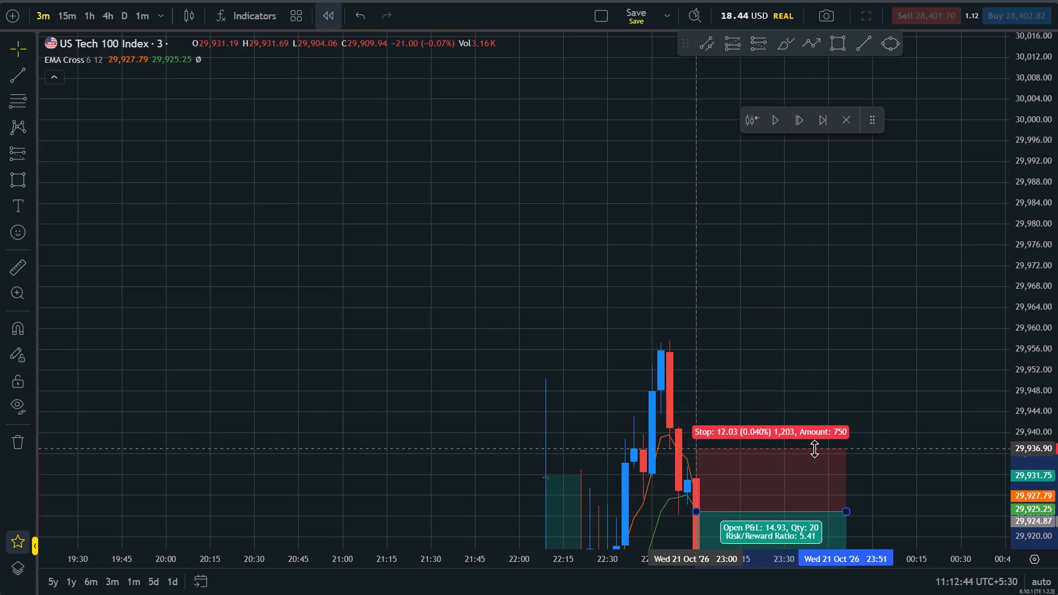
Advance the replay candle by candle from 23:00 to 23:48 to follow the new short position.
drag(922, 529, 884, 289)
drag(1057, 363, 1054, 526)
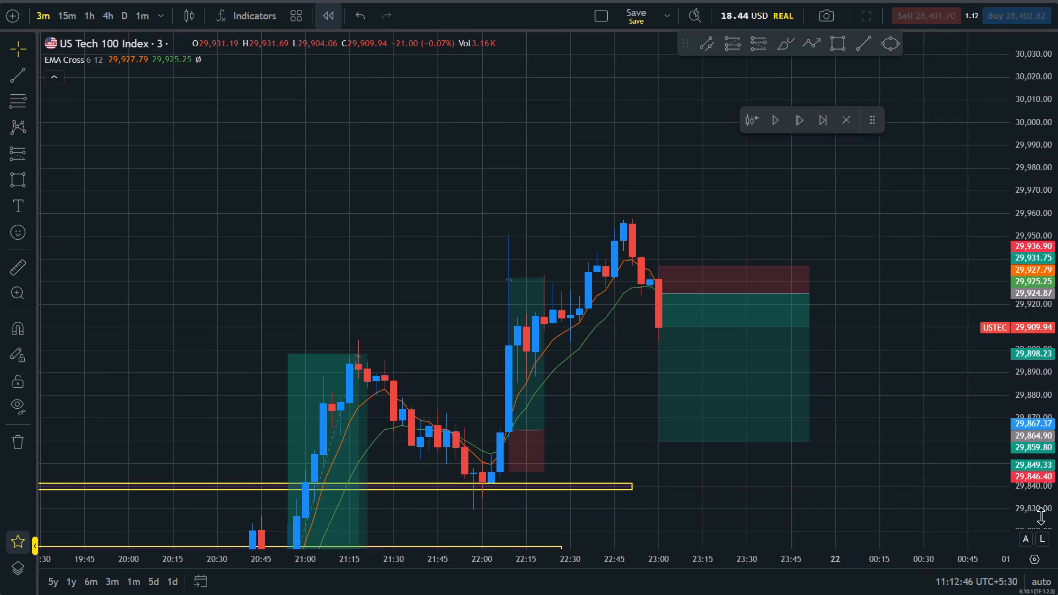
click(802, 116)
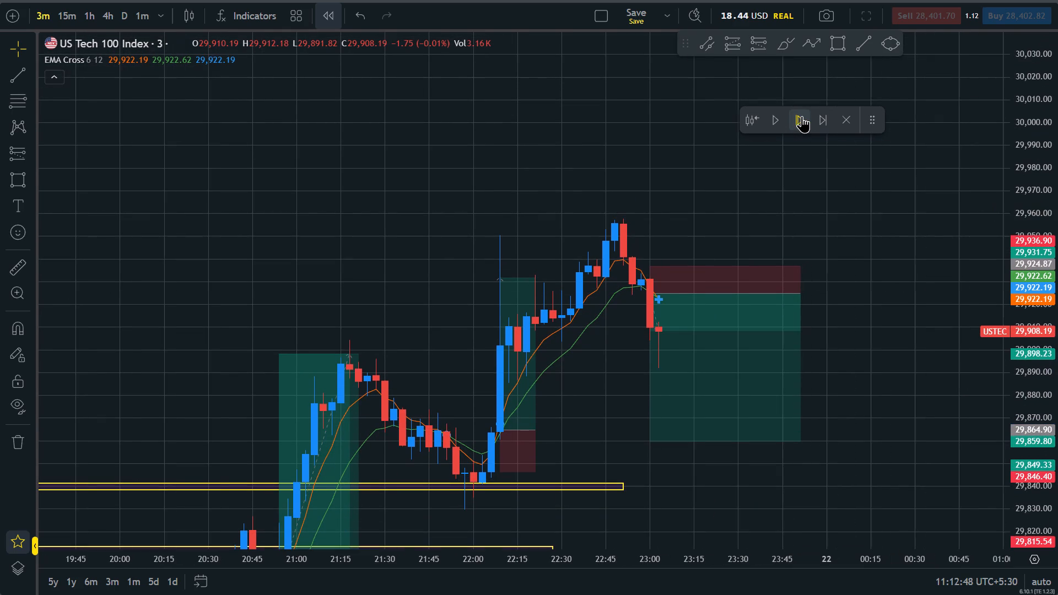
click(802, 116)
click(802, 116)
click(802, 116)
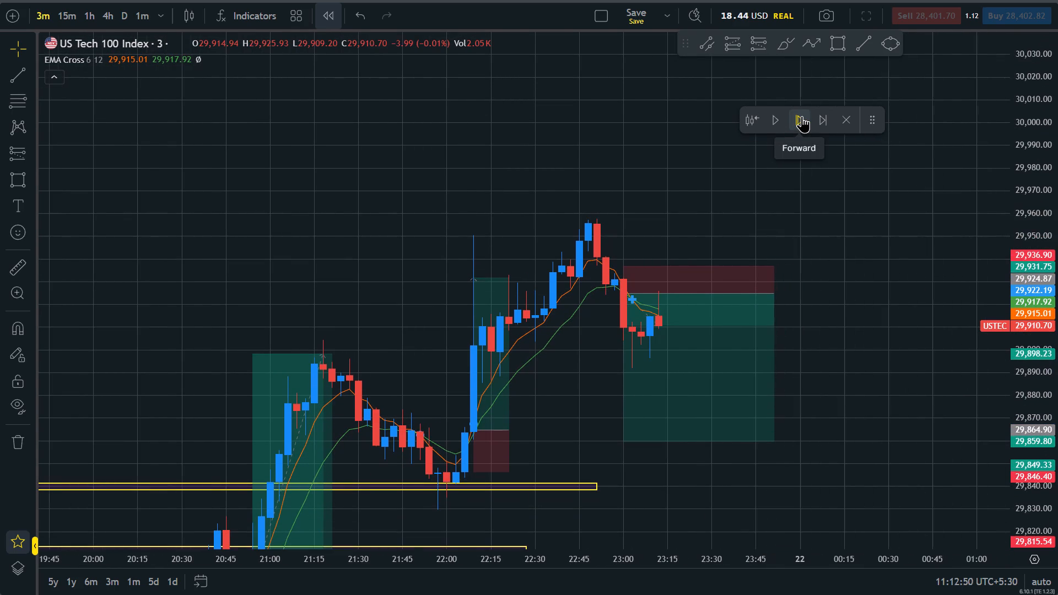
click(802, 116)
double_click(802, 116)
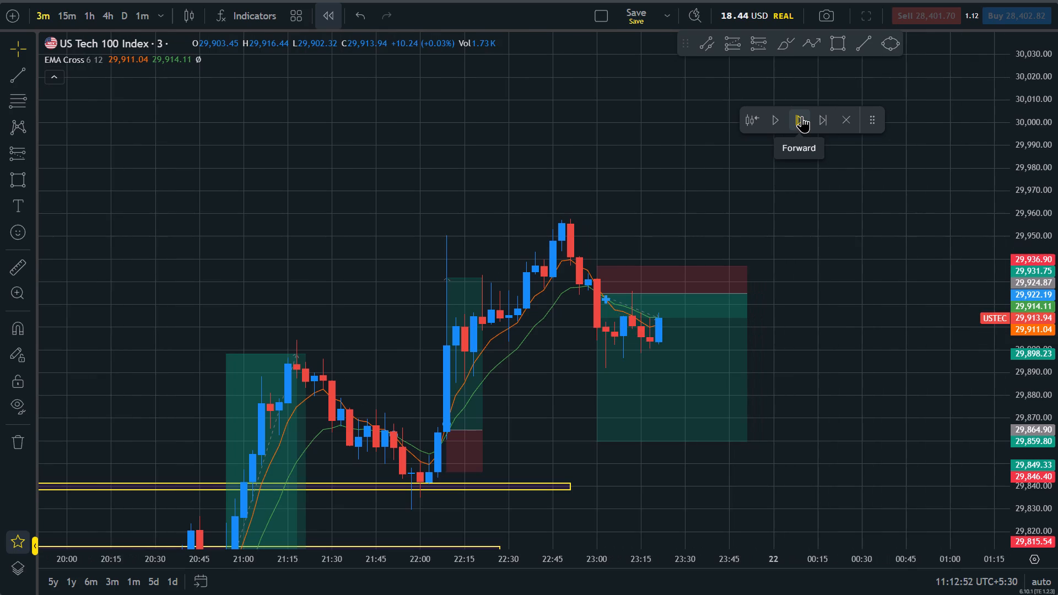
click(802, 116)
double_click(802, 116)
triple_click(802, 116)
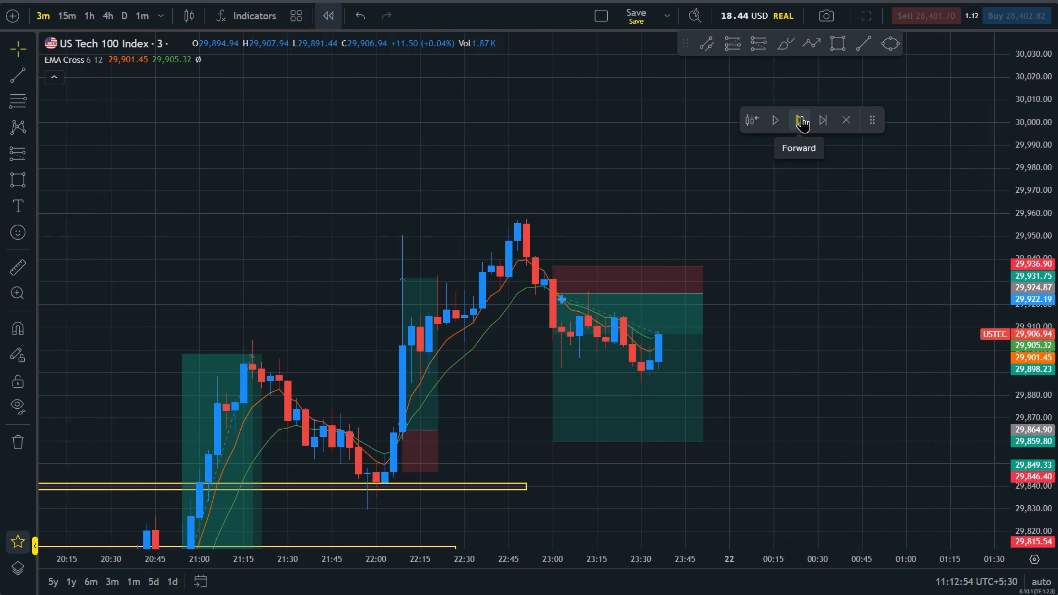
double_click(802, 116)
click(802, 116)
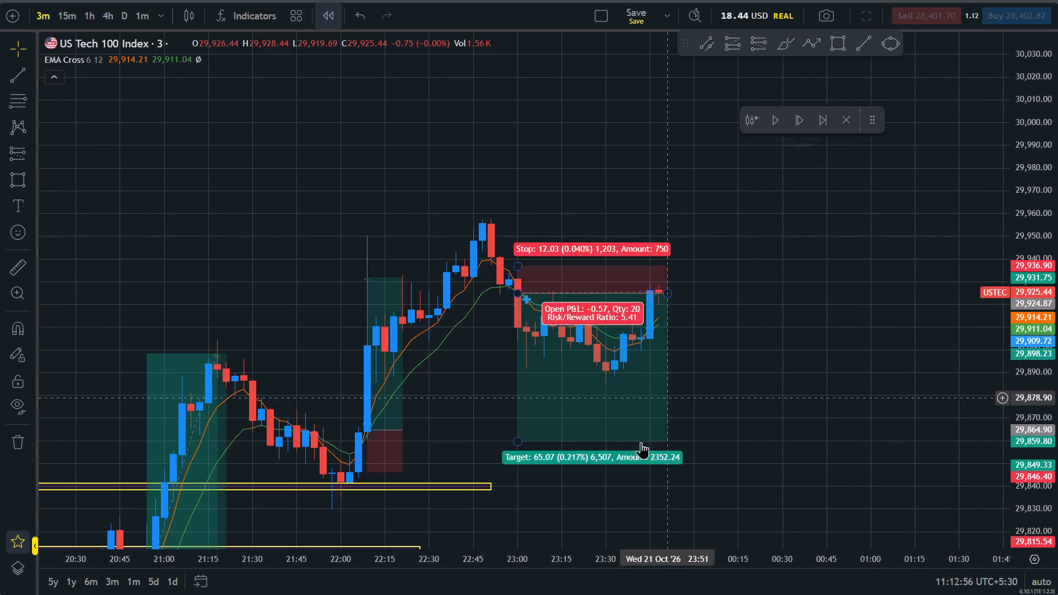
Set the 23:00 short position's target to 29,886.18 and shorten the position to end at about 23:30.
drag(518, 442, 503, 388)
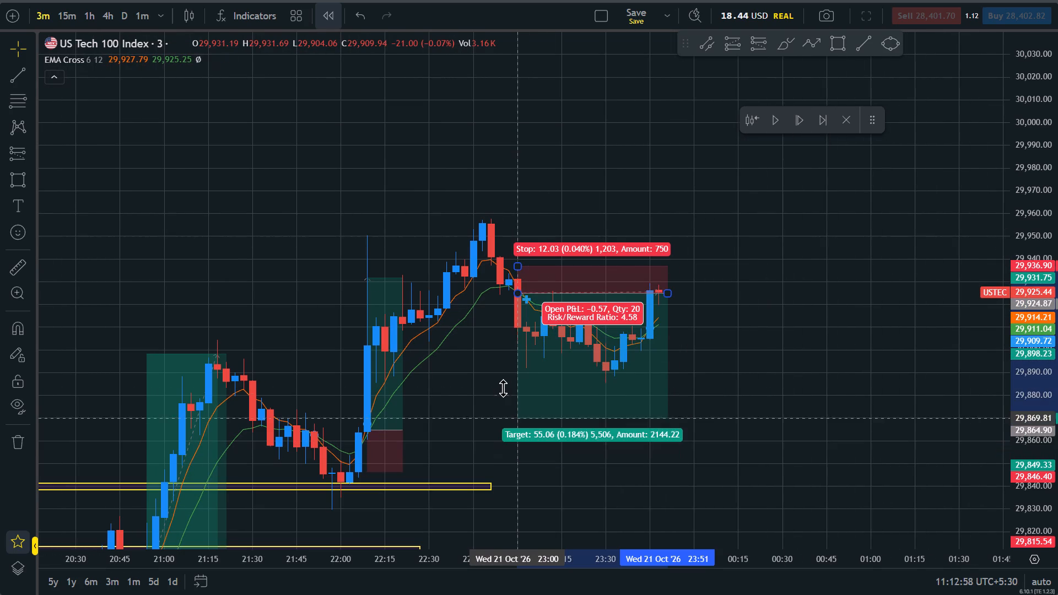
drag(503, 388, 500, 381)
drag(666, 293, 603, 306)
click(744, 390)
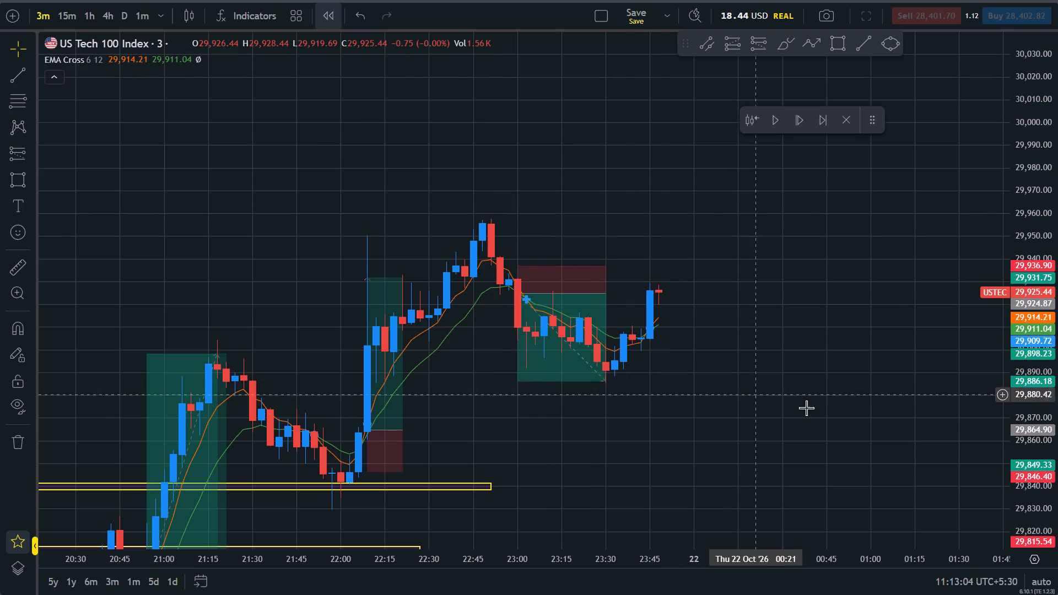
Advance the replay candle by candle to 00:18 on 22 October.
drag(1057, 443, 1029, 204)
drag(778, 413, 822, 245)
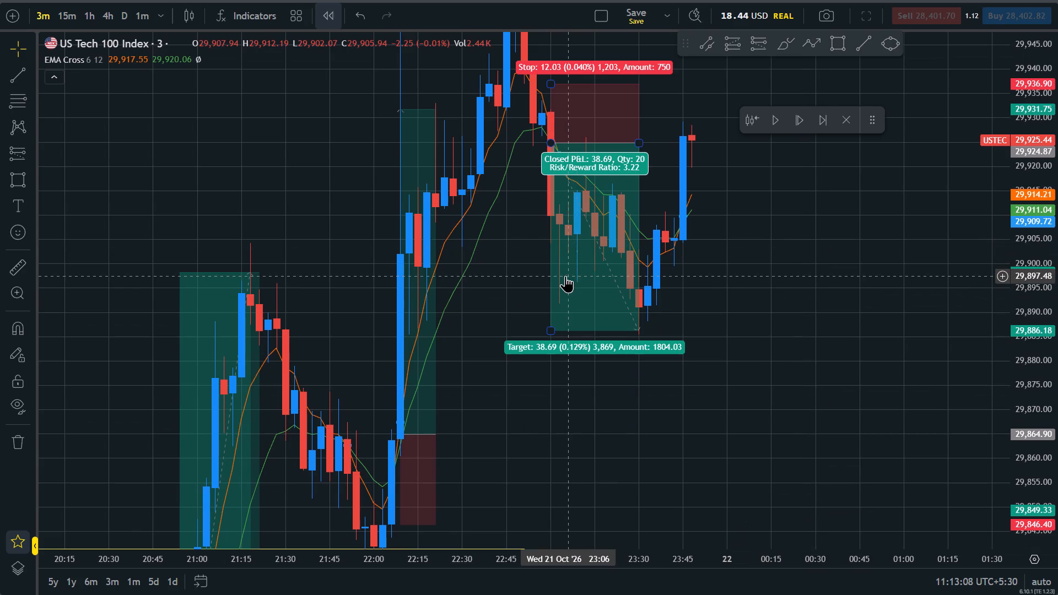
drag(826, 243, 765, 366)
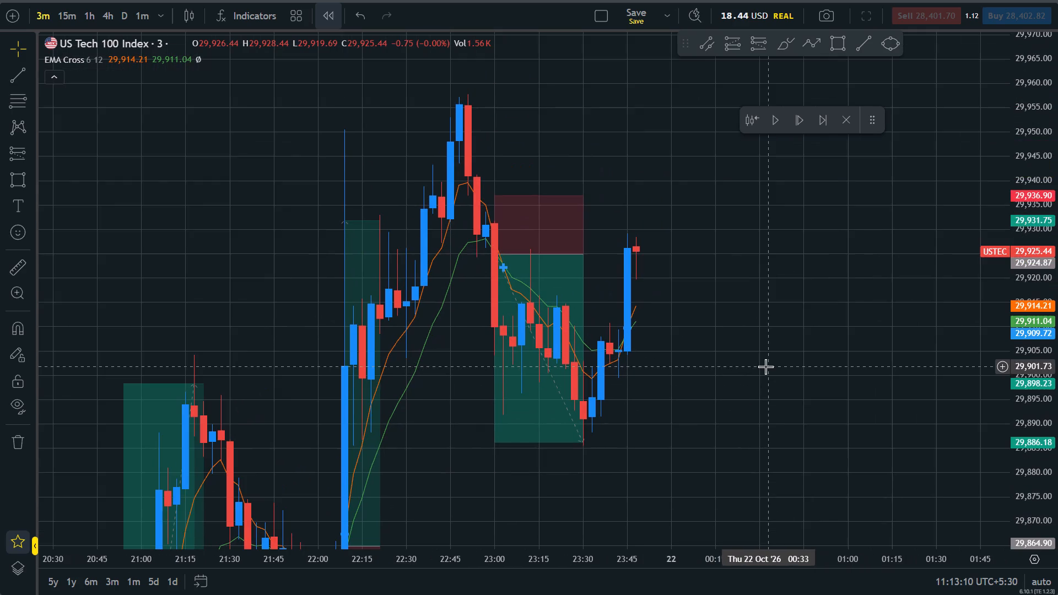
click(799, 119)
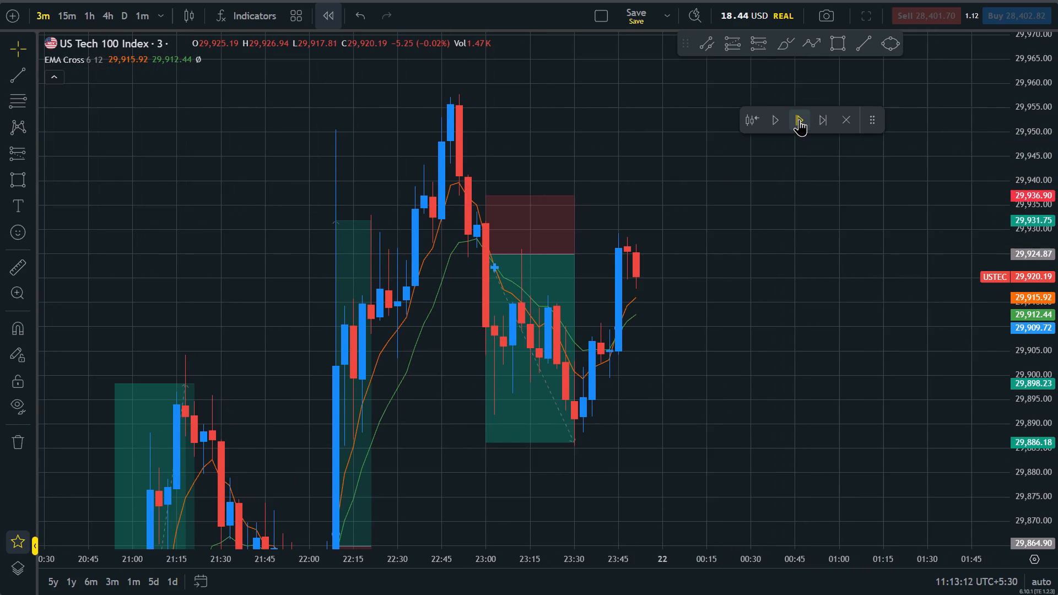
click(799, 119)
click(799, 119)
click(799, 119)
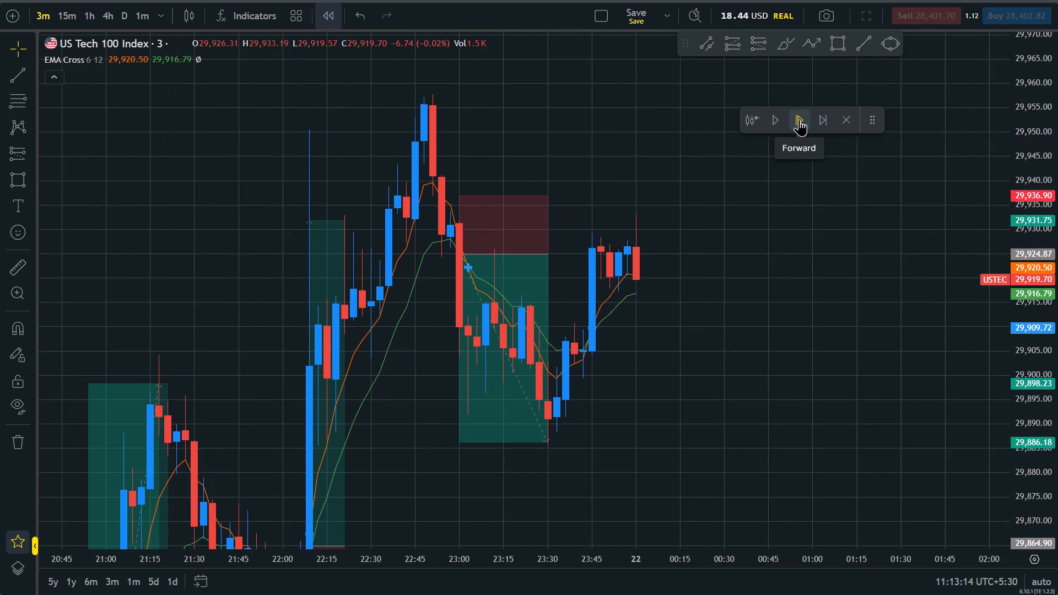
click(799, 119)
click(799, 119)
double_click(799, 119)
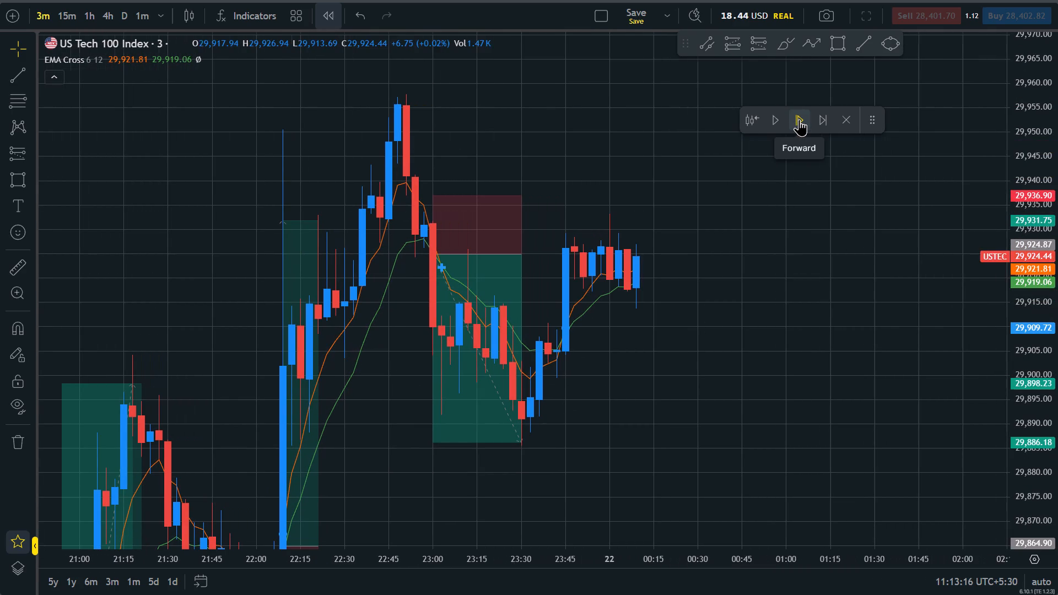
double_click(799, 119)
Examine the drop after midnight against the earlier swings, the marked positions and the yellow zones below.
drag(784, 445, 835, 158)
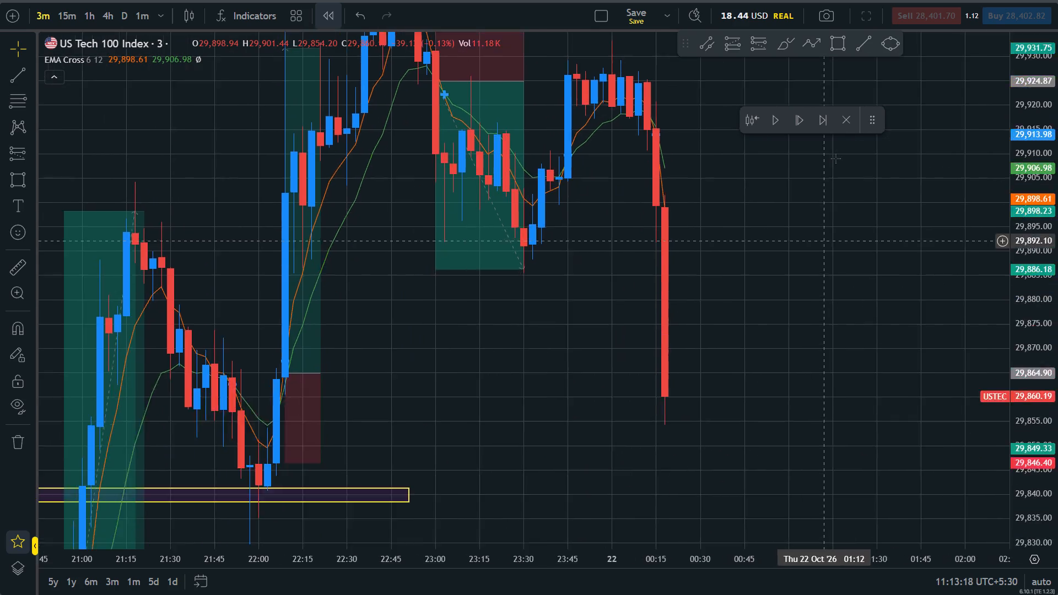
drag(835, 158, 838, 152)
scroll(838, 152, down, 4)
drag(1057, 311, 1057, 535)
scroll(915, 385, up, 2)
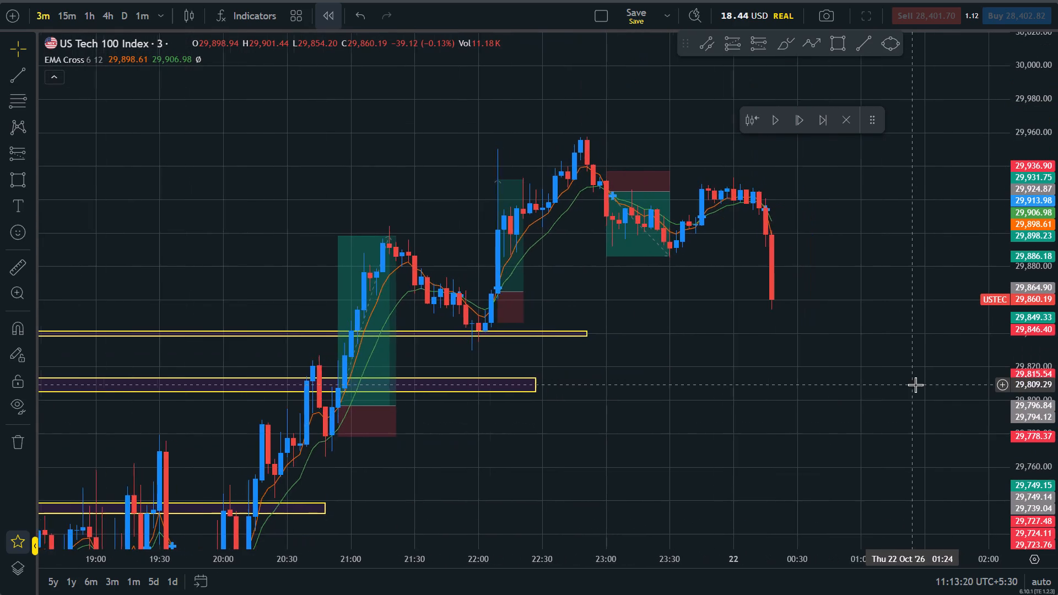
scroll(915, 385, up, 1)
drag(1057, 410, 1049, 253)
drag(827, 273, 741, 361)
scroll(741, 361, down, 1)
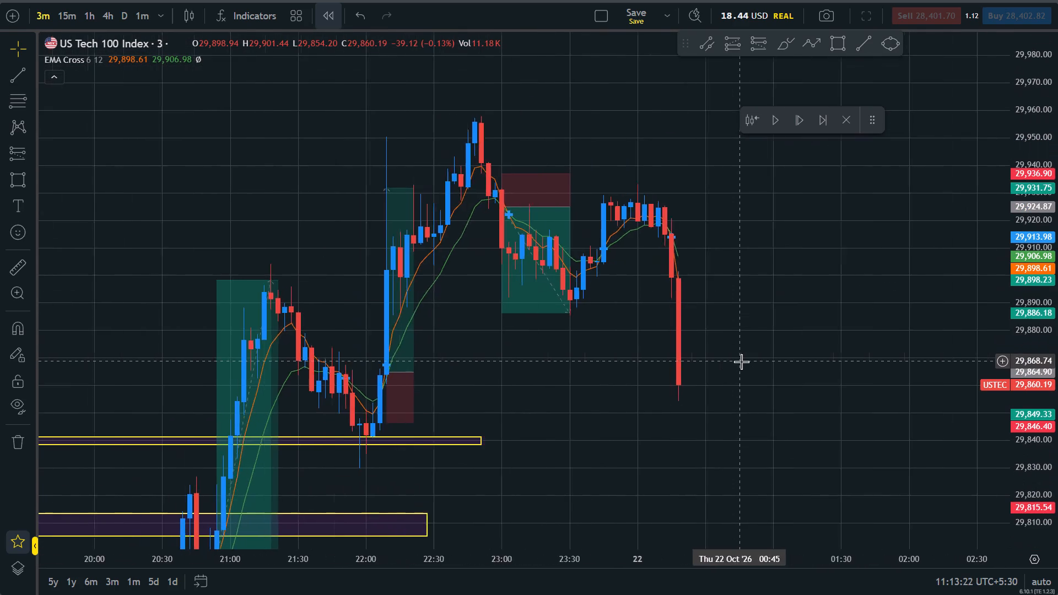
scroll(741, 361, down, 1)
drag(1046, 273, 1057, 335)
drag(967, 398, 913, 408)
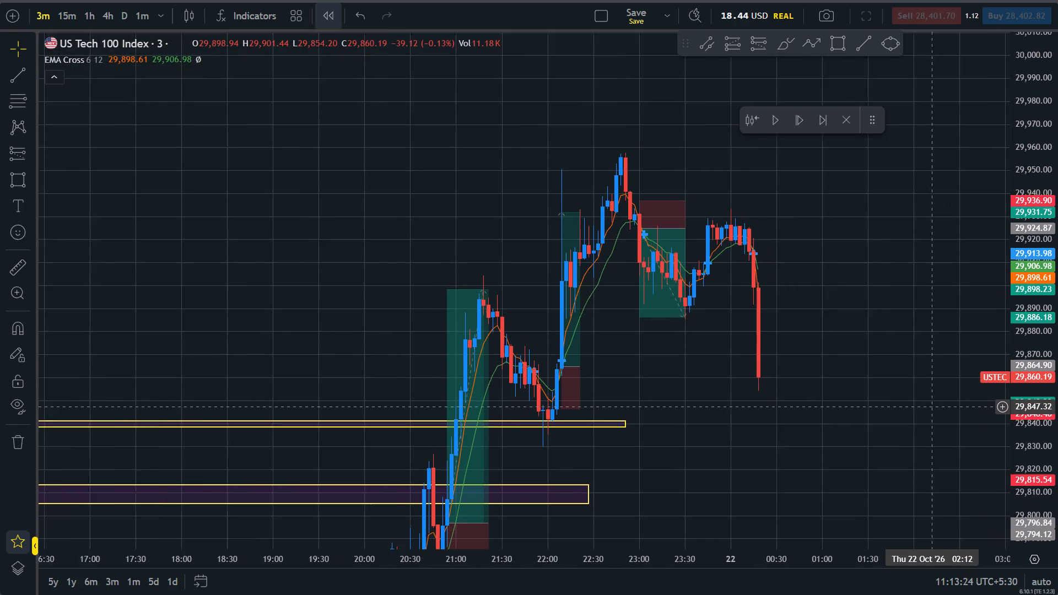
drag(913, 408, 907, 407)
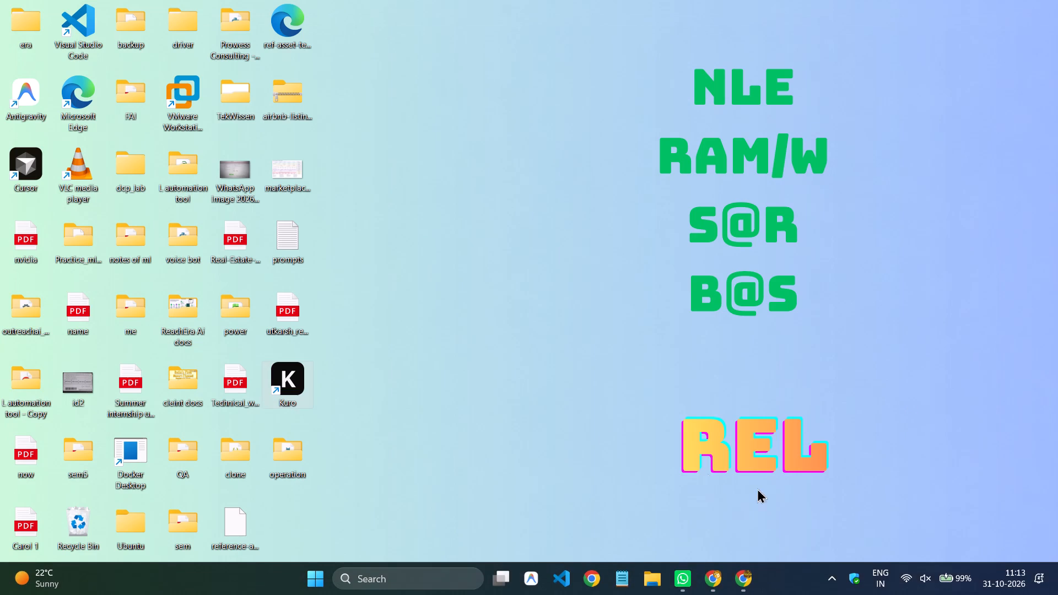
Launch the Kuro application from the desktop.
double_click(283, 387)
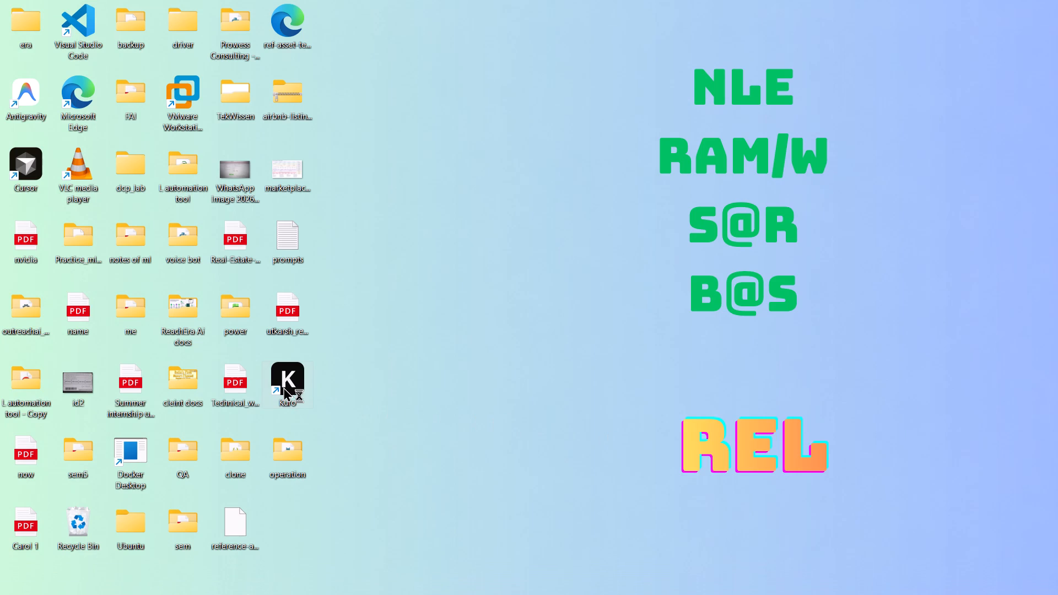
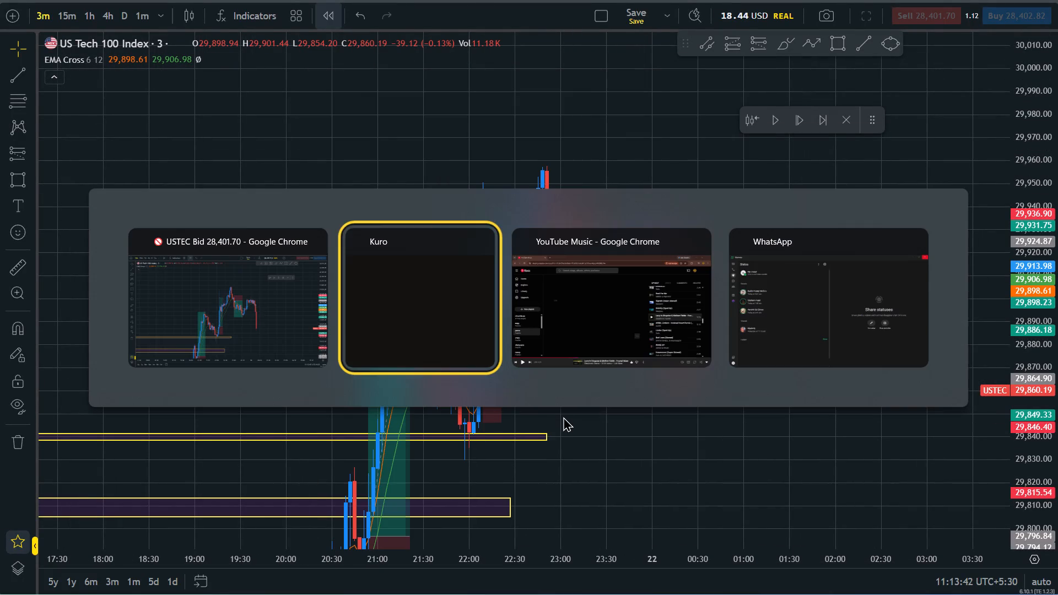
Return to the USTEC chart and extend the yellow zone near 29,840 to about 02:45 on 22 October.
click(633, 413)
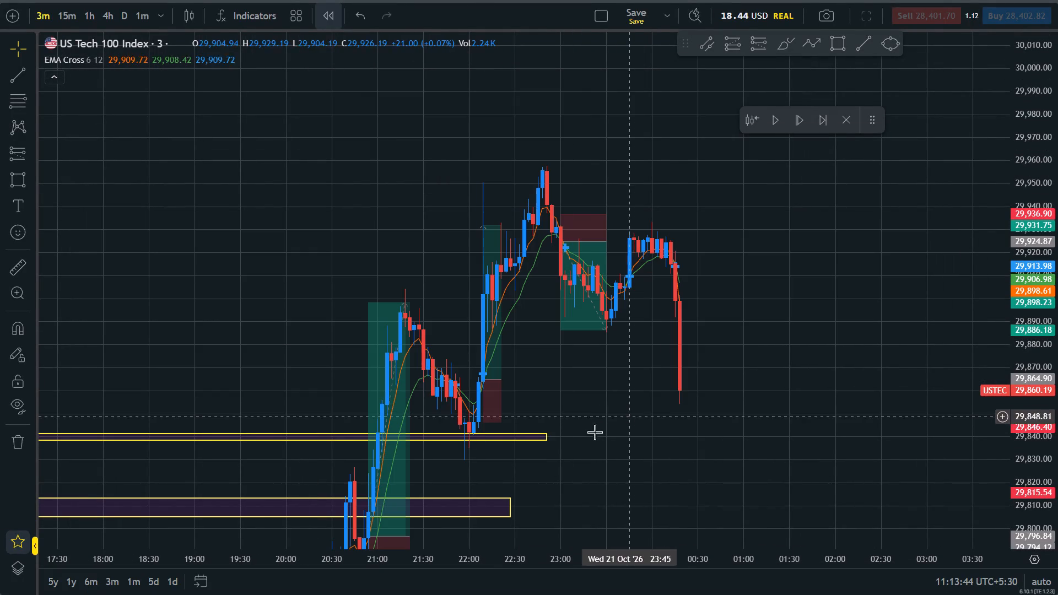
drag(548, 432, 905, 426)
click(800, 399)
Mark a short position at the 00:15 candle on 22 October with entry 29,913.73 and stop 29,925.18.
scroll(800, 399, down, 11)
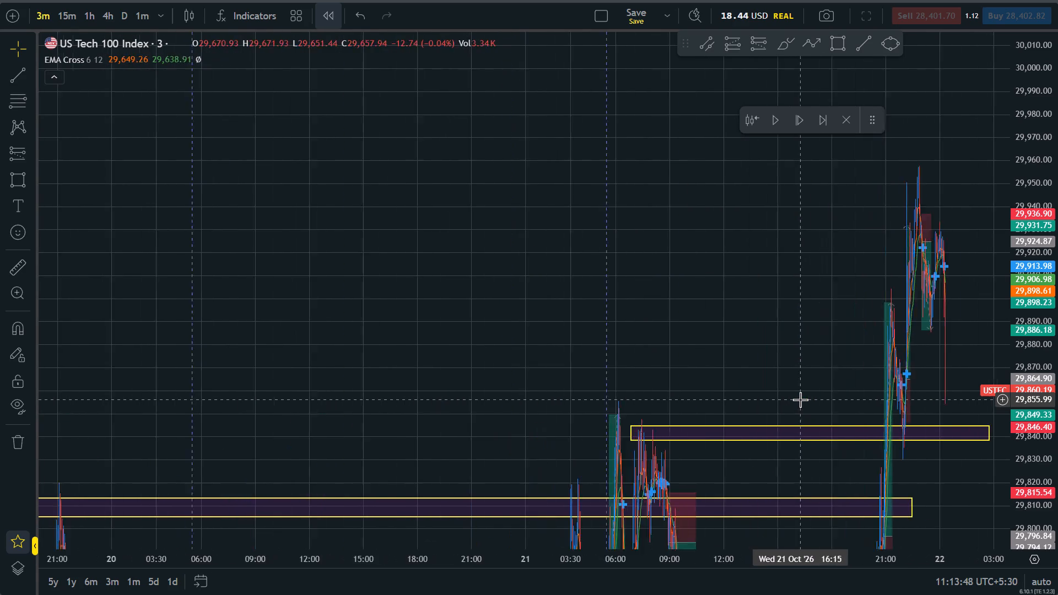
scroll(800, 399, down, 2)
scroll(800, 399, up, 14)
scroll(800, 399, up, 10)
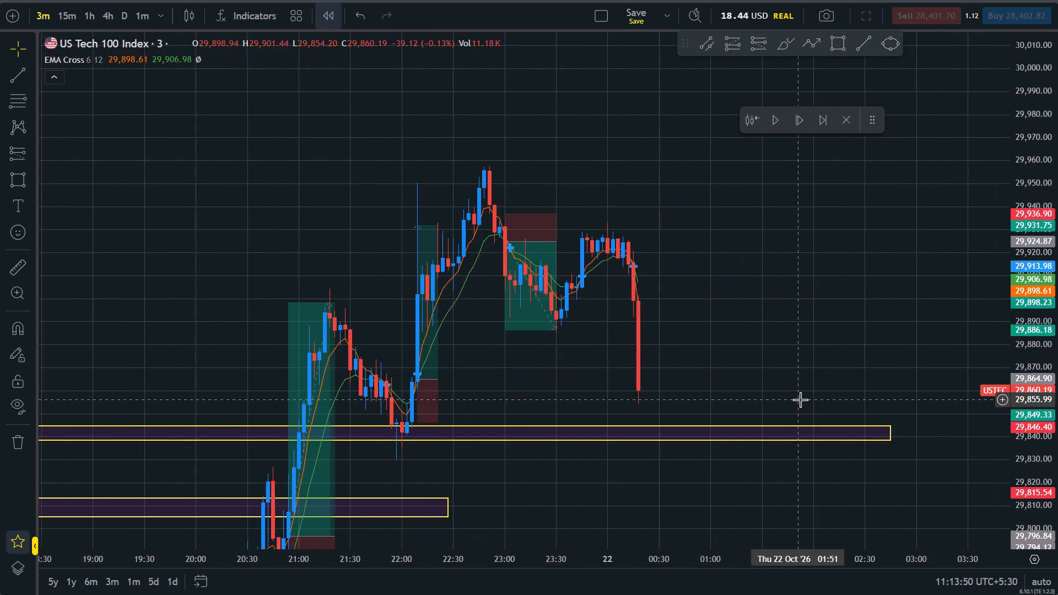
drag(675, 337, 699, 421)
scroll(654, 372, up, 1)
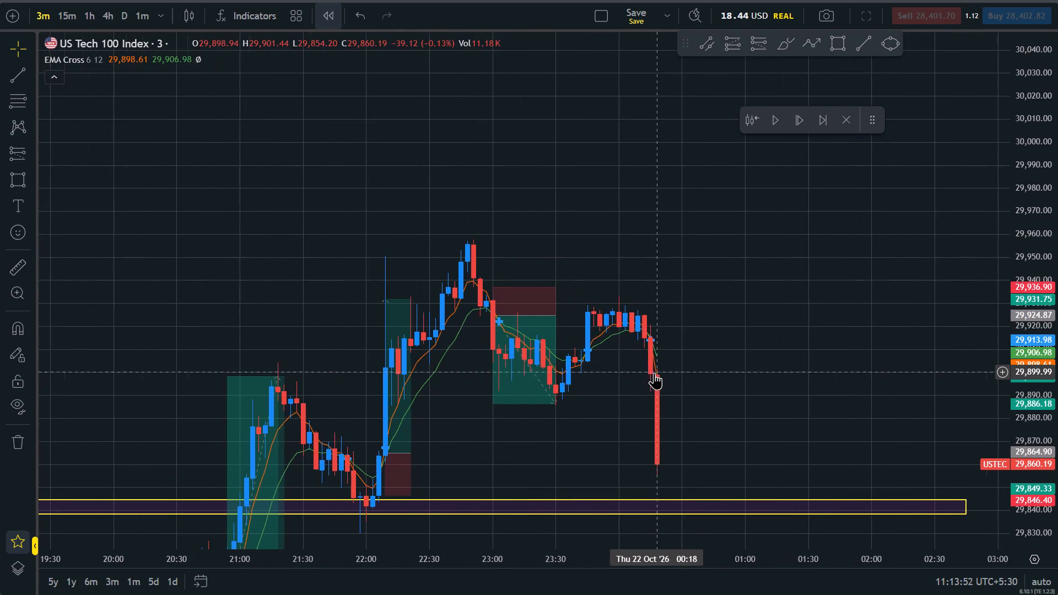
scroll(654, 372, up, 1)
drag(1057, 299, 1054, 89)
drag(746, 301, 757, 163)
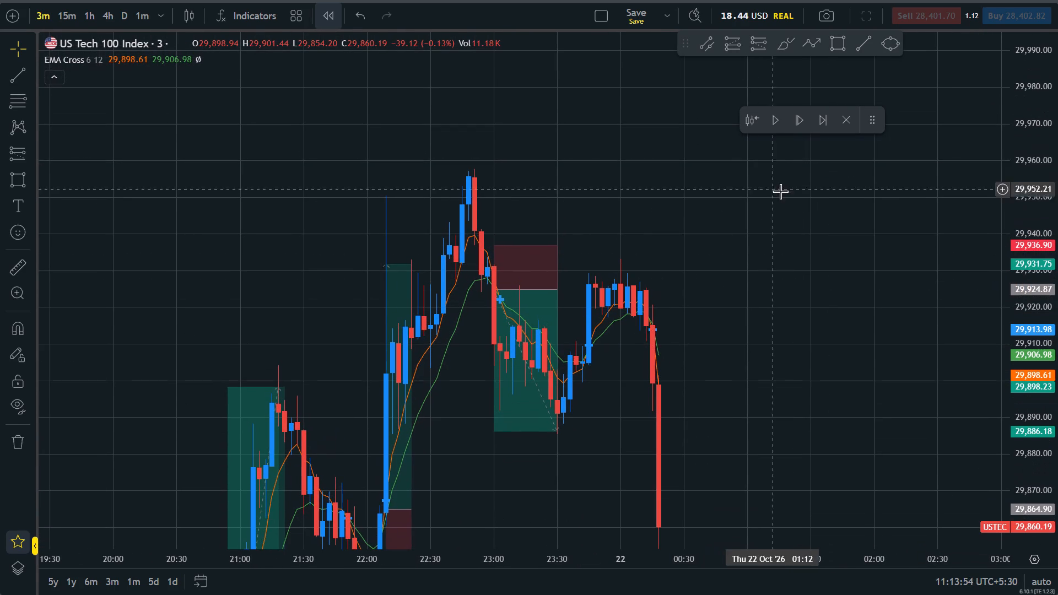
click(769, 47)
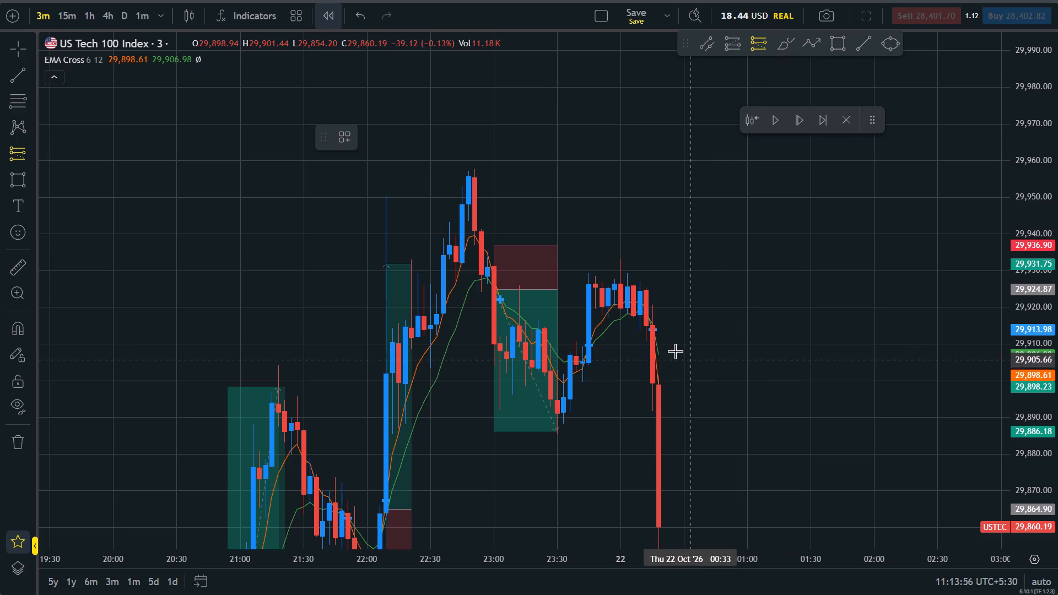
click(651, 330)
drag(651, 90, 688, 272)
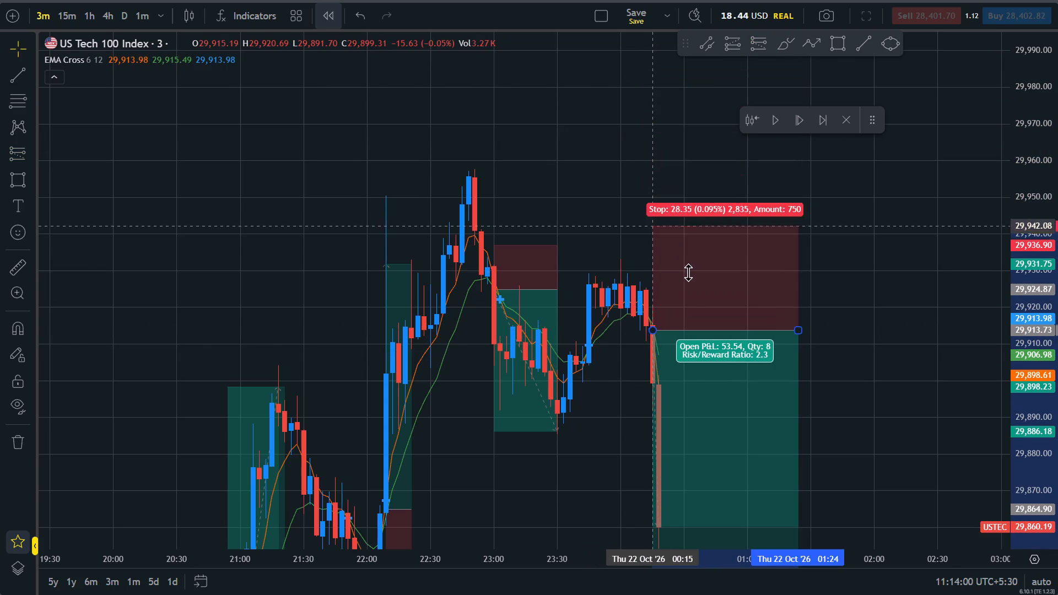
drag(688, 272, 694, 285)
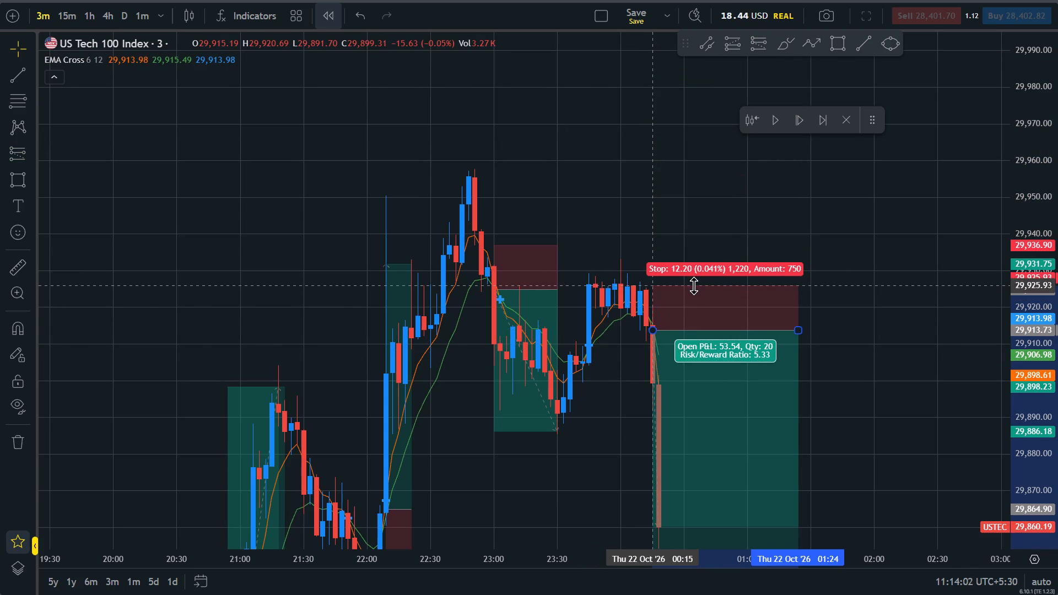
drag(694, 285, 694, 288)
Advance the replay candle by candle to 00:33 on 22 October.
drag(679, 251, 660, 95)
drag(1057, 436, 1057, 513)
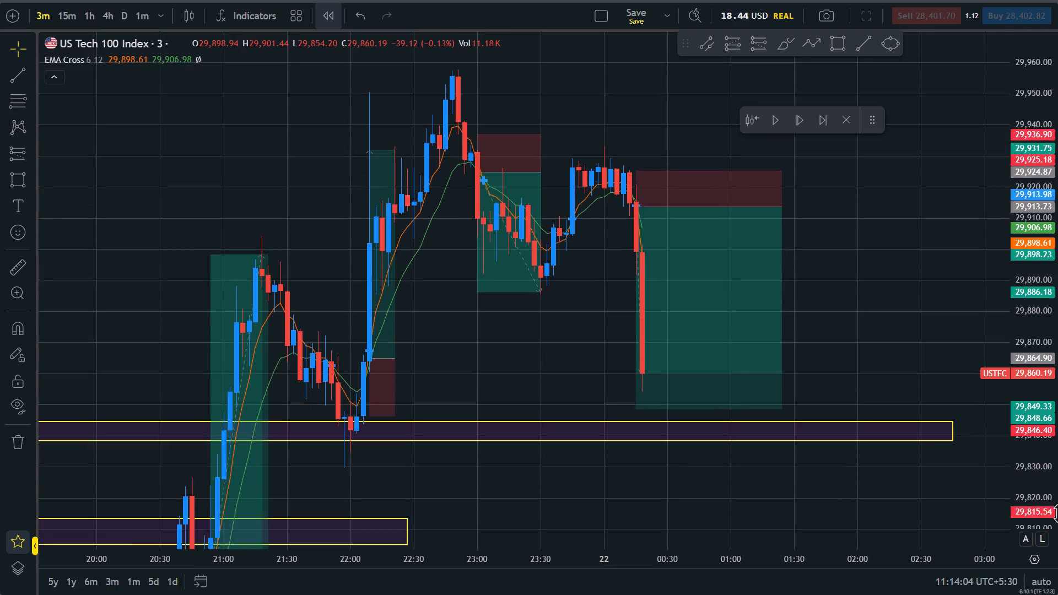
drag(1057, 513, 1057, 518)
click(806, 112)
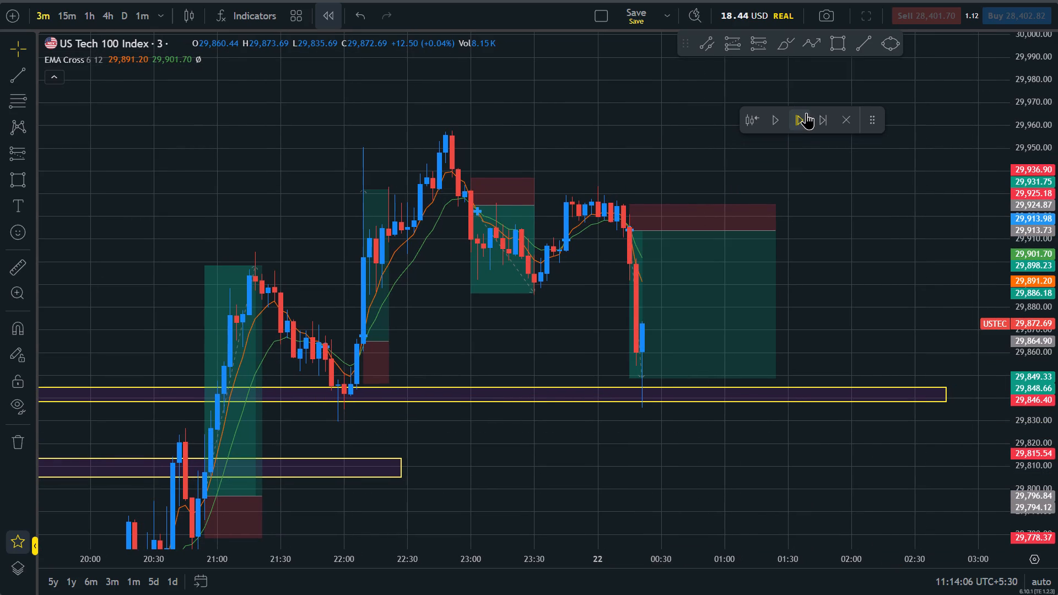
click(806, 112)
click(806, 112)
click(806, 112)
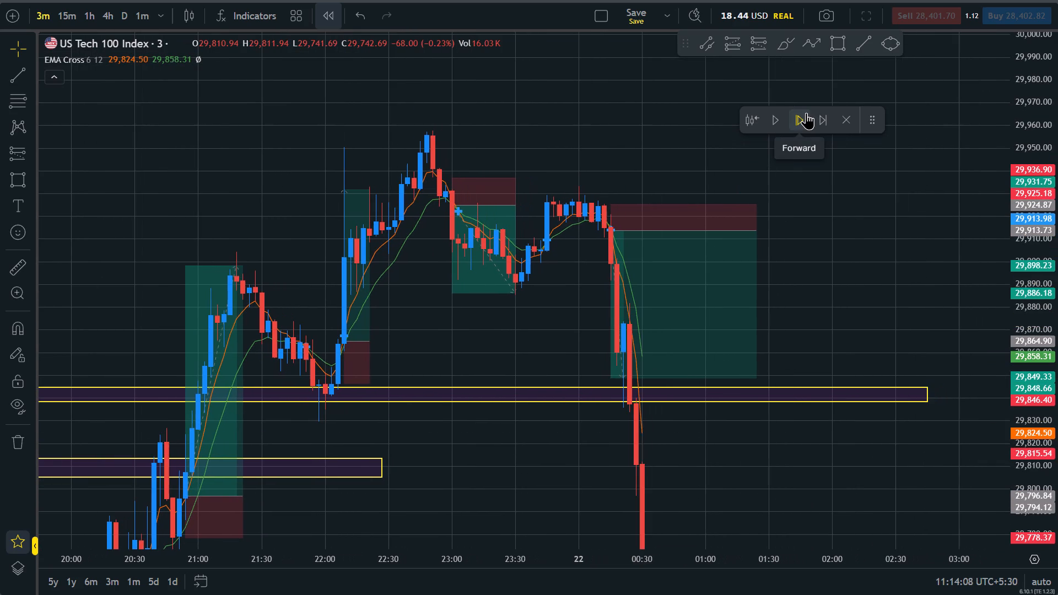
click(806, 112)
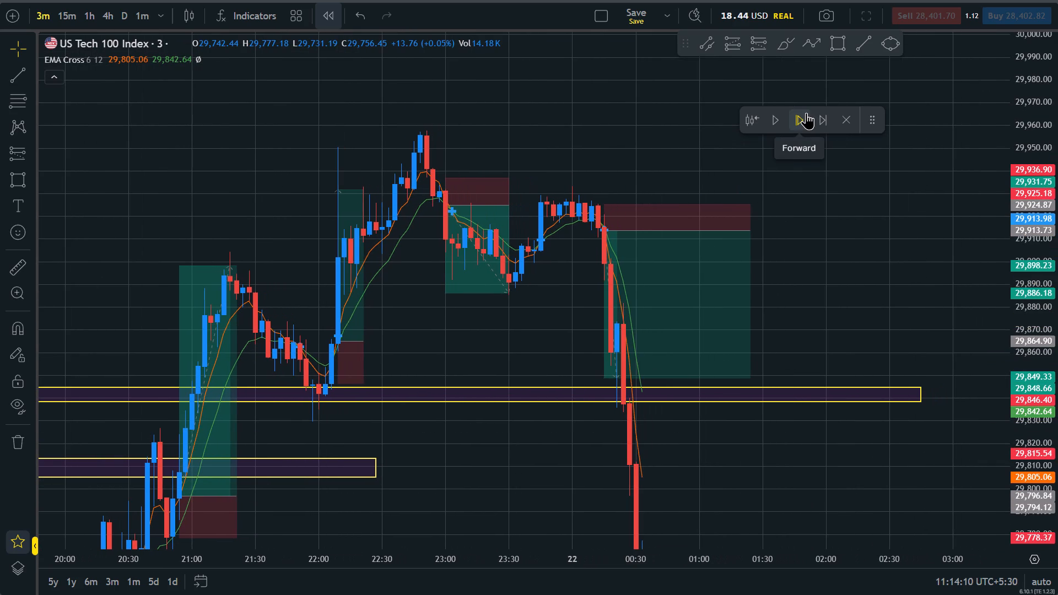
Set the 00:15 short position's target to 29,744.68, just above the next yellow zone.
drag(816, 523, 797, 259)
scroll(778, 386, down, 1)
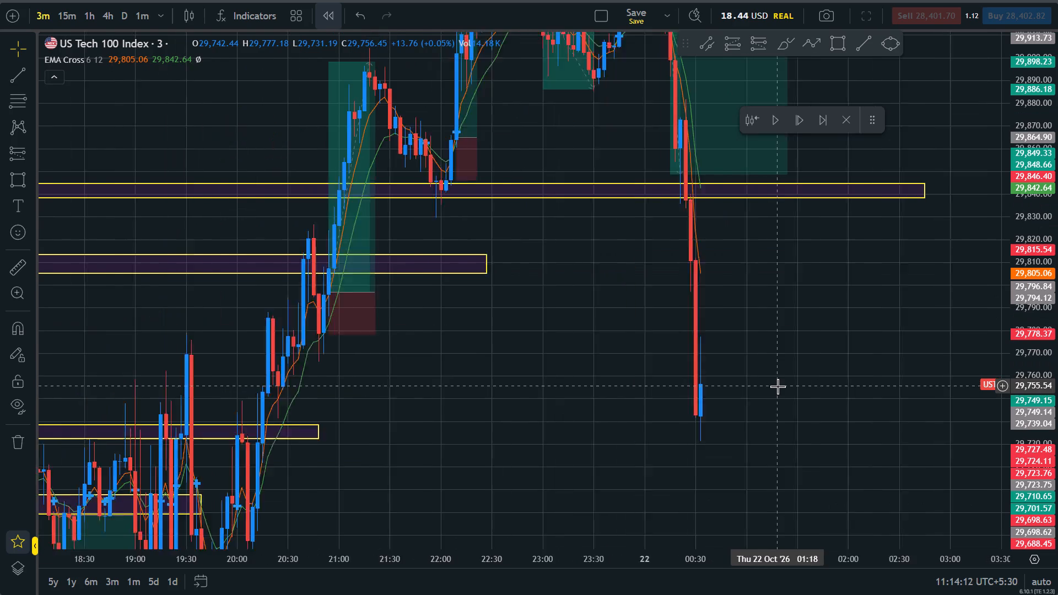
scroll(778, 386, down, 1)
drag(1057, 412, 1057, 494)
drag(784, 450, 752, 521)
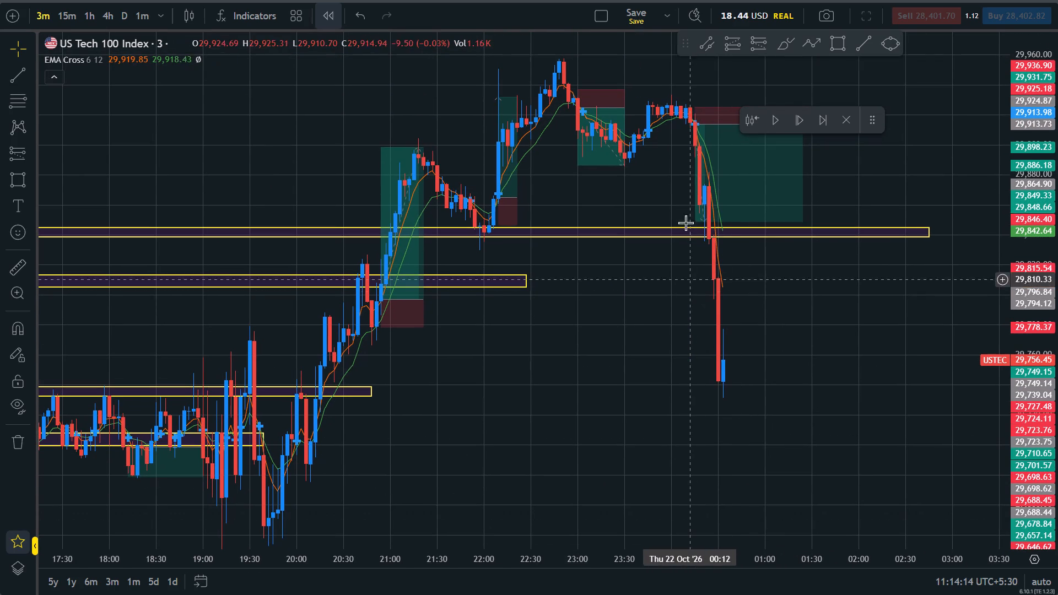
drag(694, 221, 700, 378)
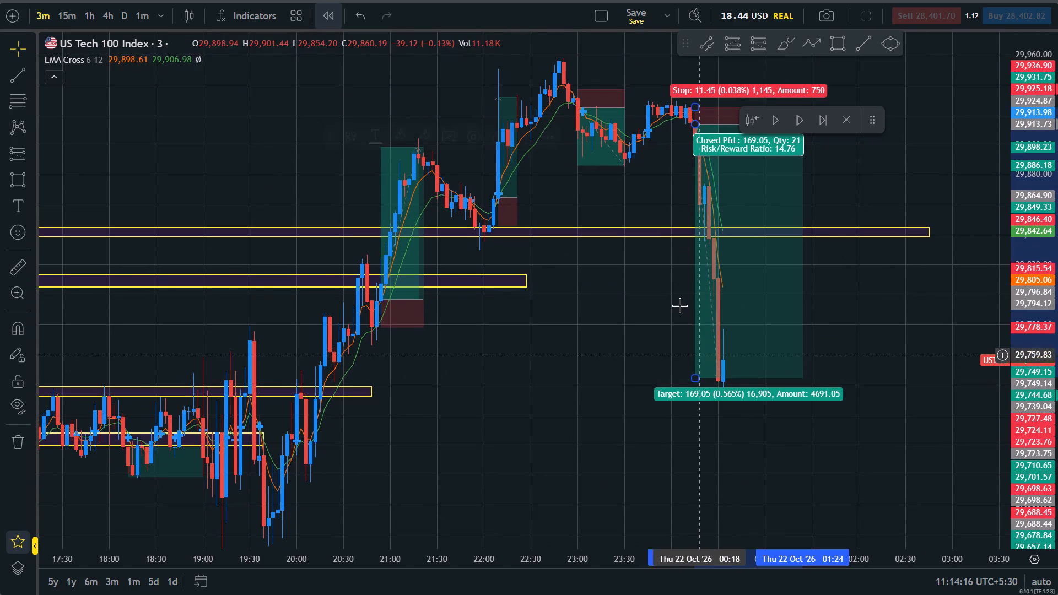
Extend the yellow zone between 29,732.31 and 29,744.80 to about 02:45 on 22 October.
drag(670, 281, 778, 435)
drag(1057, 373, 998, 62)
drag(765, 351, 701, 407)
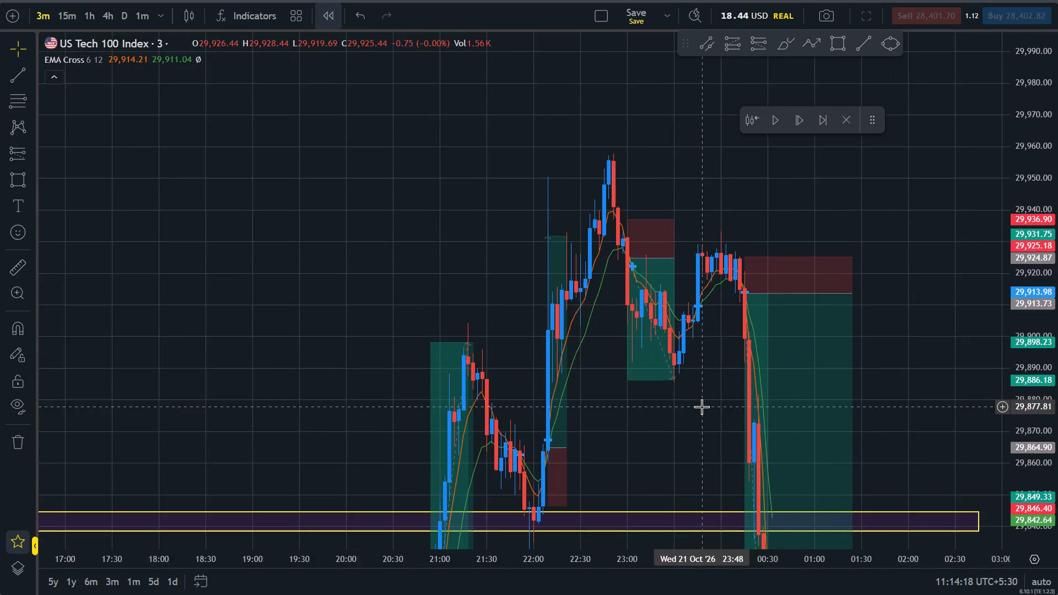
scroll(701, 407, up, 2)
drag(936, 411, 706, 131)
scroll(706, 131, down, 4)
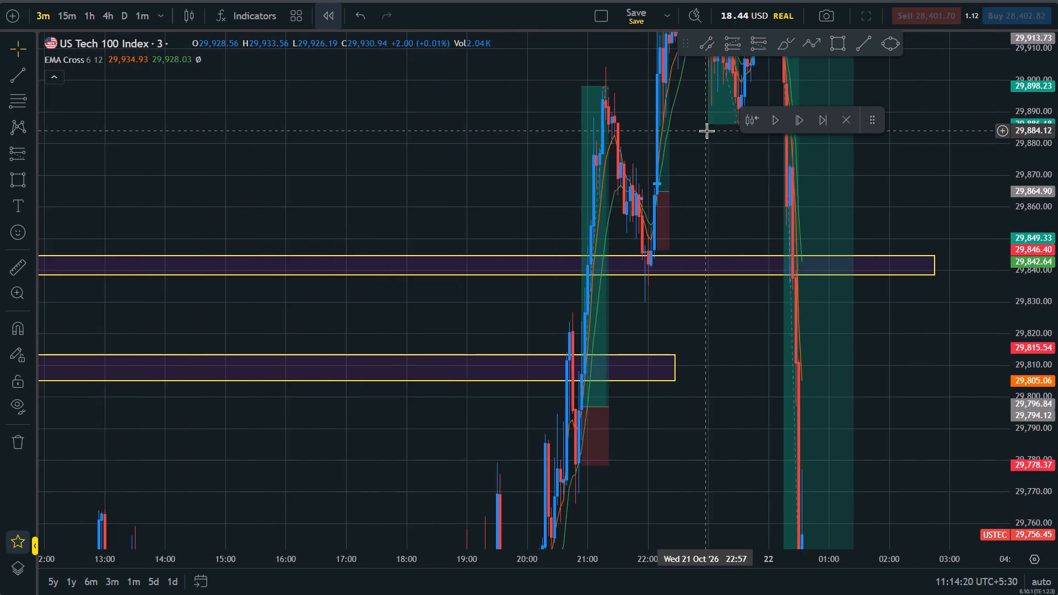
drag(1057, 300, 1056, 594)
drag(881, 521, 762, 437)
scroll(762, 437, down, 3)
scroll(762, 437, up, 1)
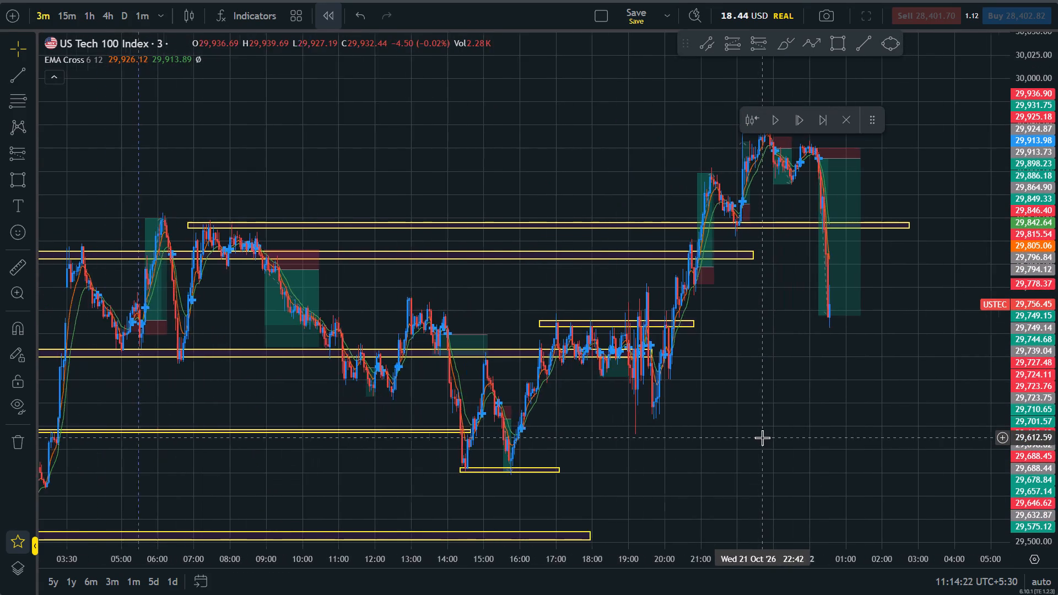
scroll(762, 437, up, 2)
drag(553, 316, 569, 345)
drag(571, 351, 717, 334)
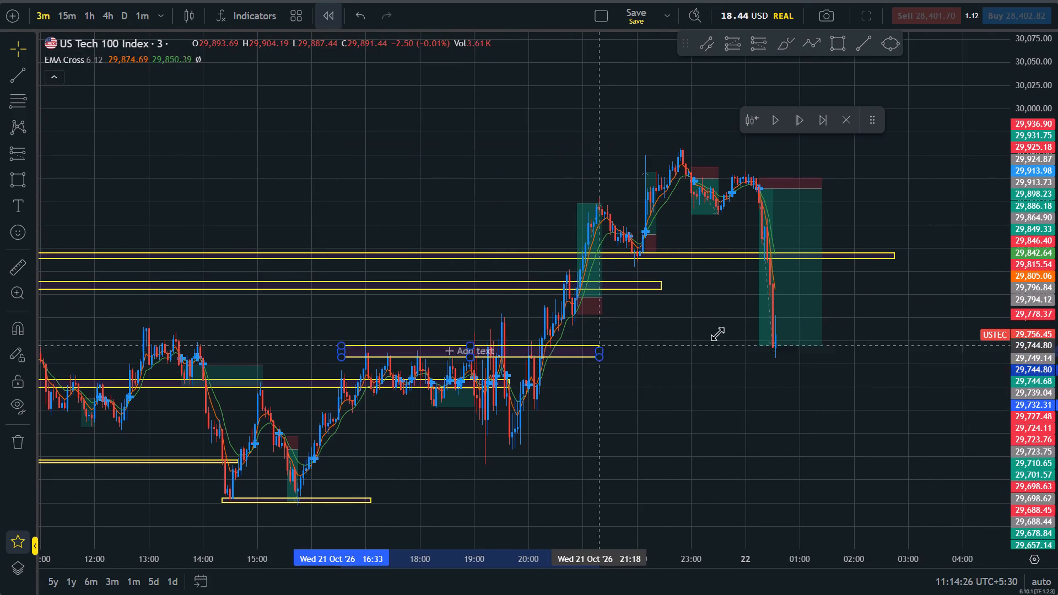
drag(717, 334, 894, 350)
click(867, 405)
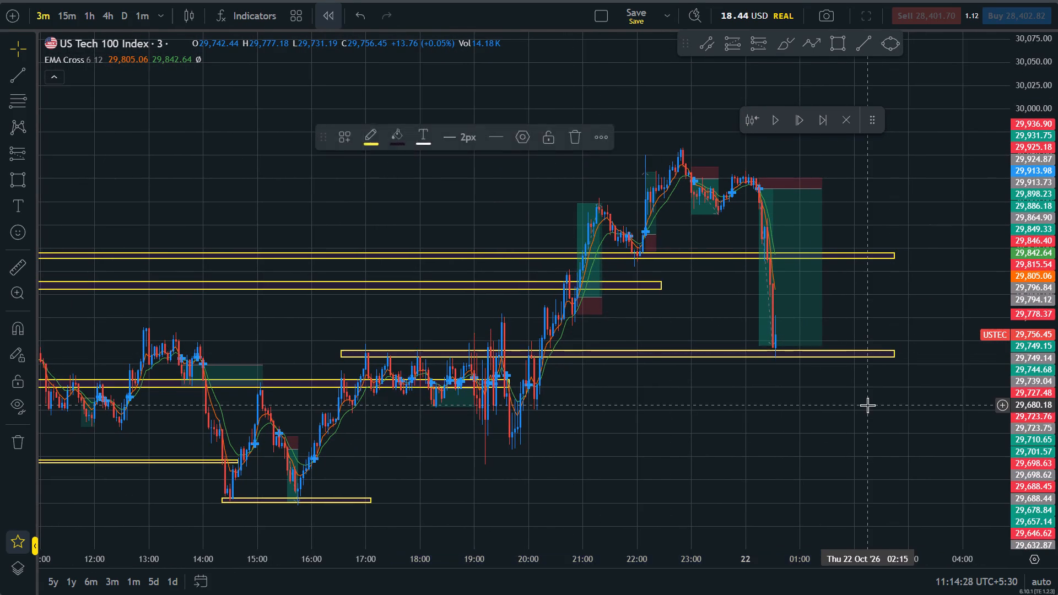
Examine the drop into the extended lower zone against the earlier swings and marked positions.
scroll(867, 405, up, 1)
drag(1057, 526, 1033, 319)
drag(979, 377, 929, 447)
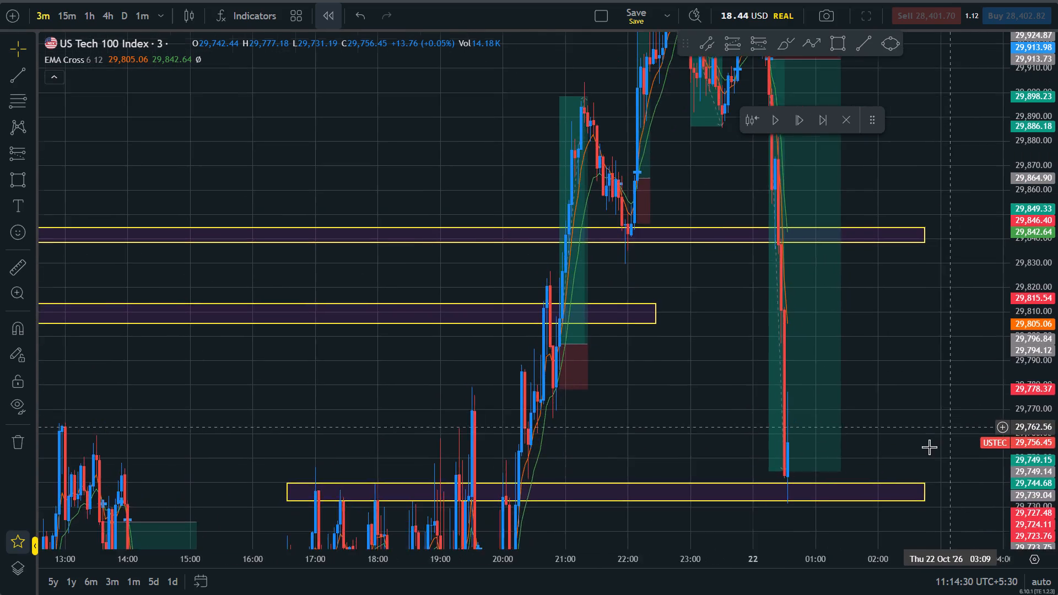
scroll(929, 447, down, 3)
drag(1057, 304, 1057, 439)
drag(955, 349, 931, 419)
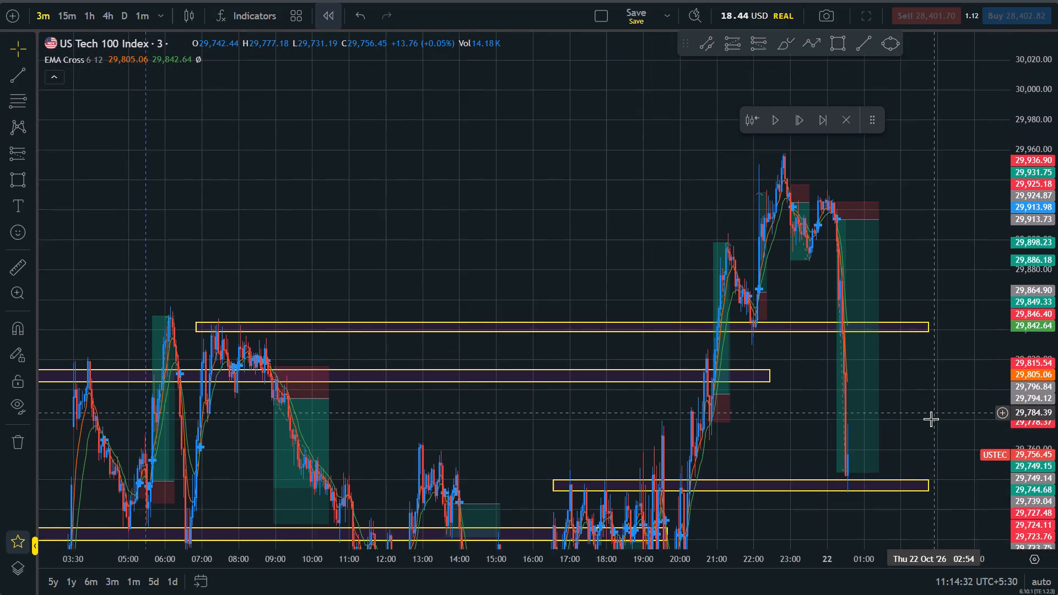
scroll(931, 419, up, 6)
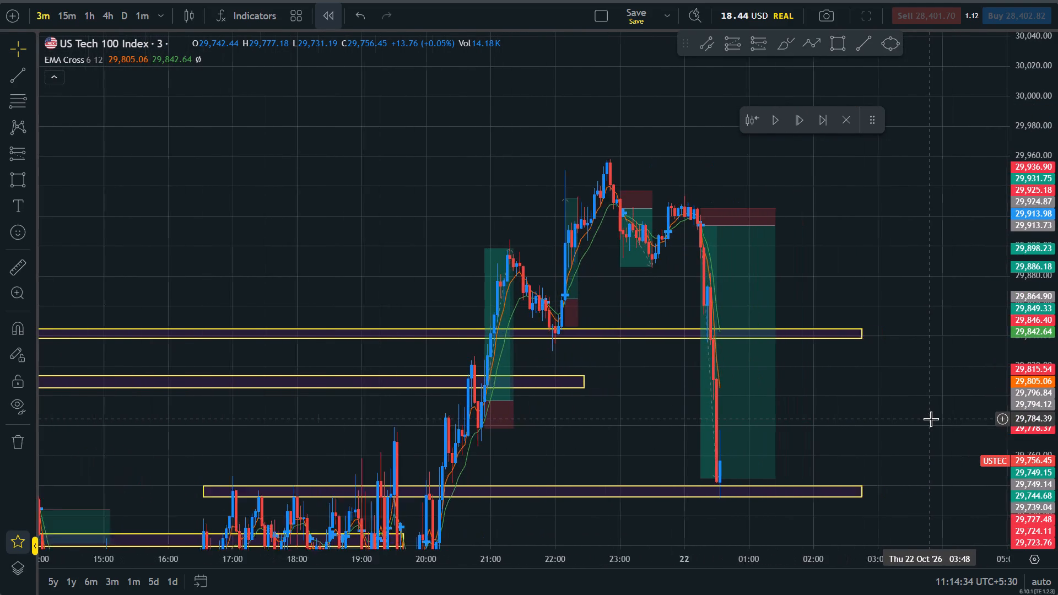
scroll(931, 419, up, 2)
drag(806, 420, 817, 329)
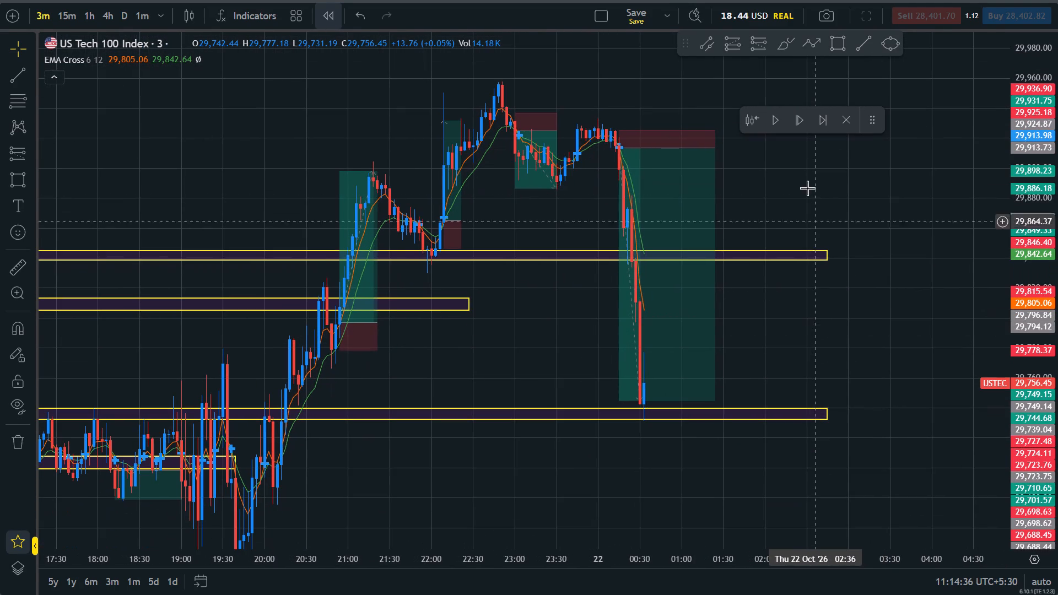
Advance the replay candle by candle to 00:57 on 22 October.
click(801, 117)
click(801, 117)
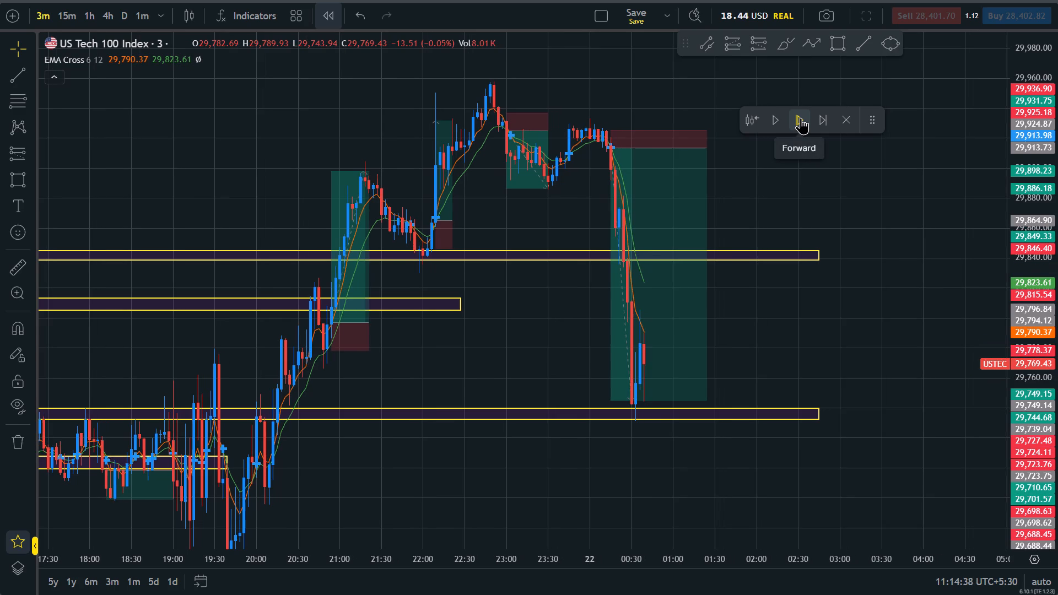
click(801, 117)
triple_click(801, 117)
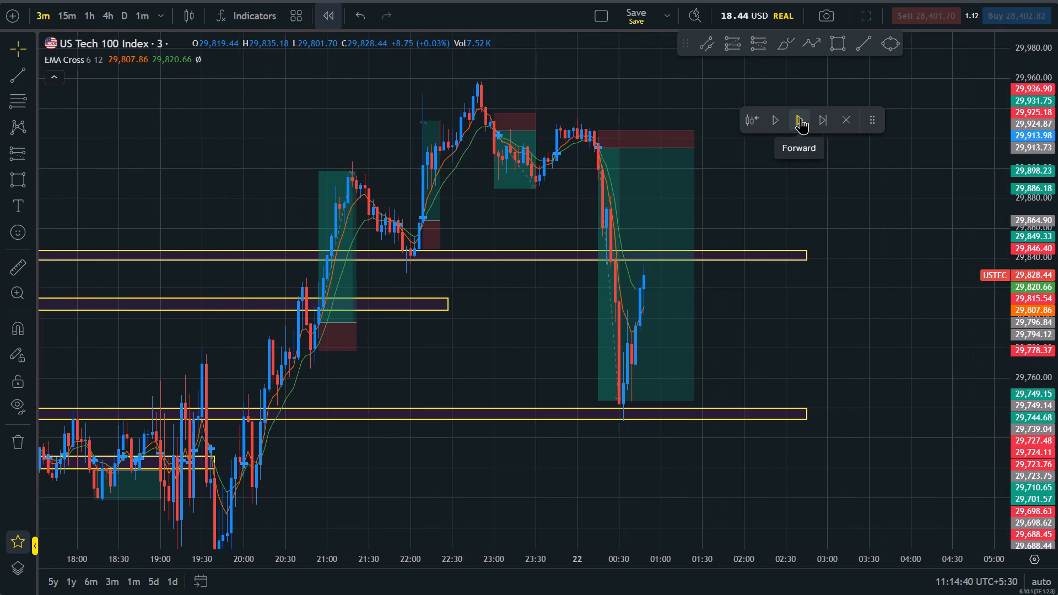
double_click(801, 117)
Shorten the 00:15 short position to end at about 00:39.
drag(712, 192, 683, 230)
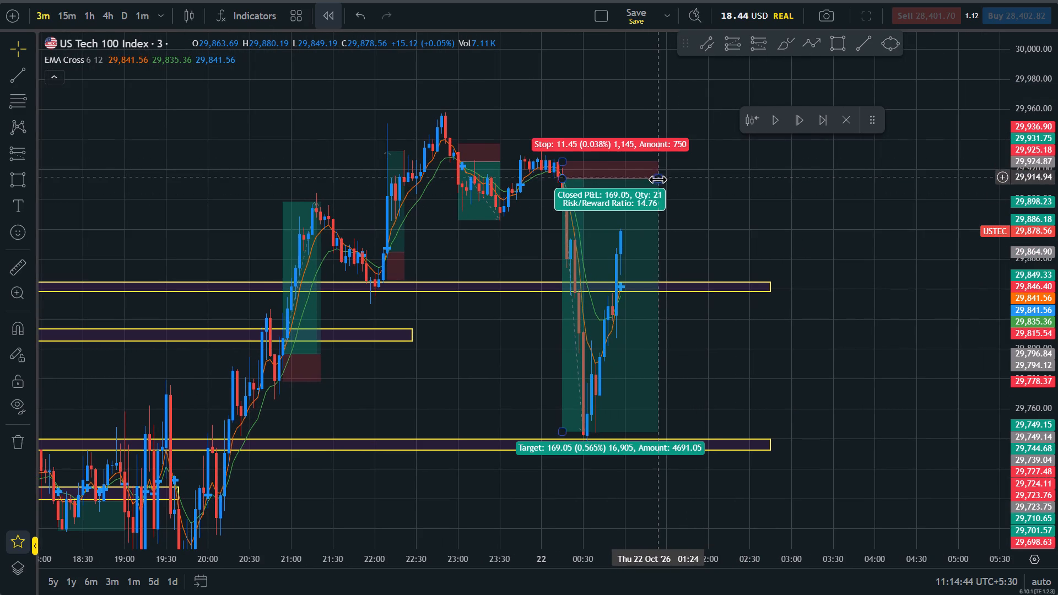
drag(657, 179, 594, 203)
Advance the replay candle by candle to 01:15 on 22 October.
drag(693, 234, 745, 260)
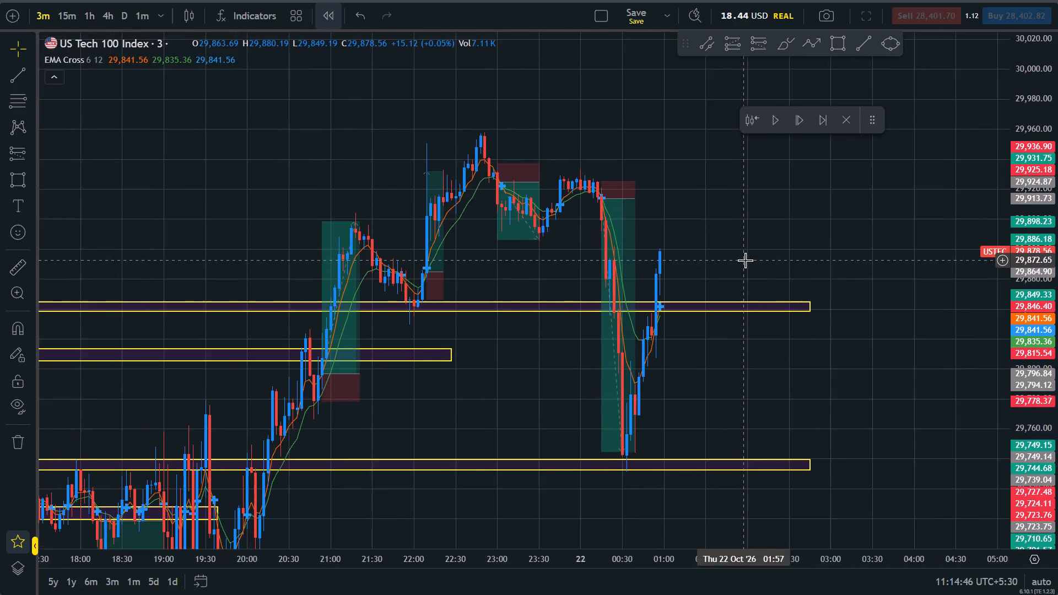
scroll(745, 260, right, 2)
scroll(745, 260, up, 1)
drag(803, 236, 732, 269)
drag(1057, 364, 1056, 270)
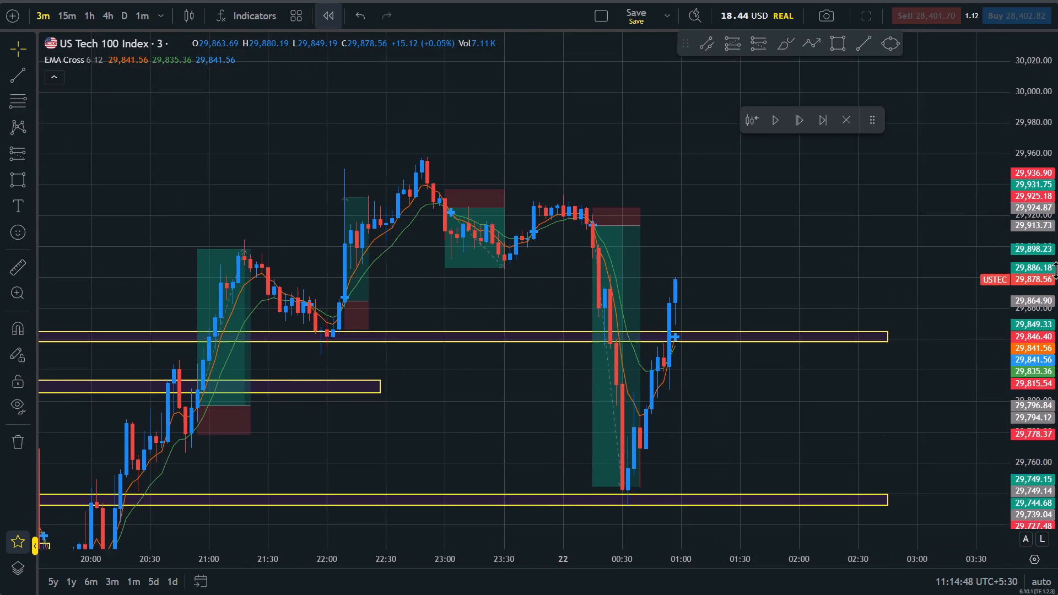
drag(1056, 270, 1049, 226)
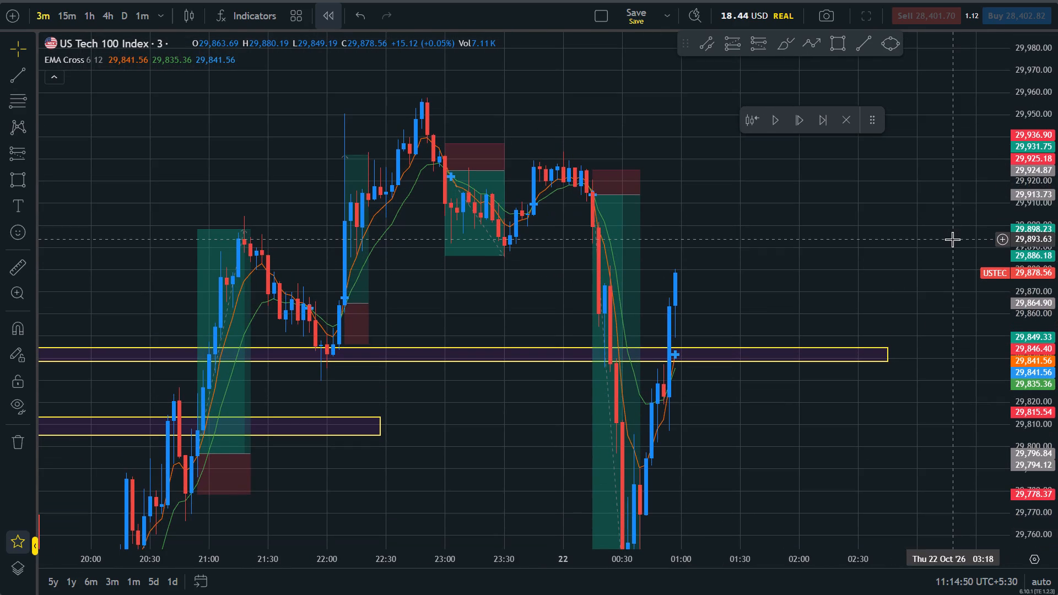
drag(886, 250, 812, 302)
click(798, 122)
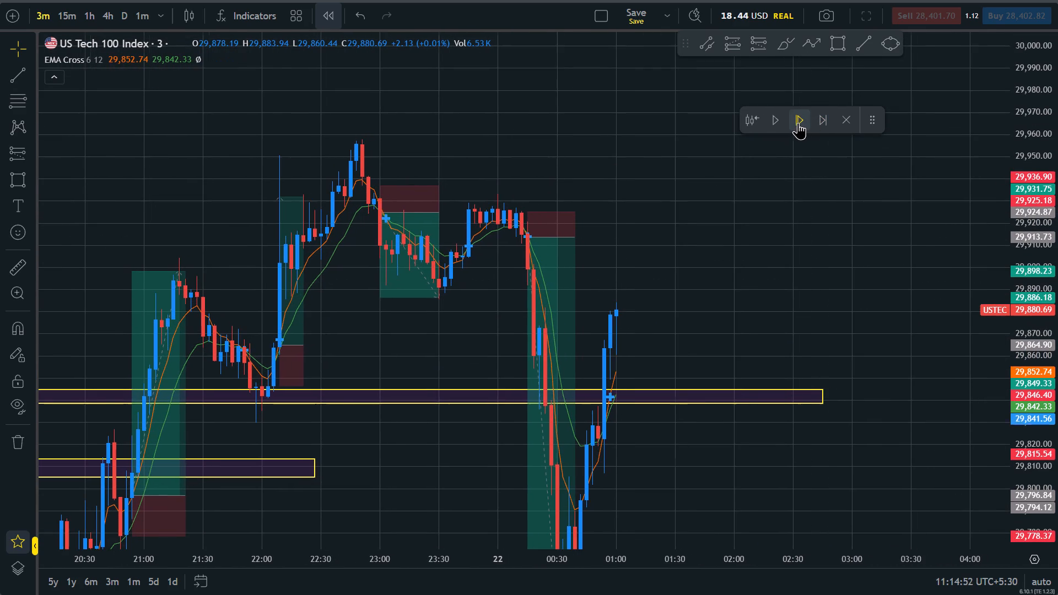
triple_click(798, 122)
click(798, 122)
click(798, 122)
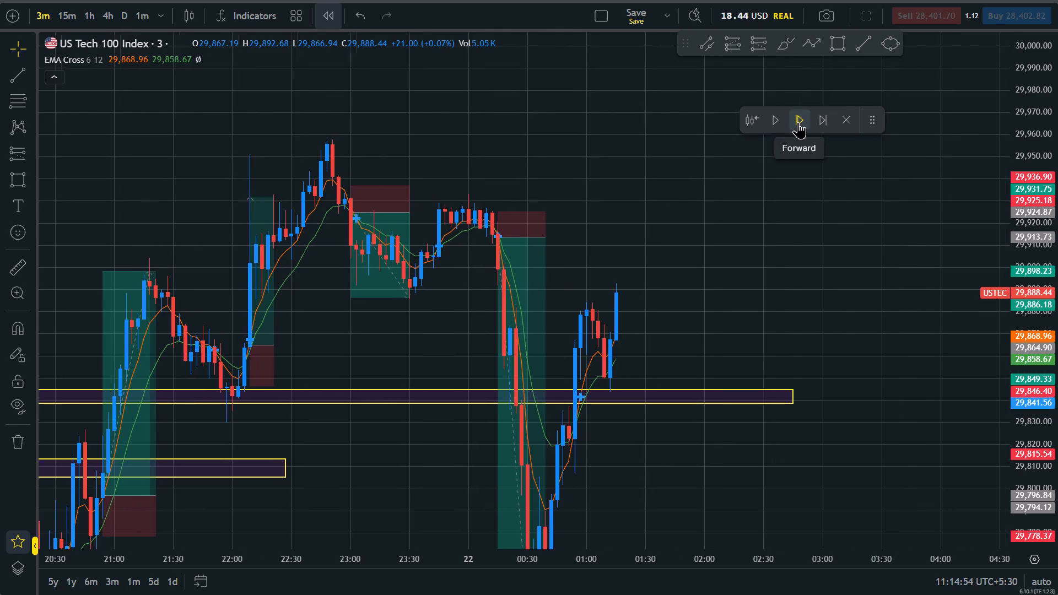
Examine the rebound from the lower zone through the upper zone against the earlier swings and marked positions.
click(842, 245)
scroll(842, 245, down, 1)
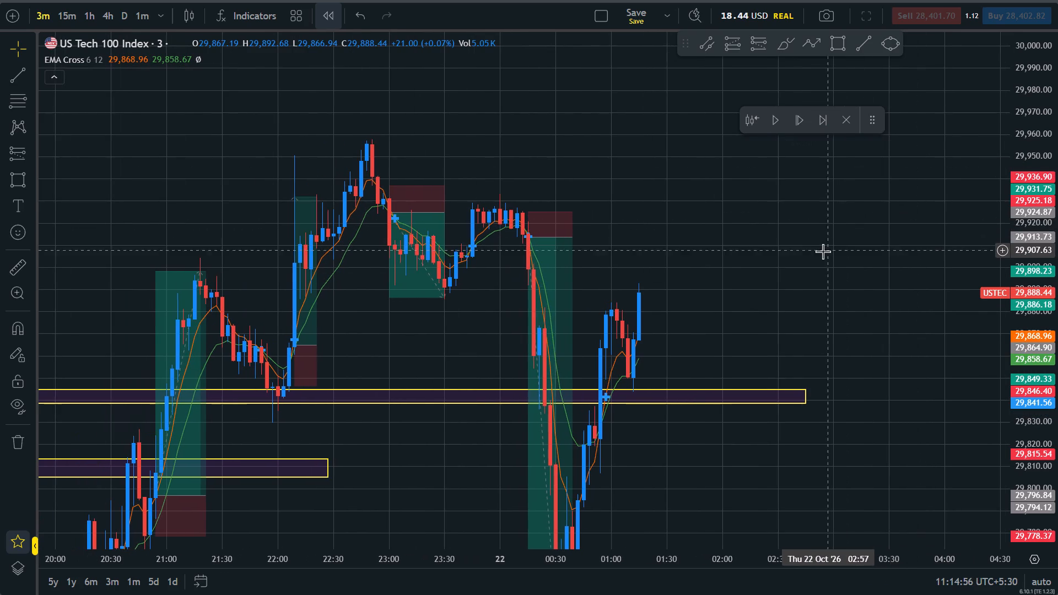
drag(807, 260, 814, 251)
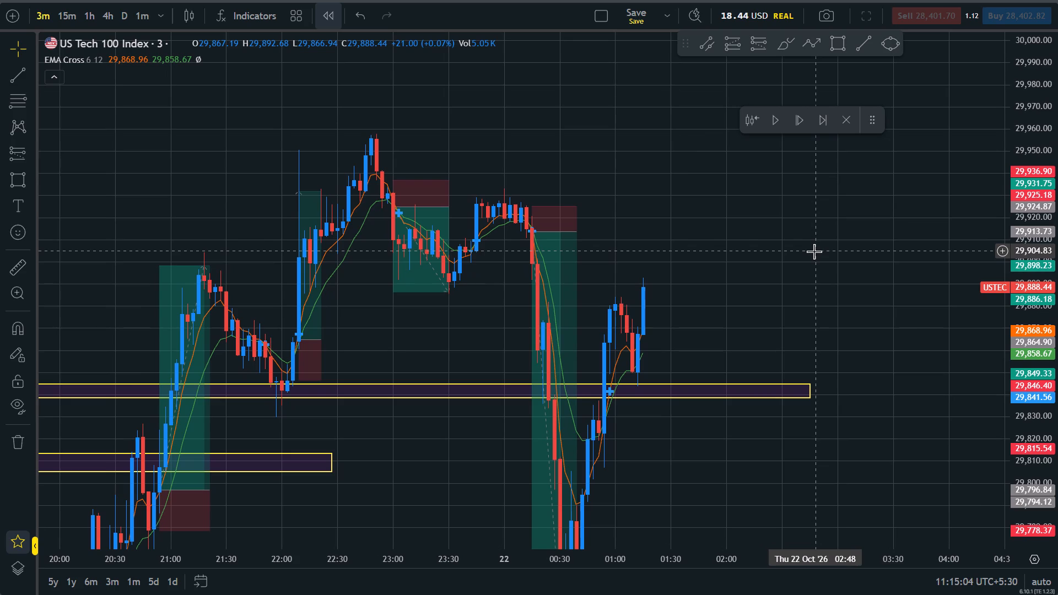
scroll(814, 251, down, 4)
drag(1057, 318, 1057, 385)
scroll(809, 389, down, 5)
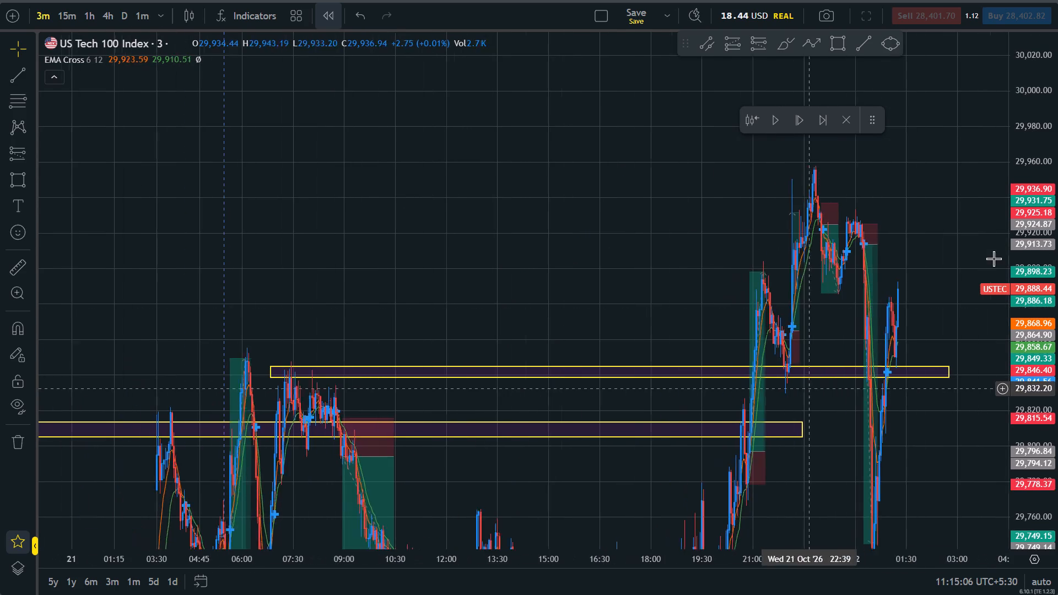
drag(1057, 340, 1057, 497)
scroll(721, 389, up, 8)
drag(1057, 494, 1029, 231)
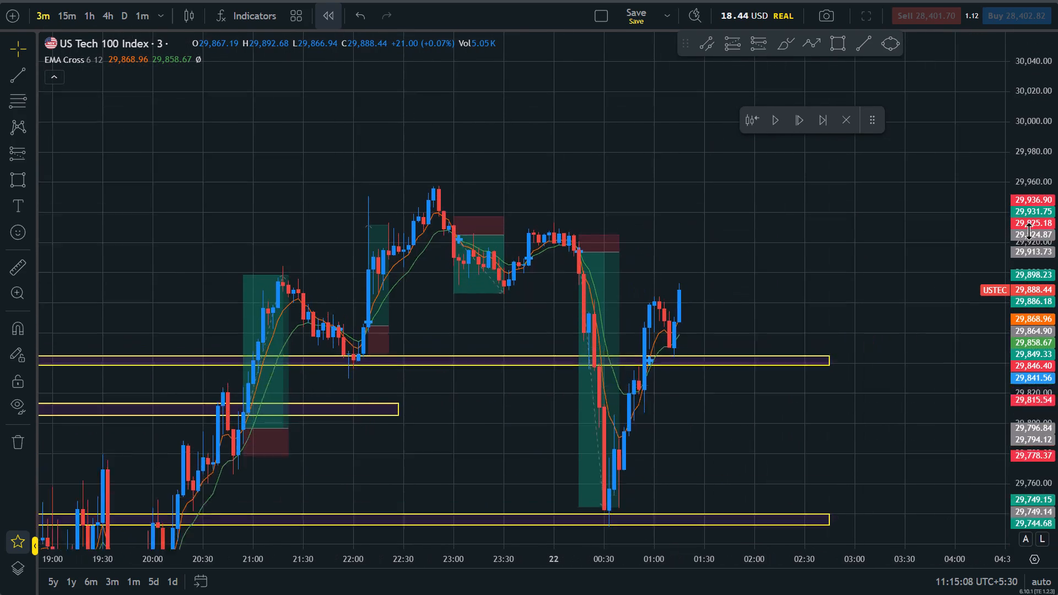
drag(1029, 231, 1025, 219)
drag(814, 248, 779, 321)
scroll(779, 321, up, 1)
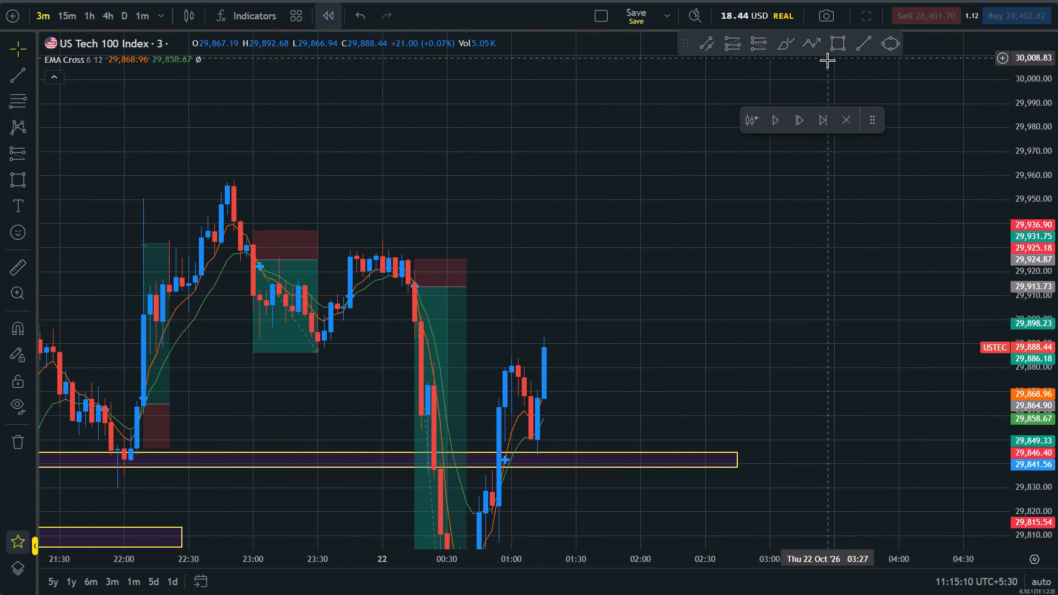
Advance the replay candle by candle to 01:27 on 22 October.
click(801, 120)
click(801, 120)
click(801, 120)
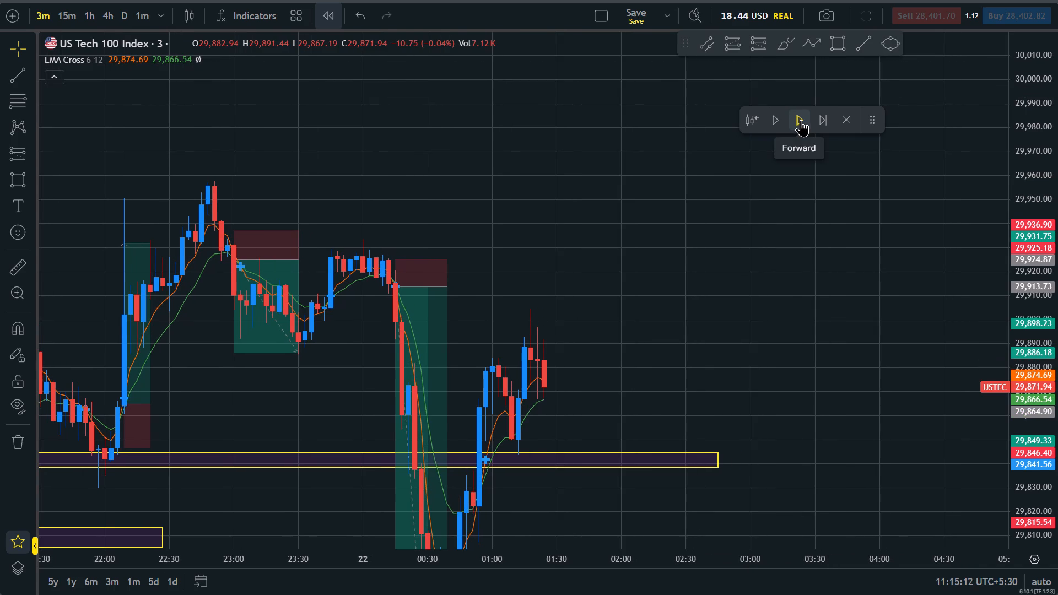
click(801, 120)
Examine the pullback into the upper zone against the lower zone, the earlier swings and the marked positions.
drag(694, 360, 673, 248)
scroll(673, 248, down, 4)
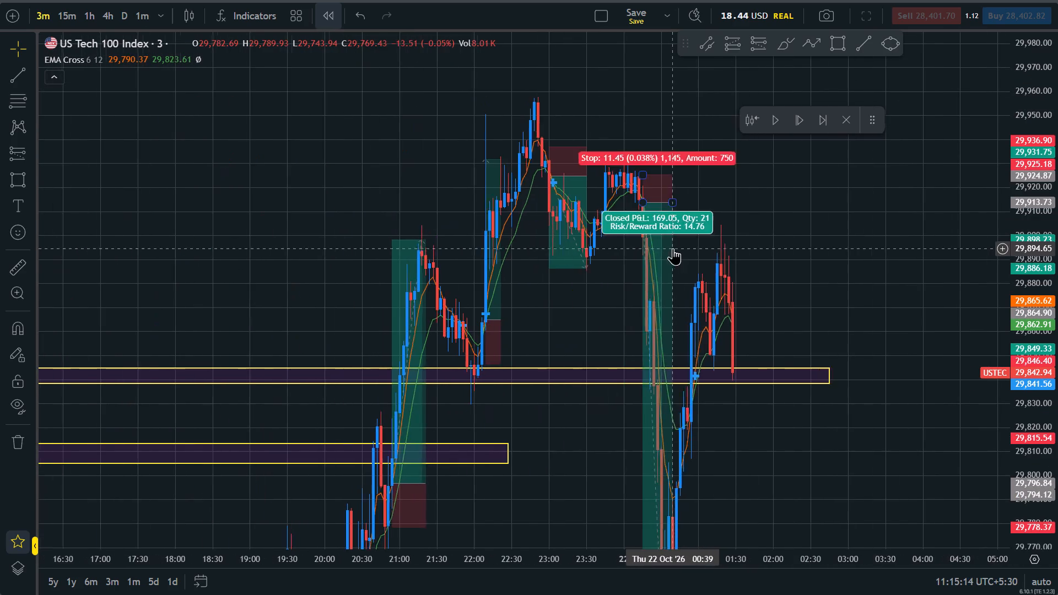
drag(1057, 285, 1057, 401)
scroll(744, 435, down, 2)
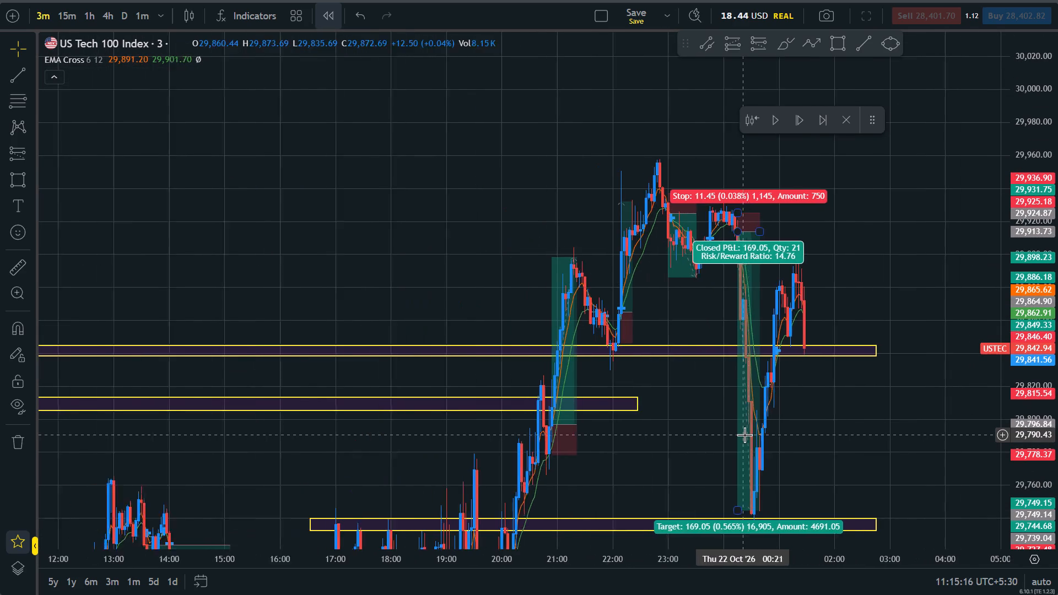
scroll(744, 435, down, 3)
scroll(744, 435, up, 6)
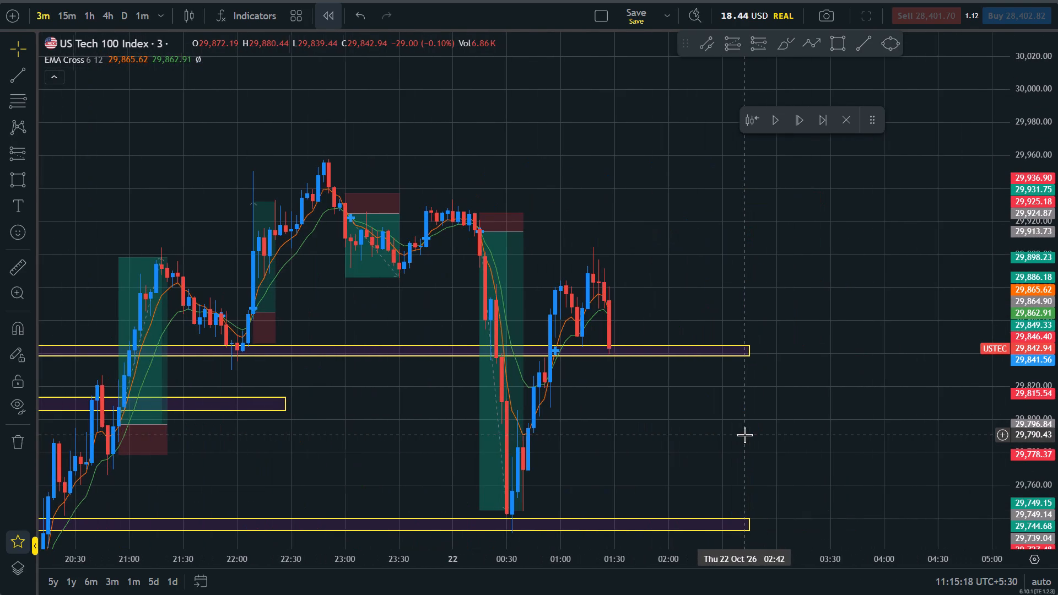
click(640, 429)
drag(1057, 426, 1057, 302)
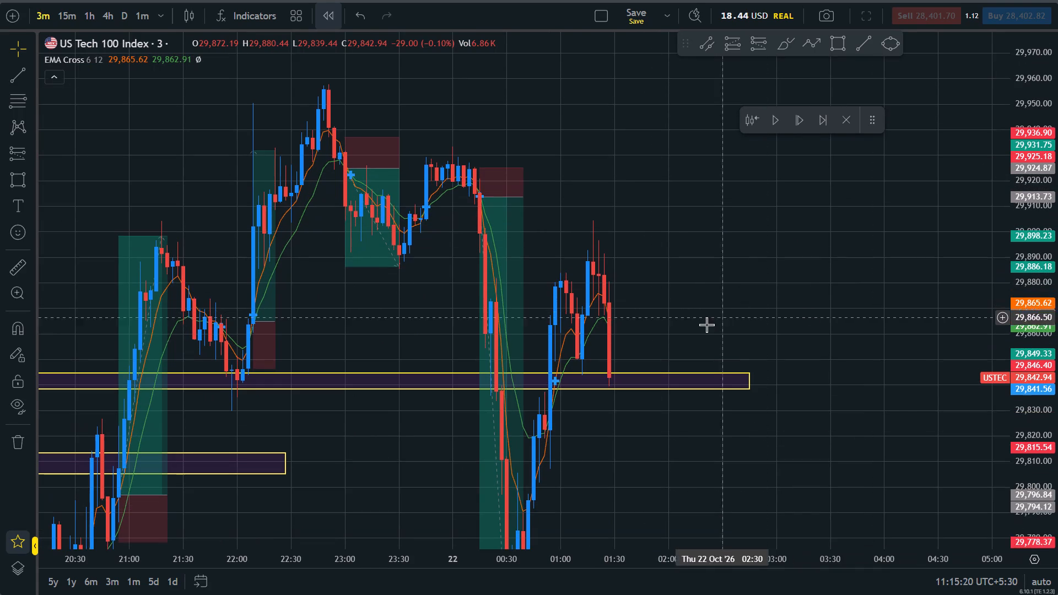
drag(704, 324, 694, 277)
scroll(694, 277, down, 2)
drag(1057, 212, 1057, 315)
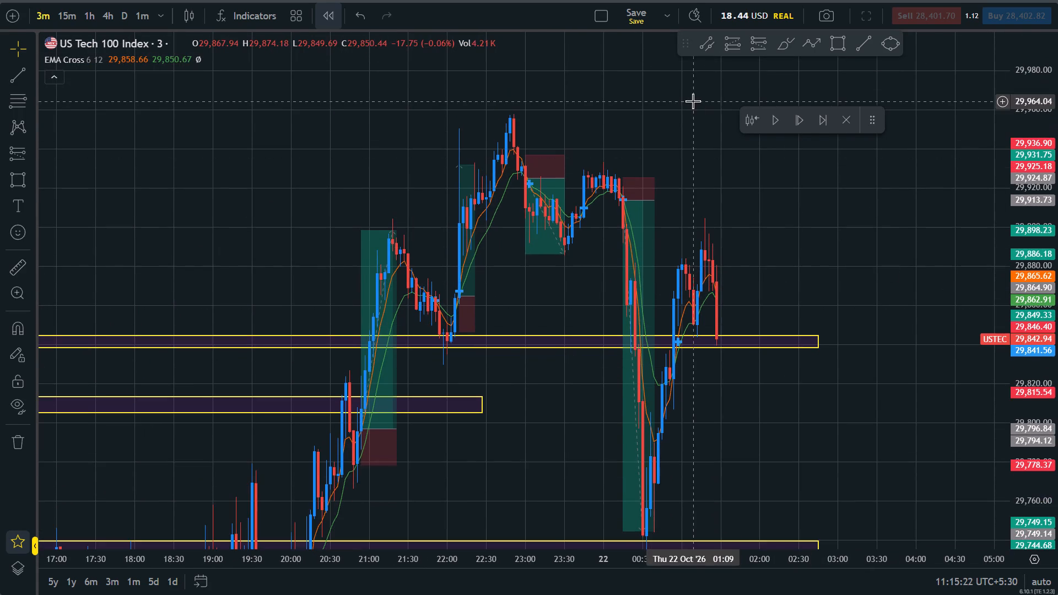
scroll(693, 101, up, 2)
drag(627, 242, 618, 299)
scroll(618, 299, up, 1)
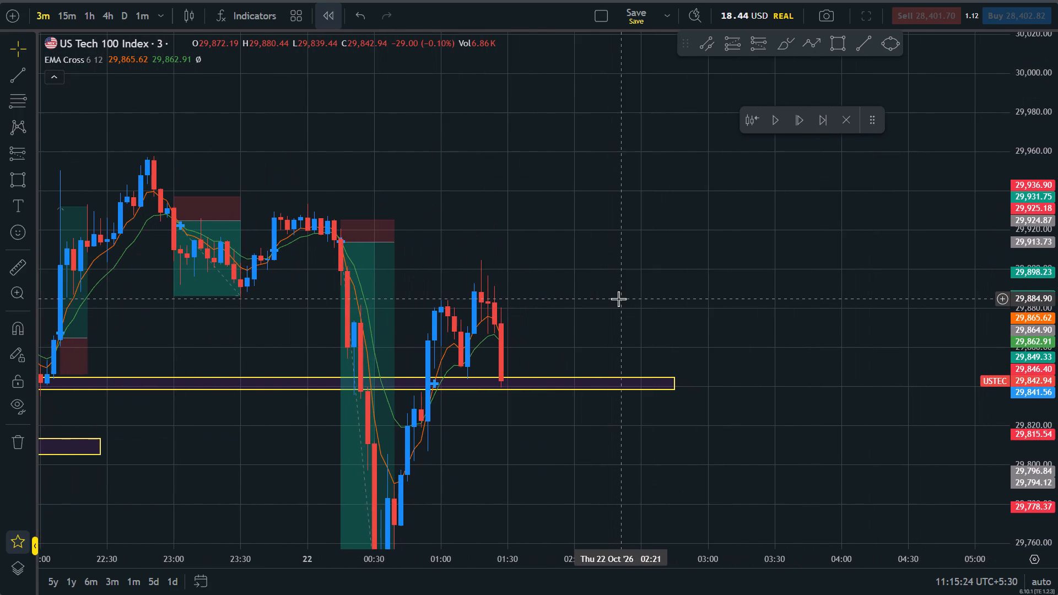
Place a short position at 01:30 on 22 October from about 29,841.28 in the upper zone, with its stop at about 29,870.13.
click(751, 44)
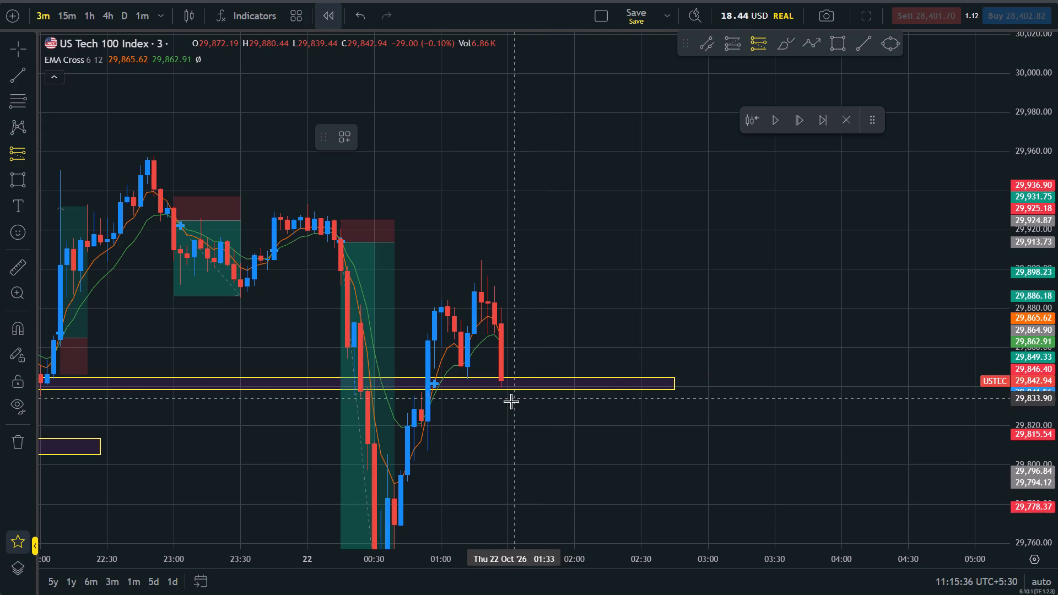
click(508, 384)
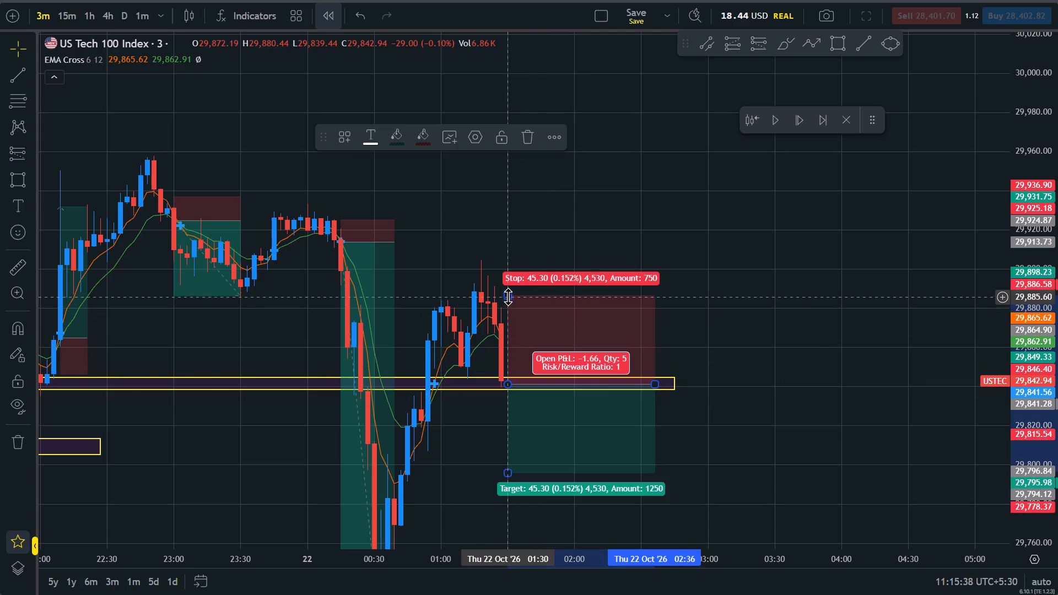
drag(508, 294, 515, 327)
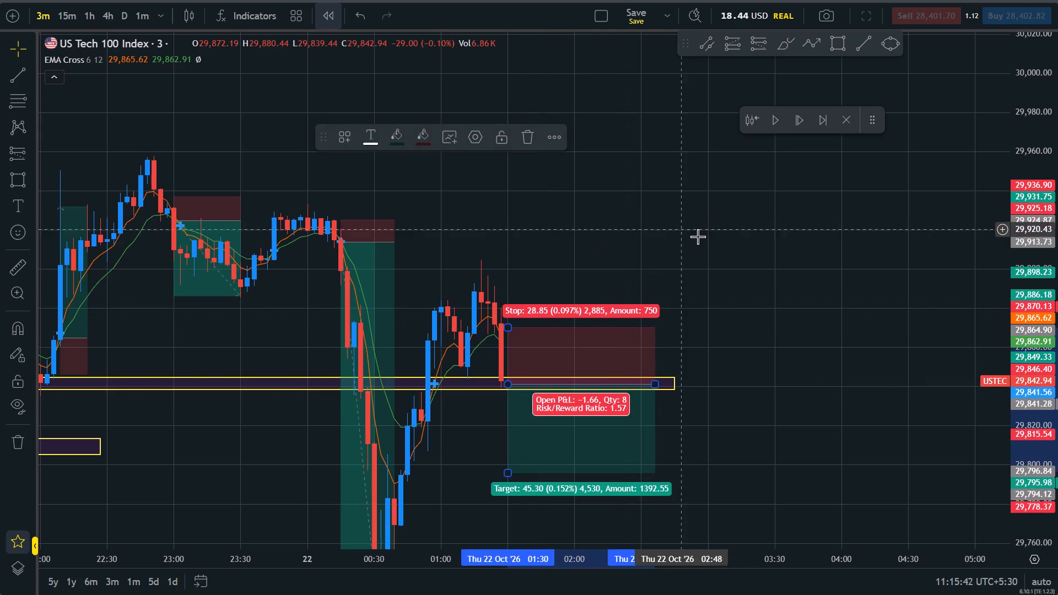
Extend the 01:30 short position's target down to about 29,742.18, at the upper edge of the lower zone.
drag(708, 255, 679, 203)
drag(1057, 421, 1047, 307)
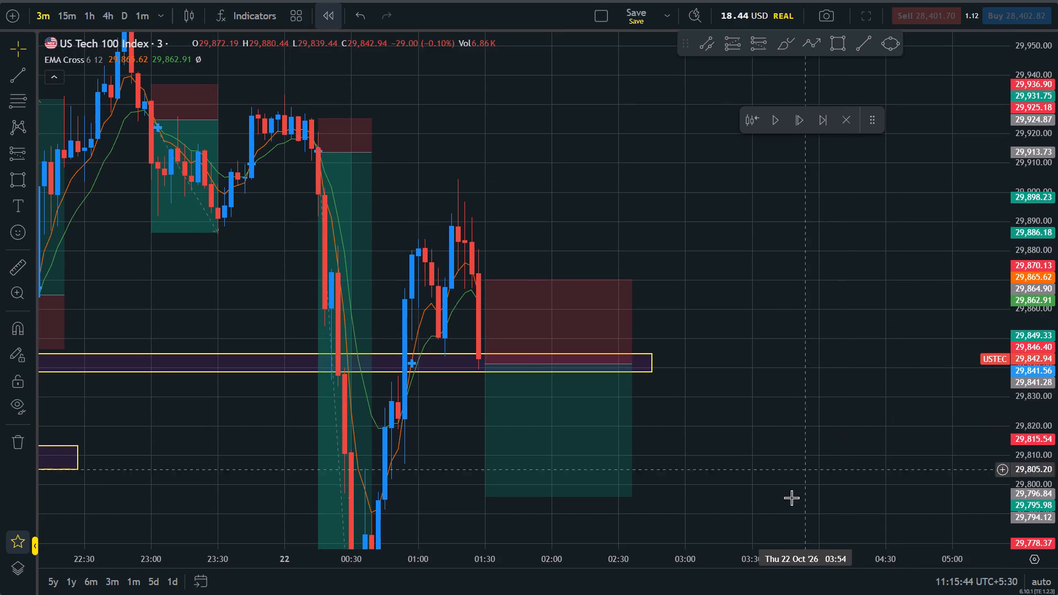
drag(784, 523, 781, 447)
scroll(781, 447, down, 3)
drag(1057, 232, 1057, 443)
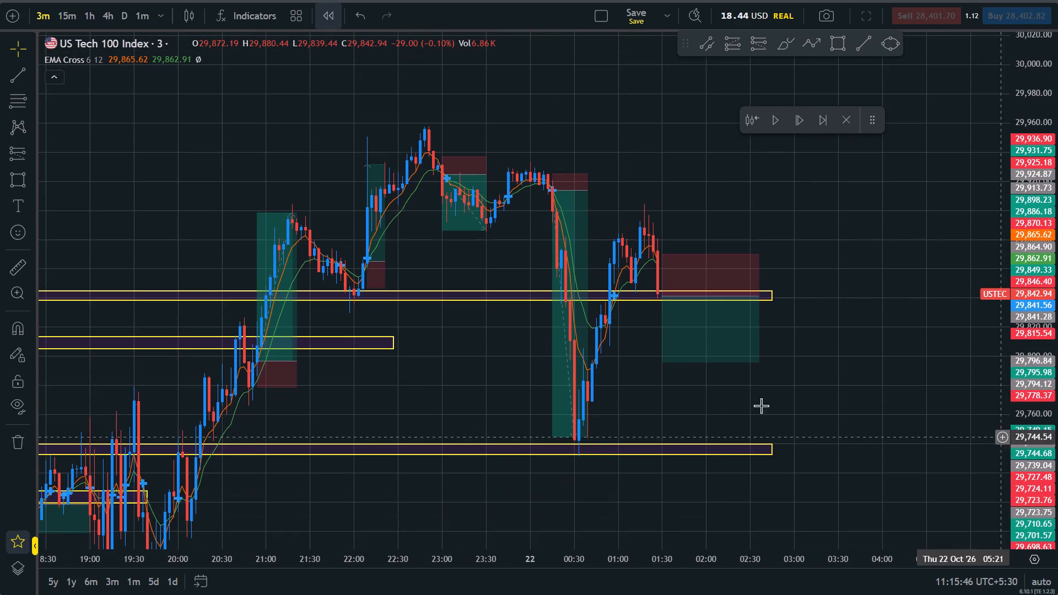
drag(663, 361, 691, 446)
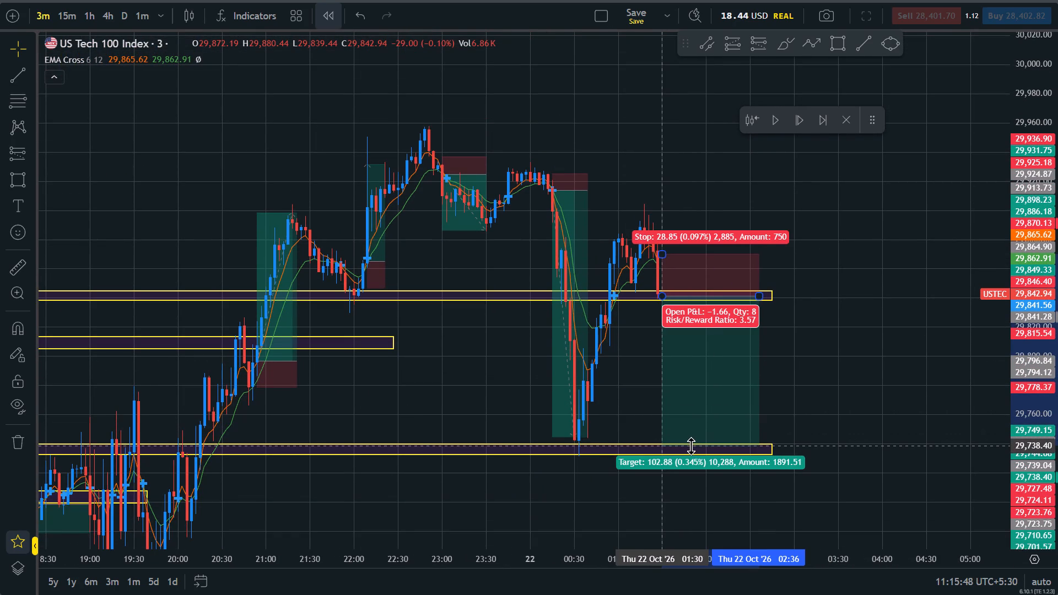
drag(691, 446, 690, 440)
click(884, 362)
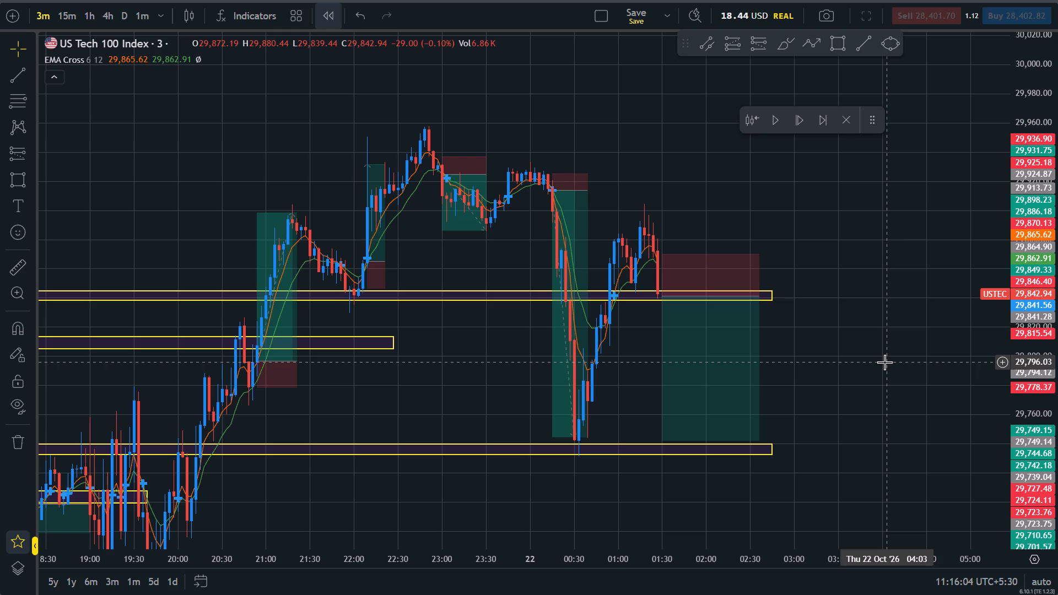
Advance the replay candle by candle to 01:33 on 22 October.
drag(1057, 399, 1055, 138)
drag(913, 386, 881, 296)
scroll(881, 296, down, 4)
drag(1057, 192, 1057, 260)
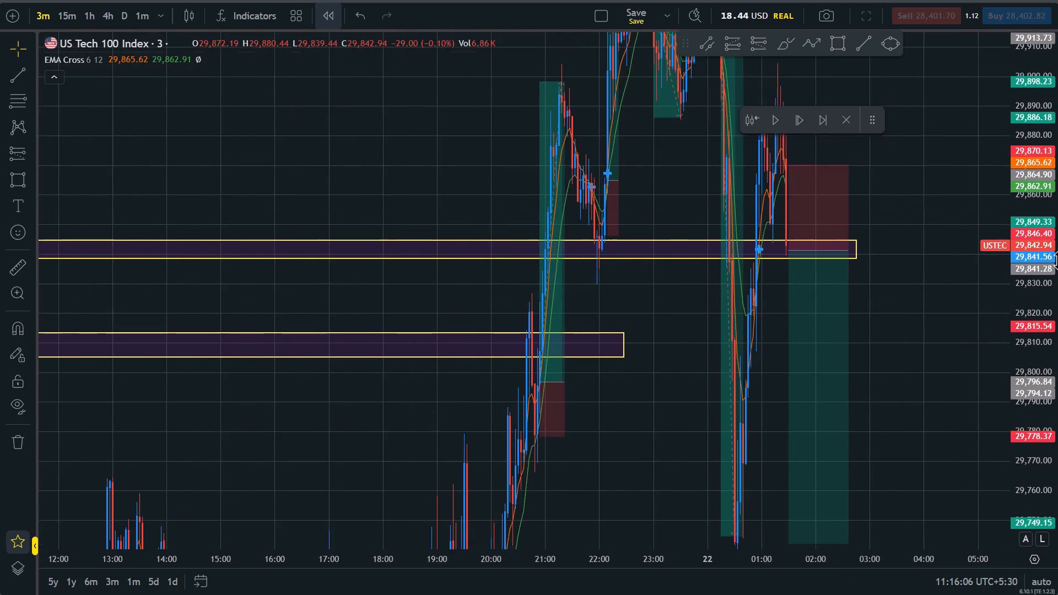
drag(1057, 260, 1057, 351)
scroll(899, 324, up, 3)
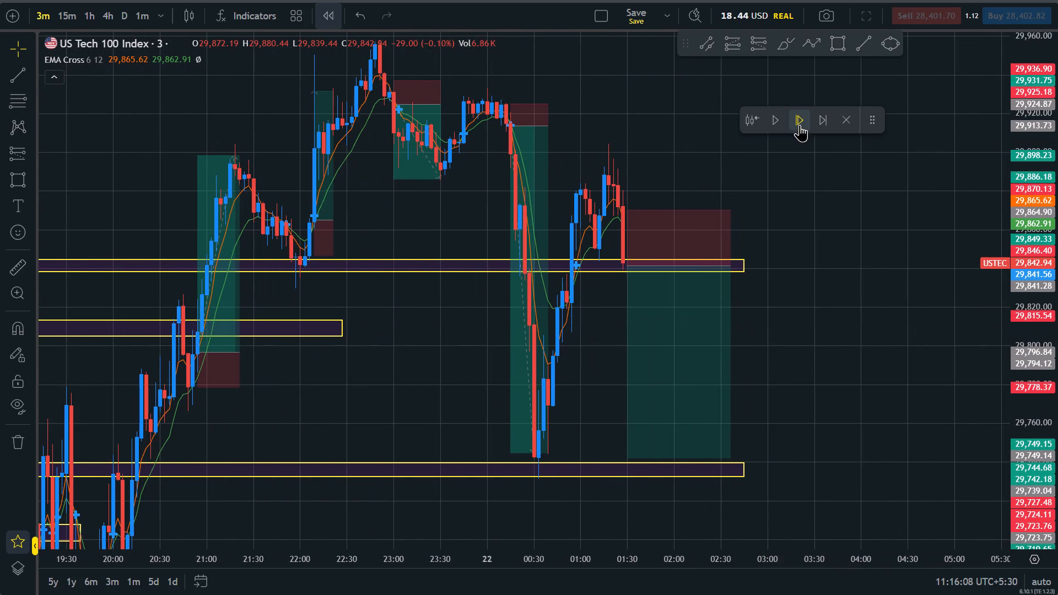
click(800, 121)
drag(829, 350, 836, 382)
scroll(836, 382, up, 1)
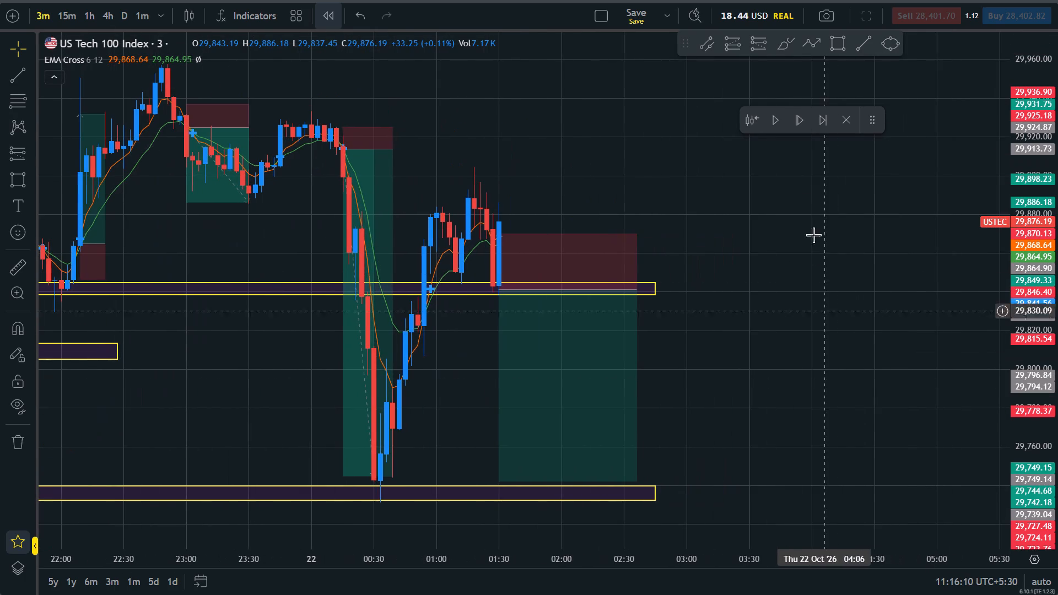
click(798, 121)
Examine the price action around the upper zone and the 01:30 short position against the earlier swings and lower zone.
drag(866, 336, 870, 342)
scroll(870, 342, up, 1)
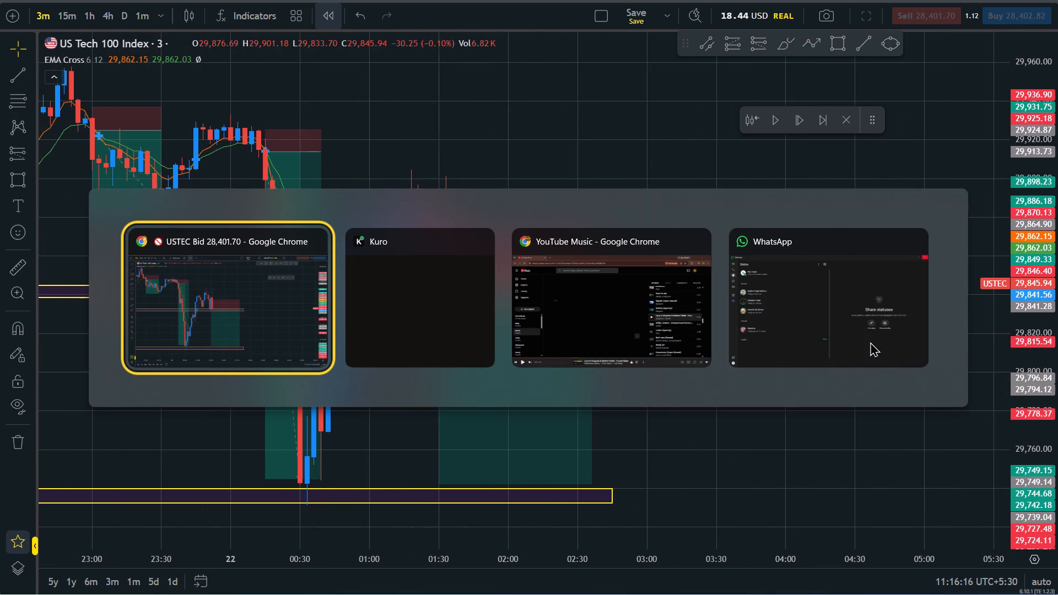
drag(705, 364, 873, 392)
scroll(873, 392, down, 3)
drag(1057, 255, 1057, 339)
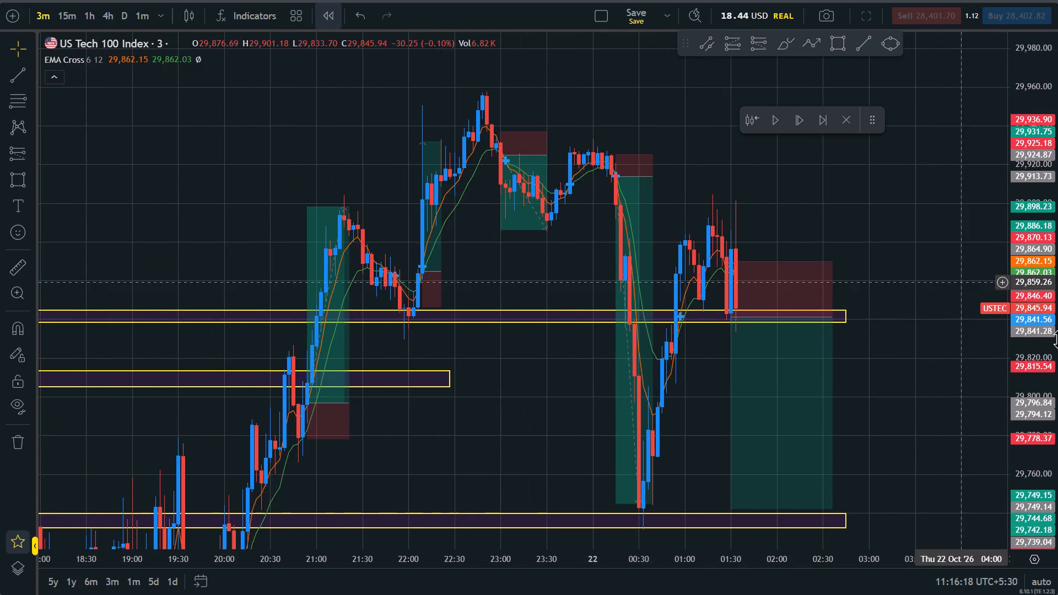
drag(1057, 339, 1057, 471)
drag(929, 394, 935, 448)
drag(1057, 486, 1025, 230)
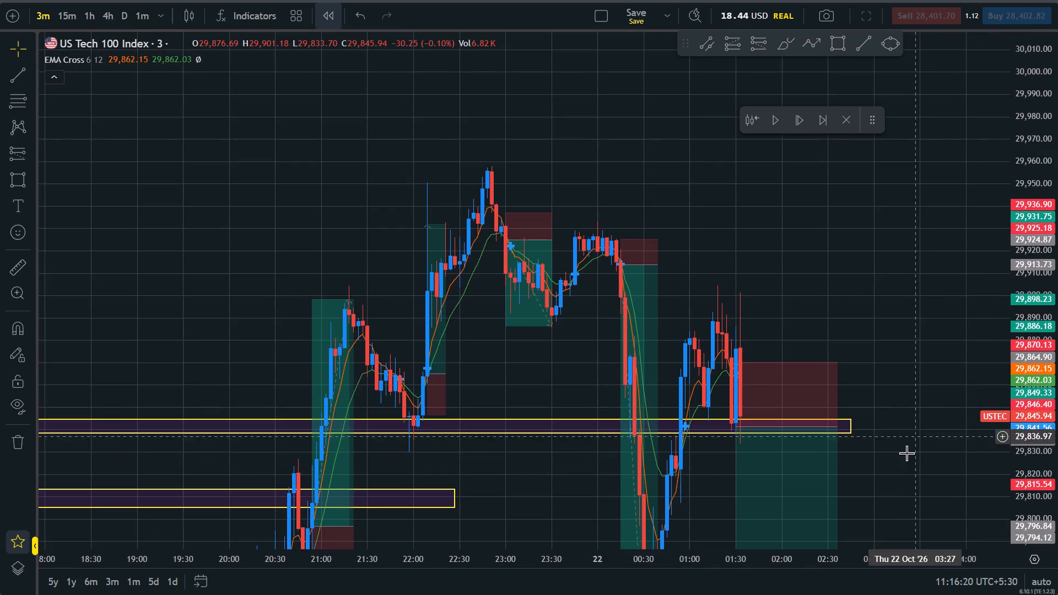
drag(890, 470, 885, 388)
drag(1057, 288, 1057, 378)
scroll(958, 395, up, 2)
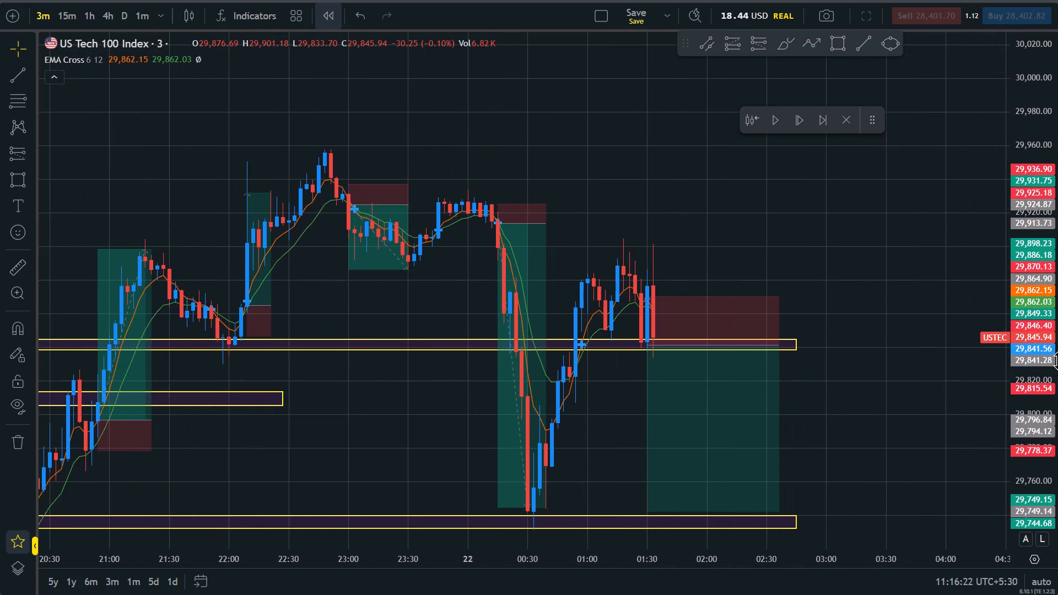
drag(1057, 404, 1032, 229)
click(863, 440)
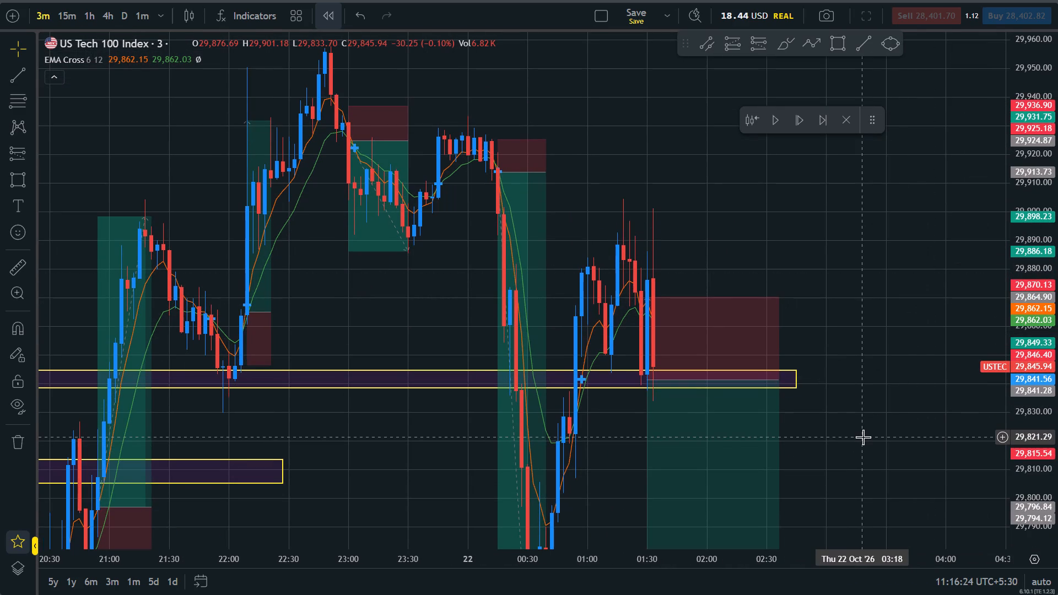
Advance the replay candle by candle to 01:39 on 22 October.
scroll(863, 437, up, 1)
click(797, 120)
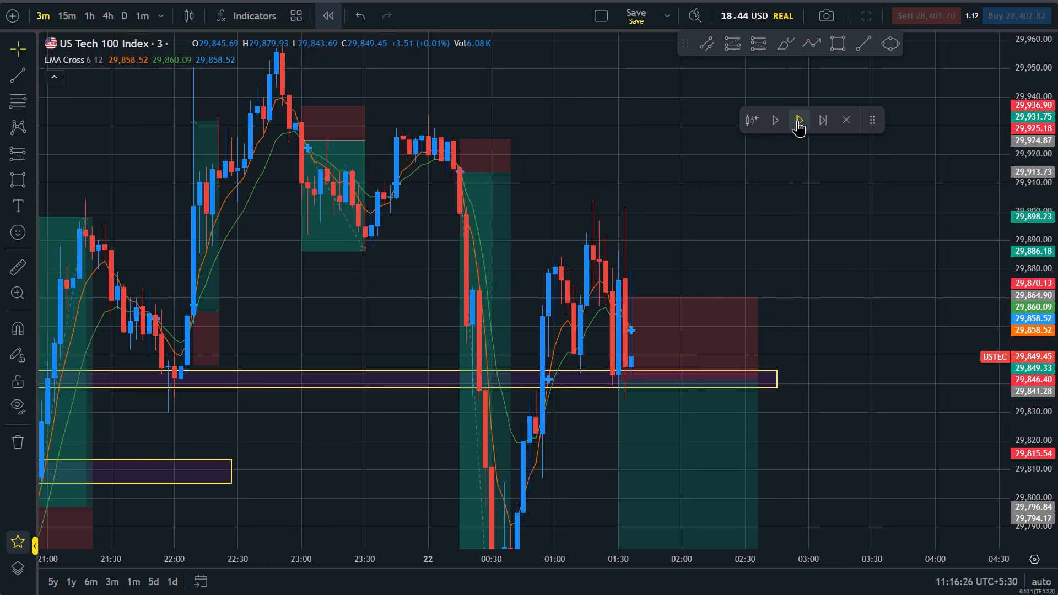
drag(830, 491, 795, 336)
scroll(795, 336, down, 2)
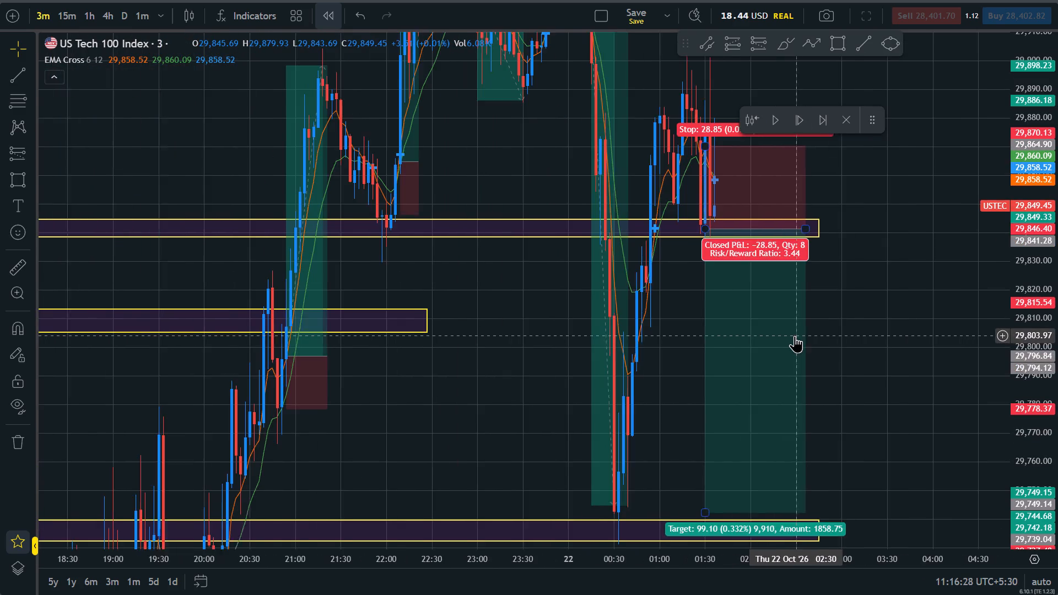
drag(1057, 279, 1057, 523)
scroll(938, 404, up, 2)
drag(1057, 493, 1033, 252)
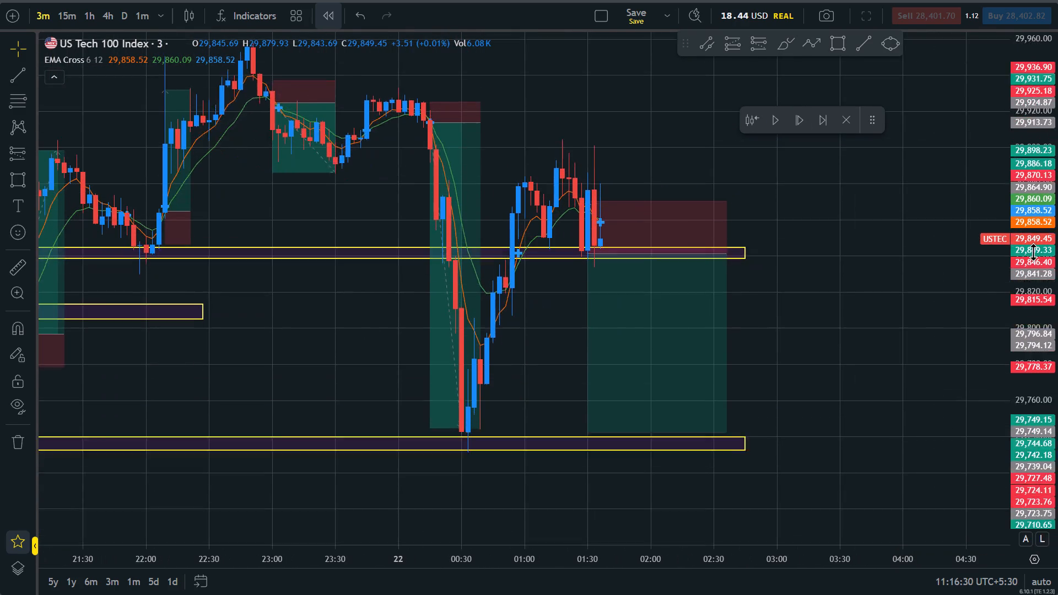
drag(920, 401, 905, 442)
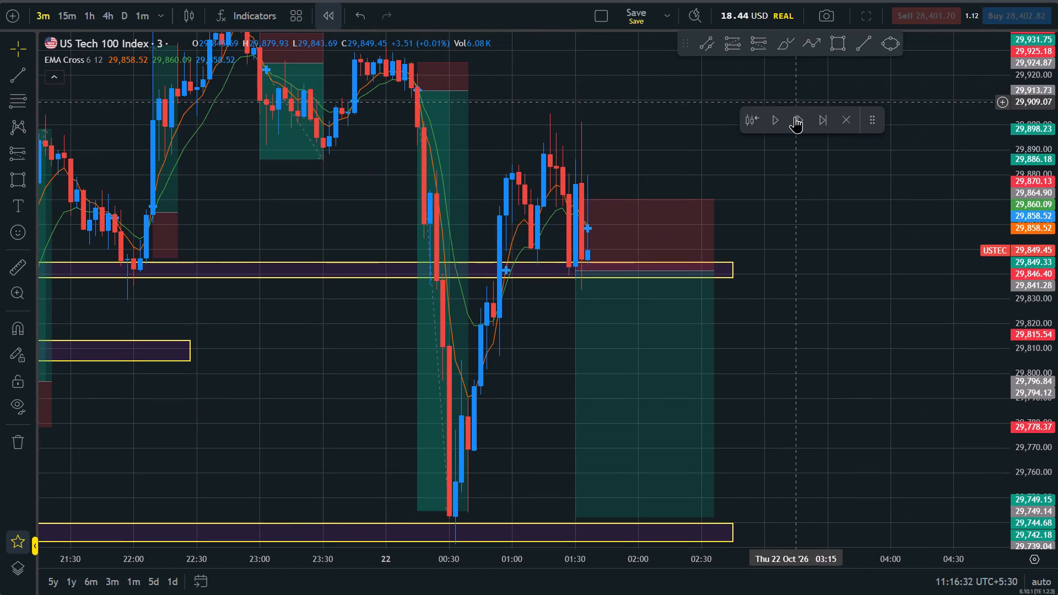
click(795, 116)
Move the 01:30 short position to start at 01:42, with entry about 29,829.87 and stop about 29,858.72.
drag(1057, 345, 1048, 347)
drag(633, 356, 654, 385)
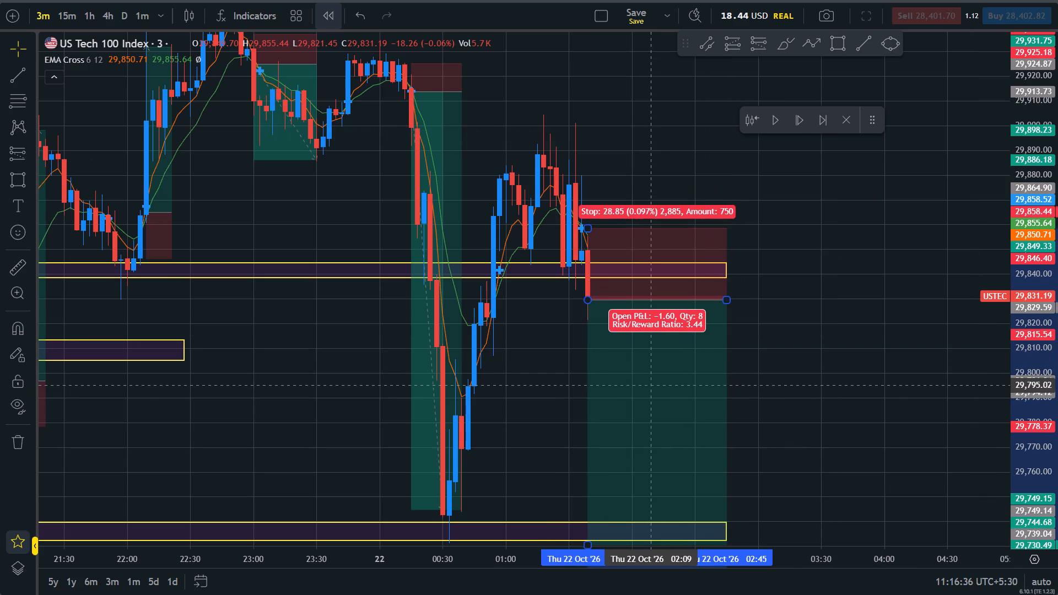
drag(654, 385, 657, 385)
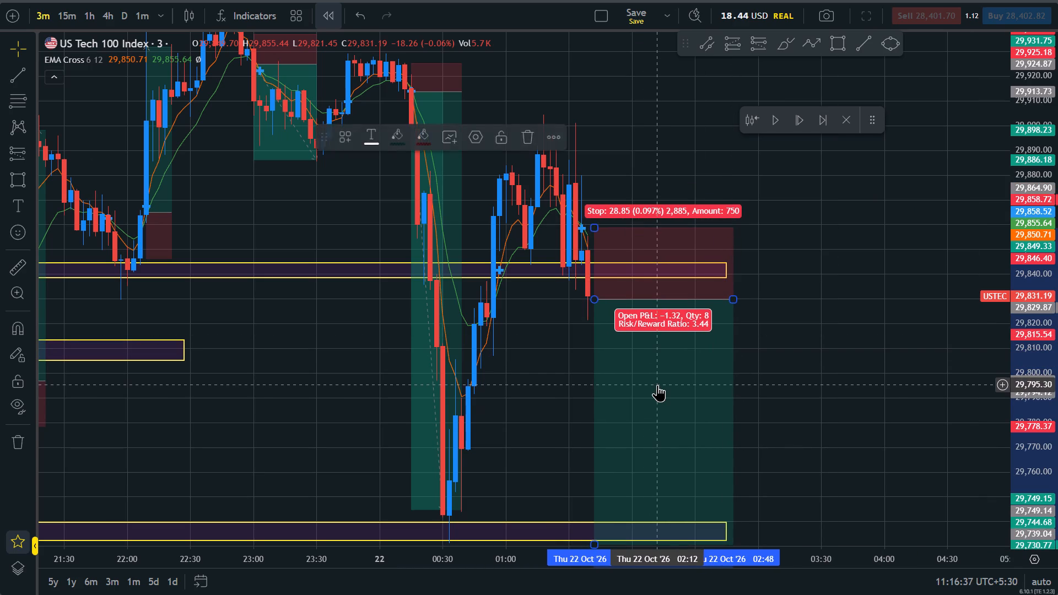
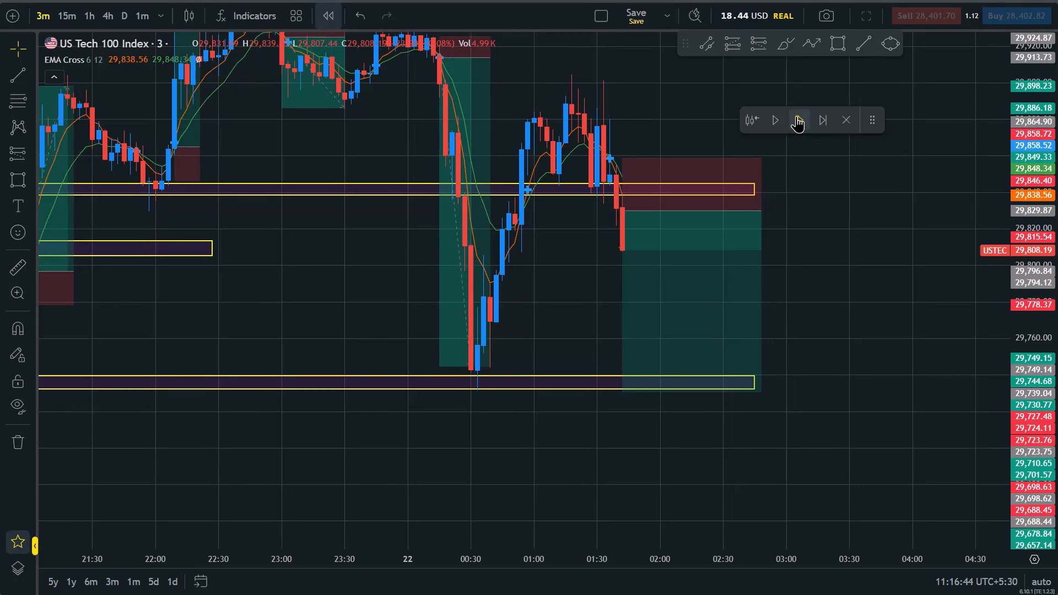
Advance the replay candle by candle to 02:09 on 22 October.
triple_click(796, 116)
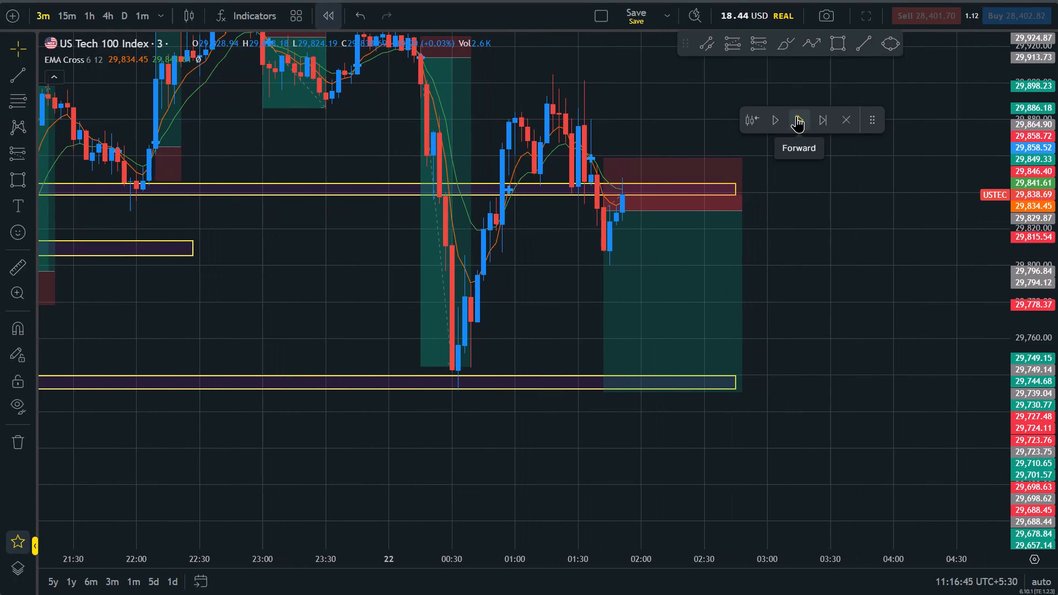
click(796, 116)
click(797, 118)
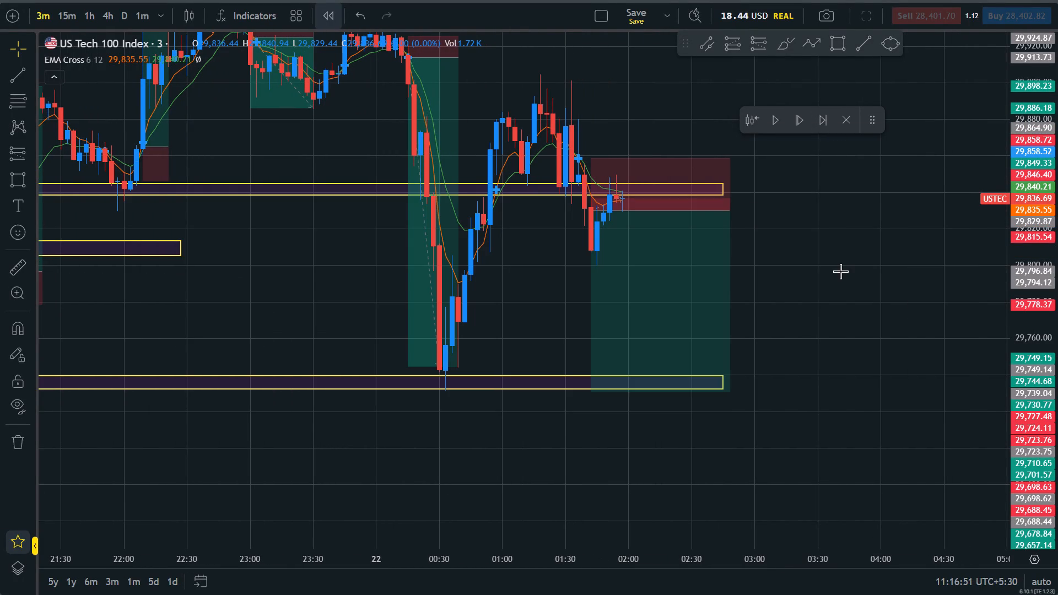
click(797, 118)
click(797, 118)
click(797, 118)
click(797, 118)
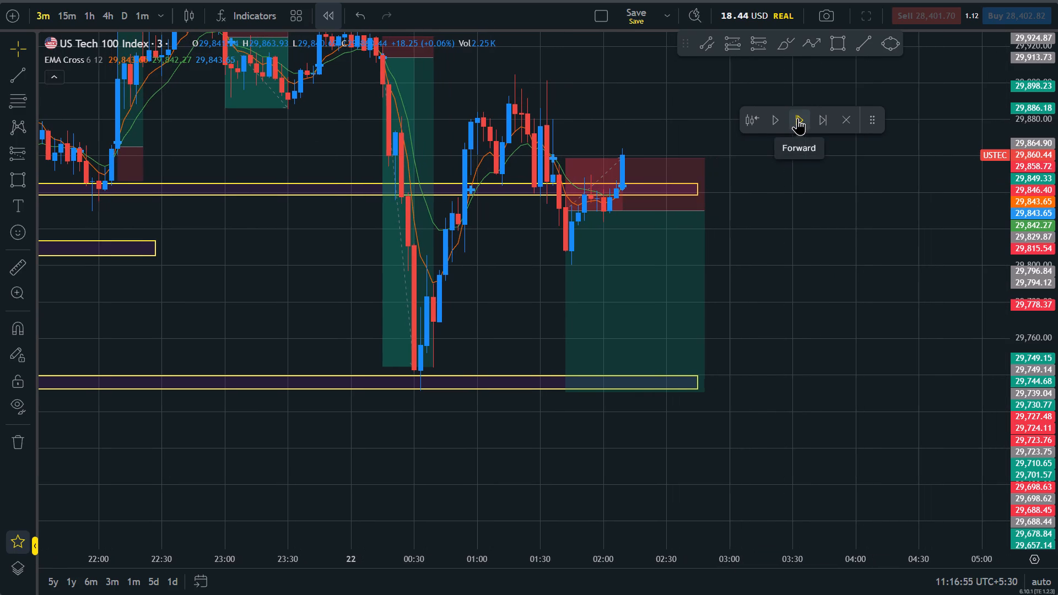
Pull the latest short position's target up to its entry level at about 29,829.86, leaving only the stop area.
drag(1057, 412, 1023, 145)
drag(907, 310, 888, 414)
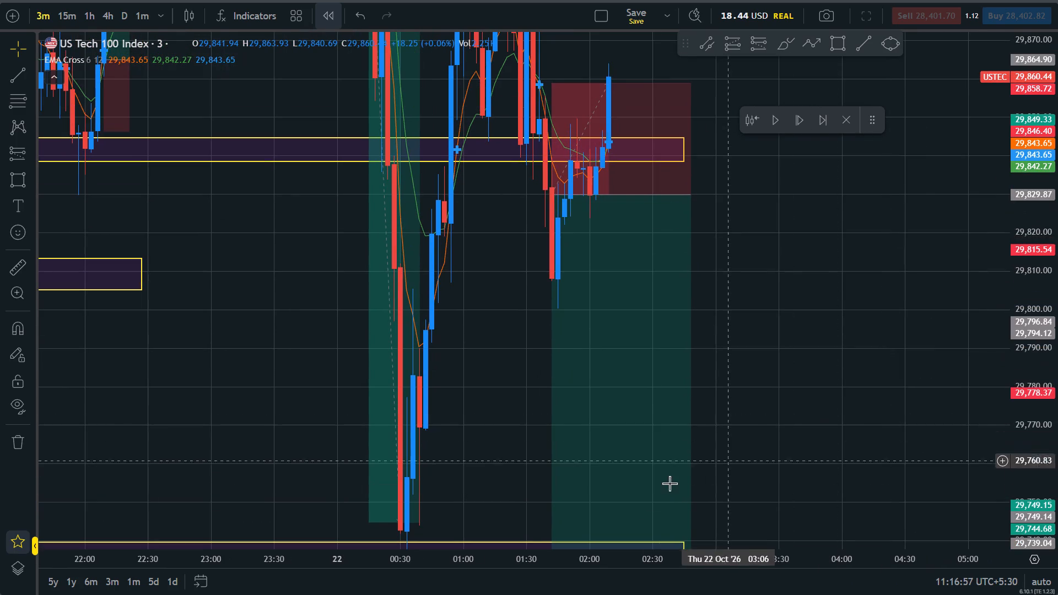
drag(503, 457, 514, 404)
drag(531, 425, 541, 330)
drag(569, 477, 587, 326)
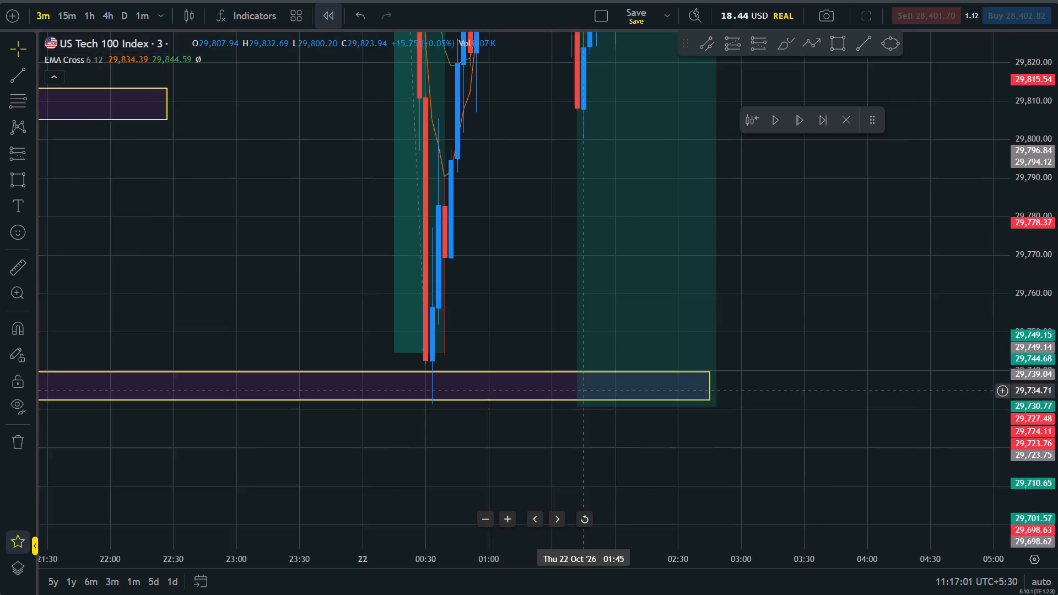
drag(587, 326, 583, 361)
drag(576, 375, 560, 59)
drag(571, 224, 590, 456)
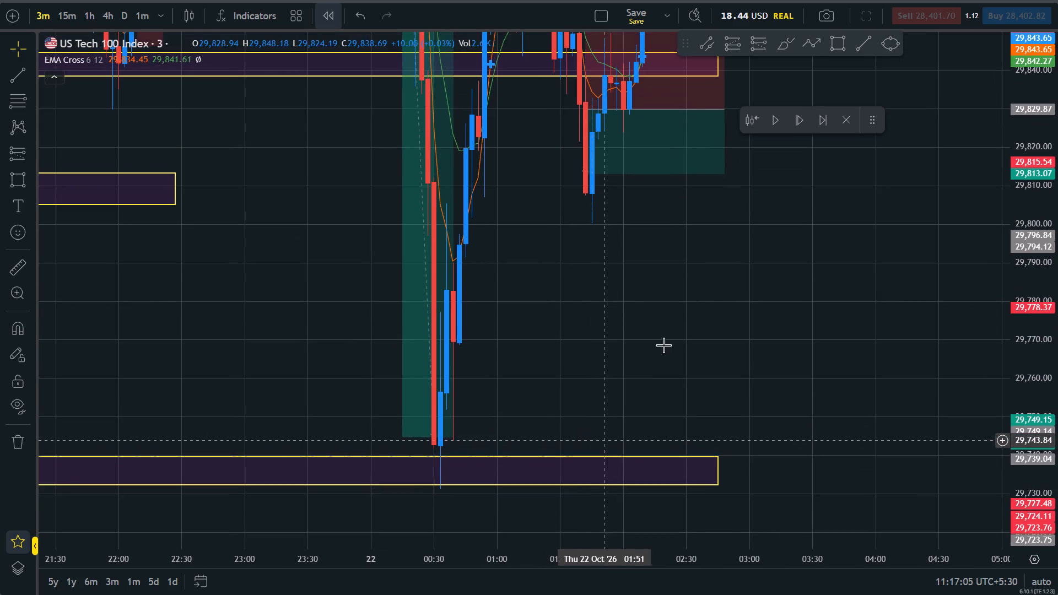
drag(704, 281, 684, 520)
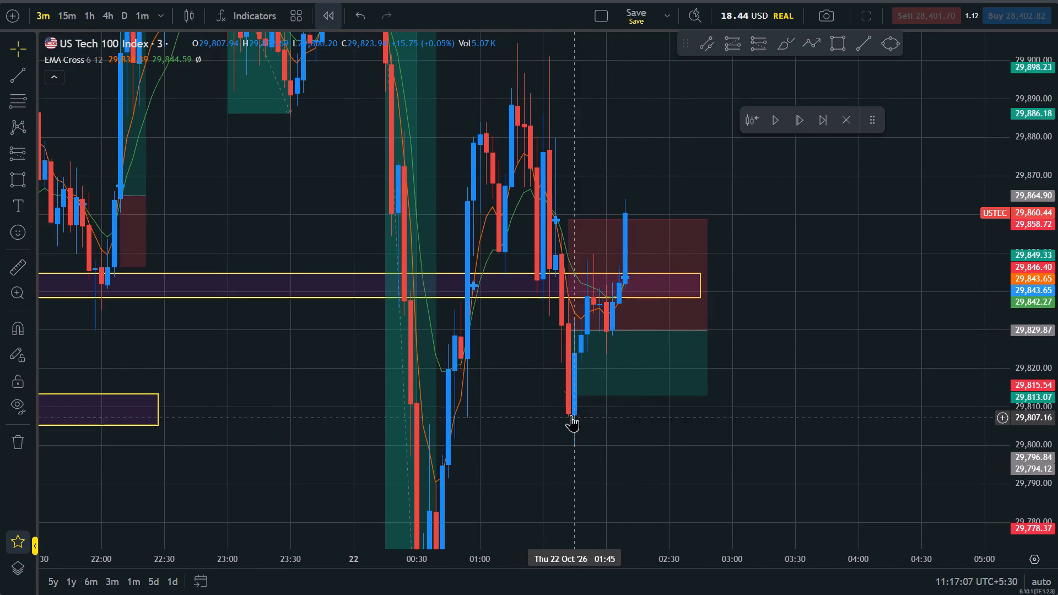
drag(568, 396, 574, 245)
Extend the upper zone's end to about 05:06 on 22 October, with its upper edge at about 29,842.40.
drag(701, 404, 677, 466)
drag(1047, 277, 1057, 446)
drag(662, 435, 560, 450)
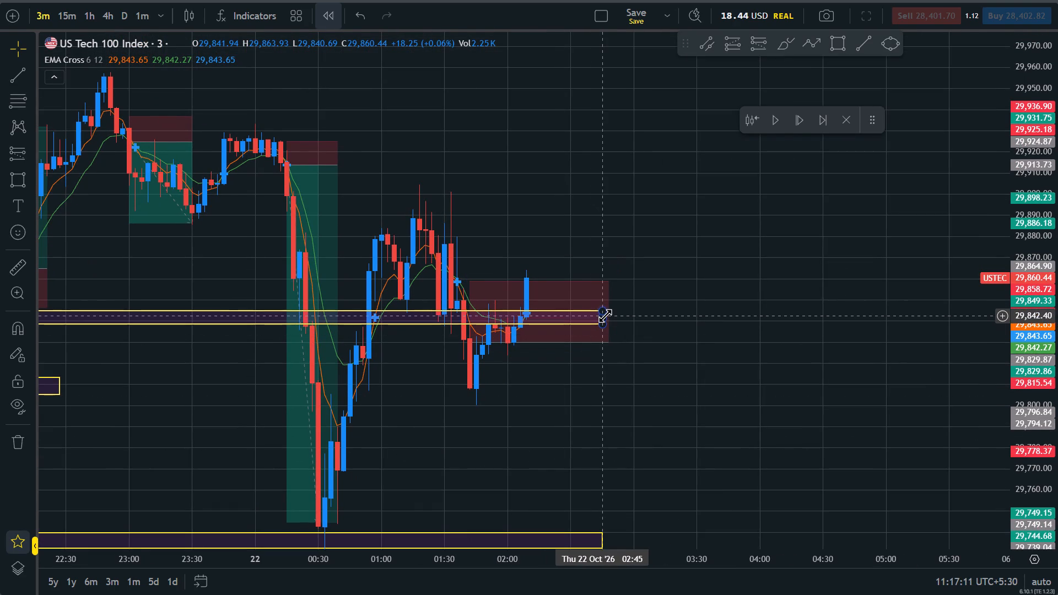
drag(605, 316, 904, 311)
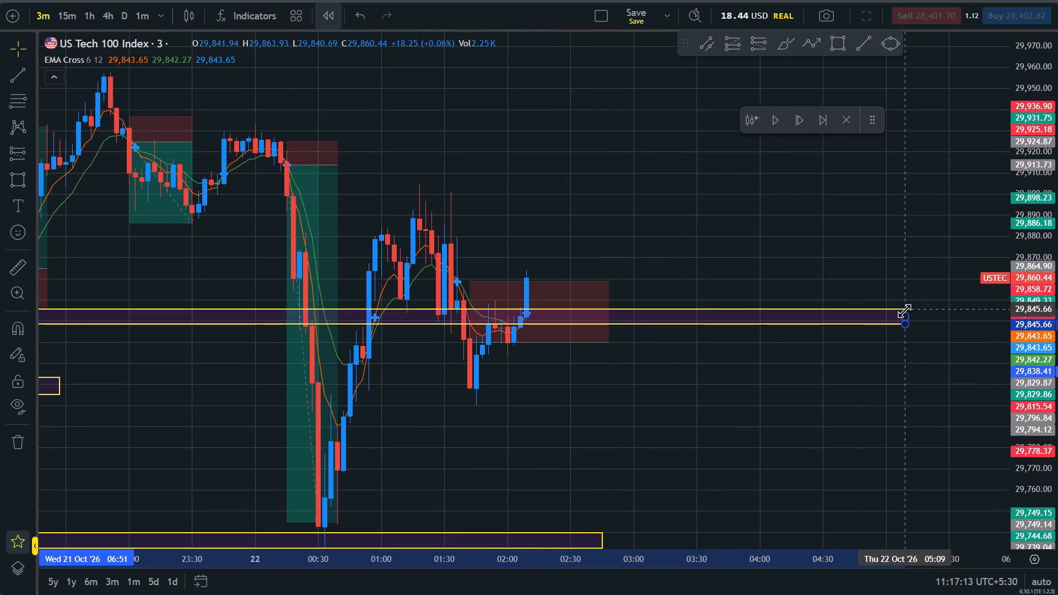
drag(904, 311, 901, 317)
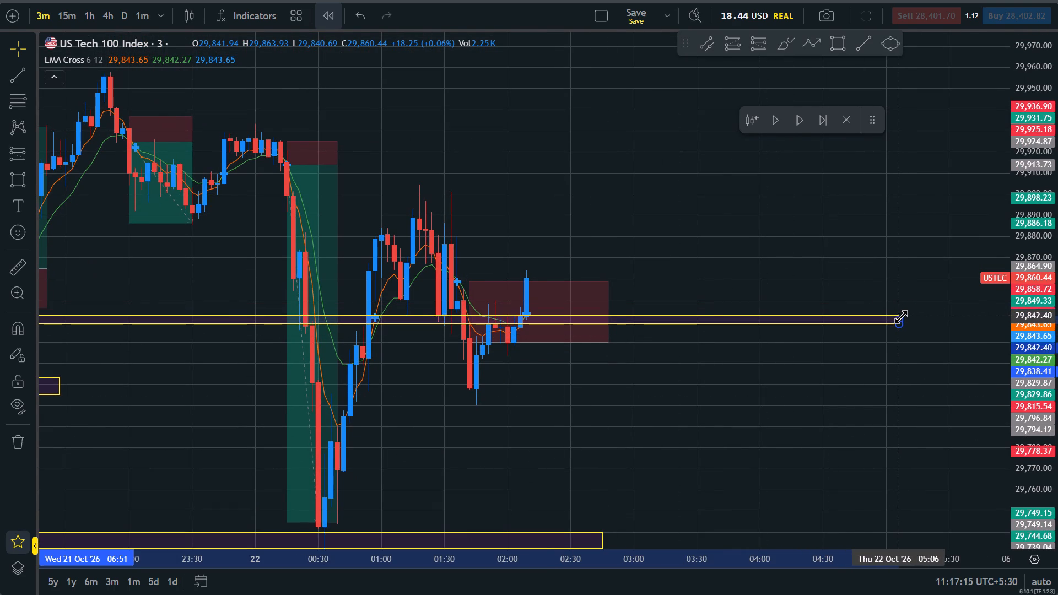
click(735, 470)
Advance the replay candle by candle to the 03:30 candle on 22 October.
scroll(735, 470, down, 5)
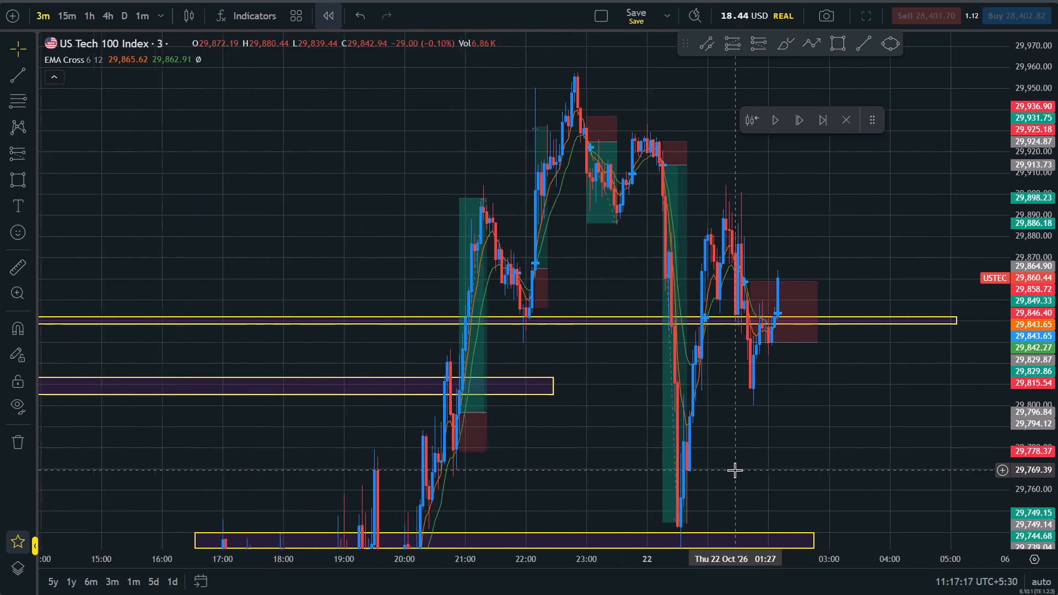
scroll(735, 470, down, 4)
scroll(735, 470, up, 7)
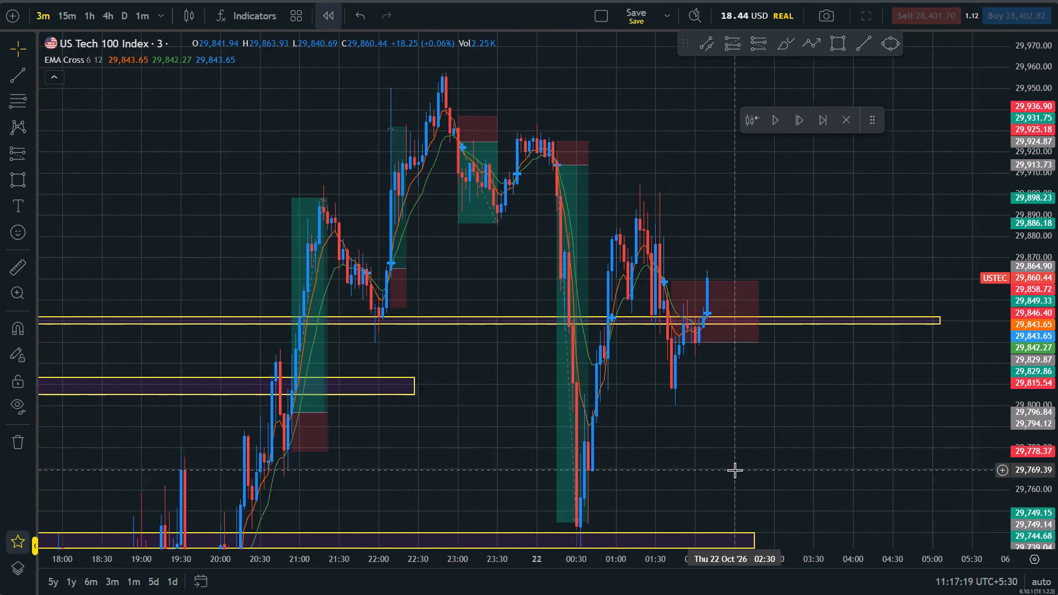
scroll(735, 470, up, 1)
drag(773, 391, 749, 482)
click(780, 269)
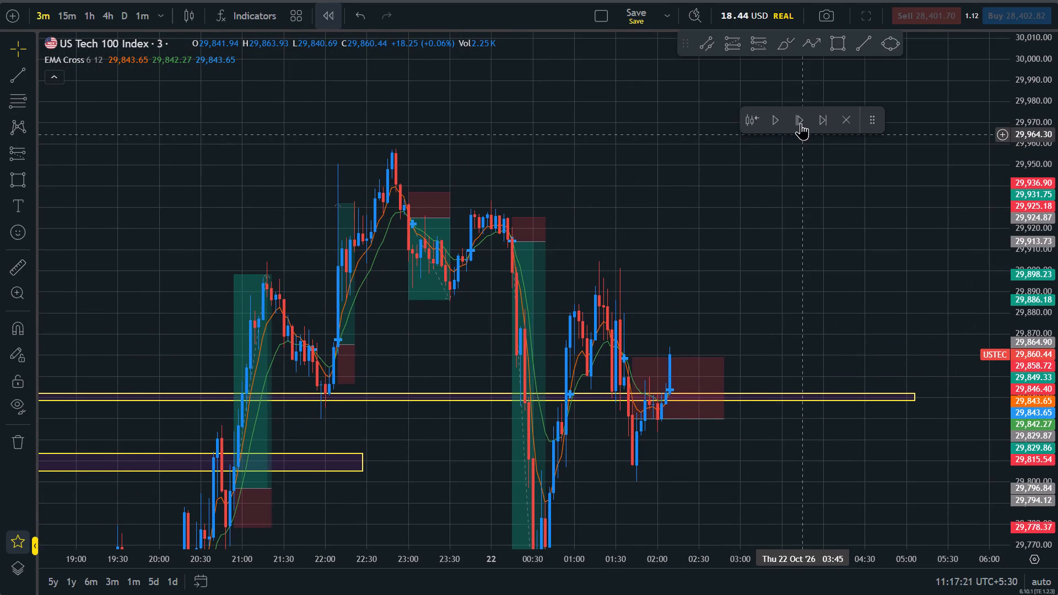
click(801, 120)
click(801, 120)
triple_click(801, 120)
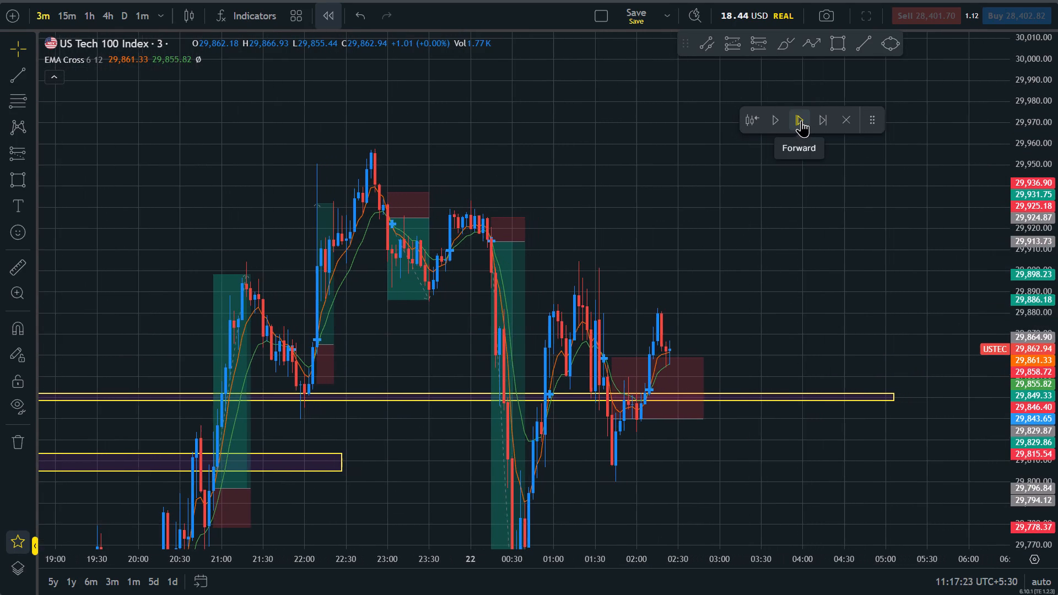
double_click(801, 120)
Extend the end of the lower zone near 29,739 to about 06:36 on 22 October.
drag(756, 502, 736, 378)
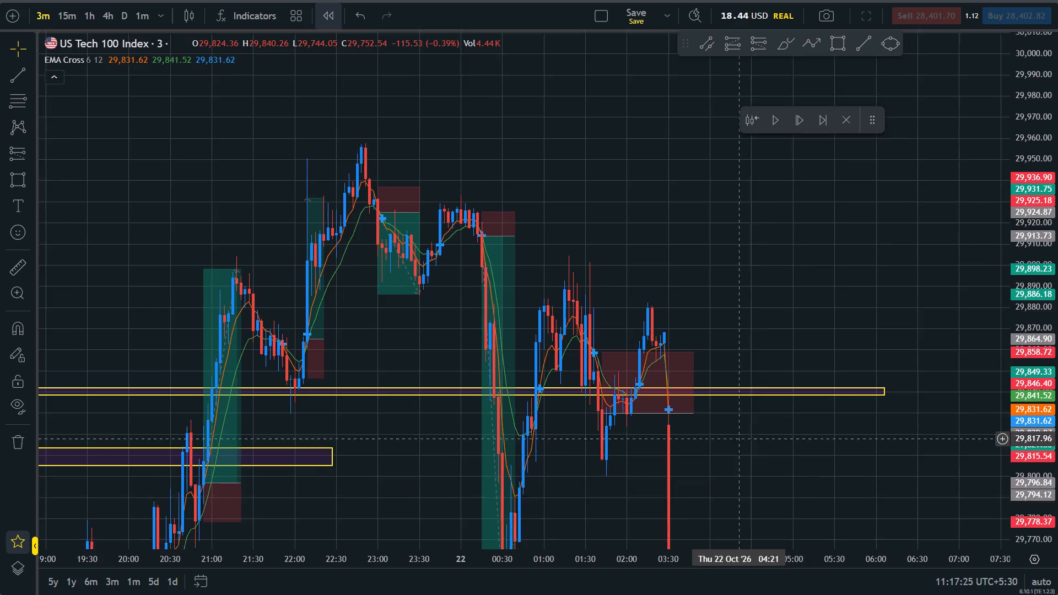
drag(736, 378, 743, 250)
scroll(743, 250, down, 3)
drag(1057, 304, 1057, 565)
scroll(836, 482, up, 4)
drag(1057, 504, 1037, 112)
drag(809, 452, 798, 391)
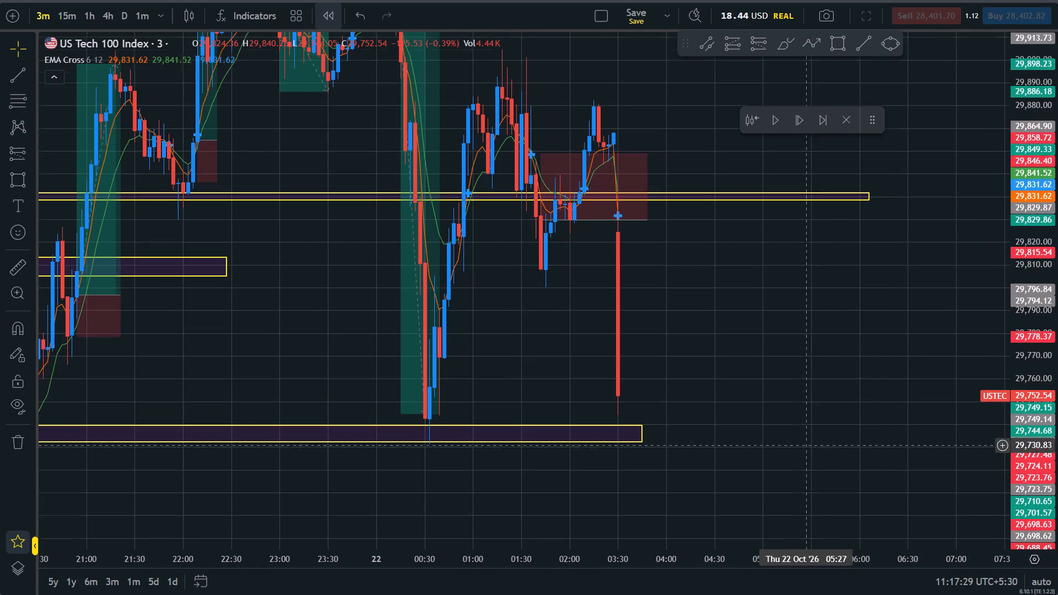
Extend the end of the lower zone near 29,739 to about 06:36 on 22 October.
drag(798, 391, 788, 264)
scroll(788, 264, down, 8)
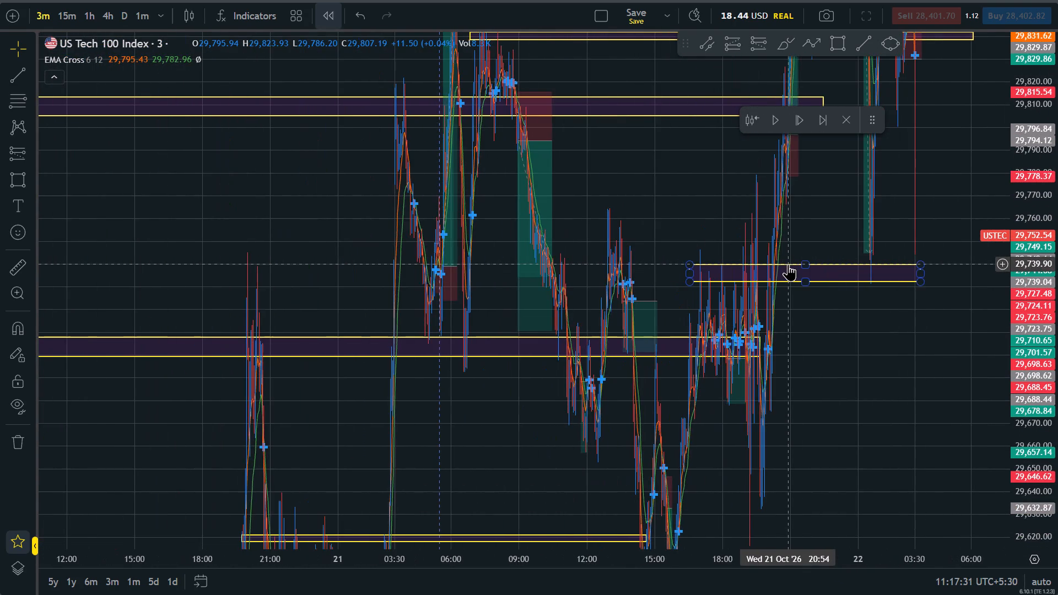
scroll(788, 264, up, 2)
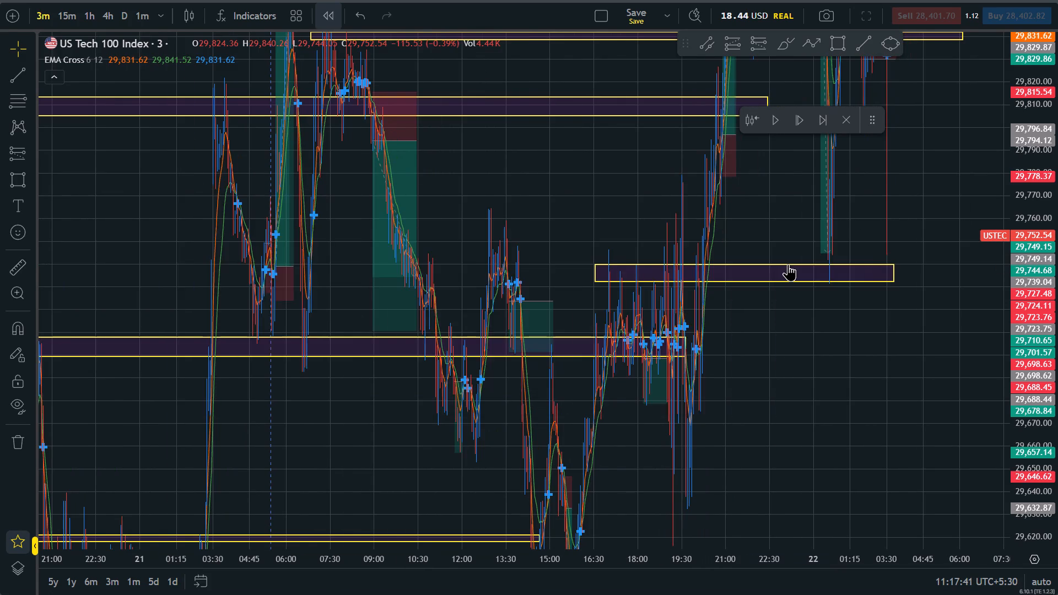
scroll(788, 264, up, 1)
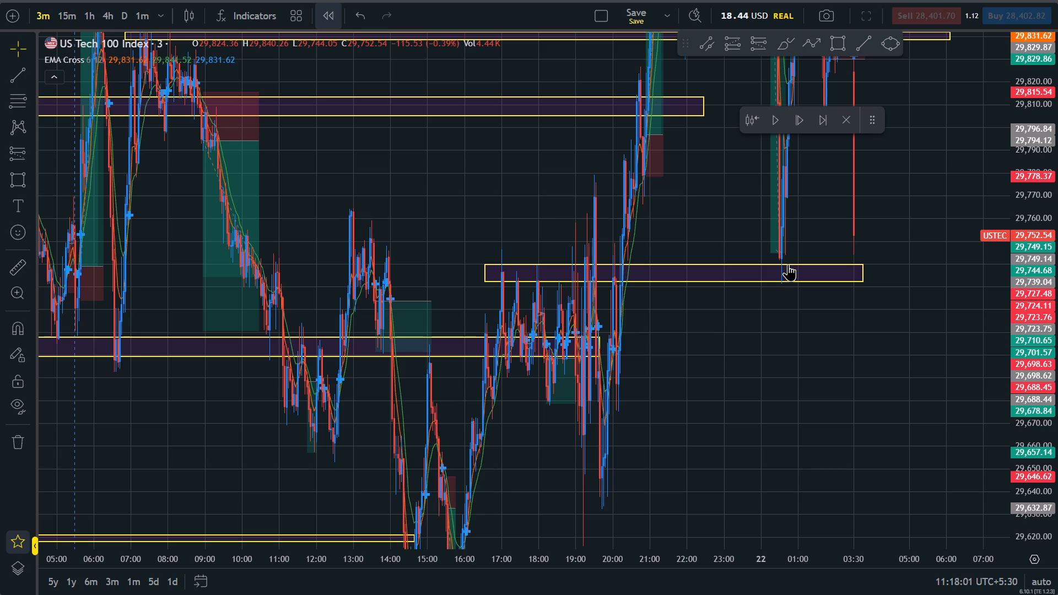
scroll(788, 264, up, 5)
drag(702, 109, 782, 375)
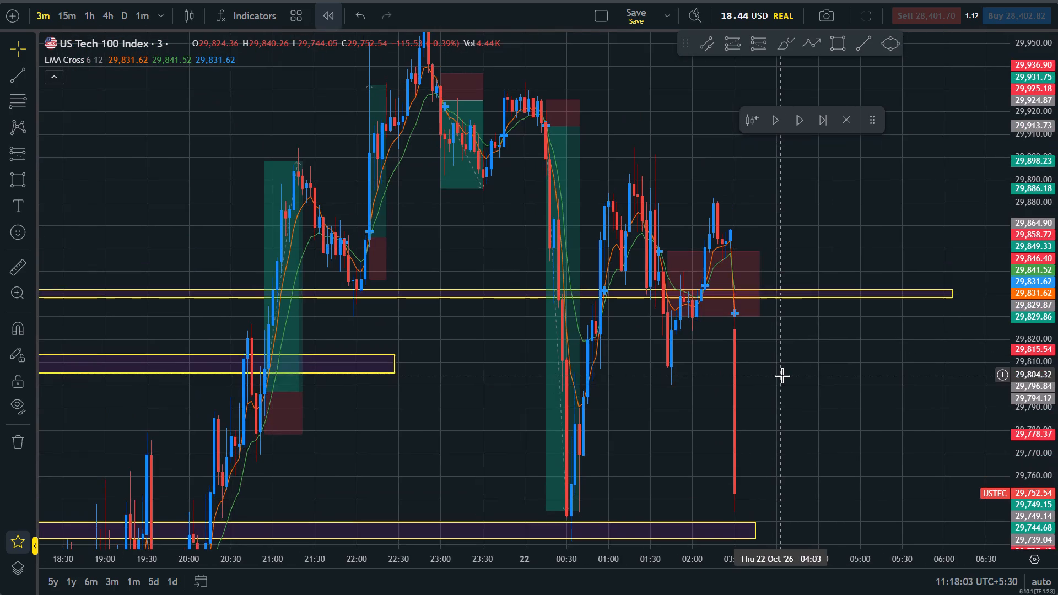
drag(832, 413, 662, 271)
scroll(662, 271, down, 3)
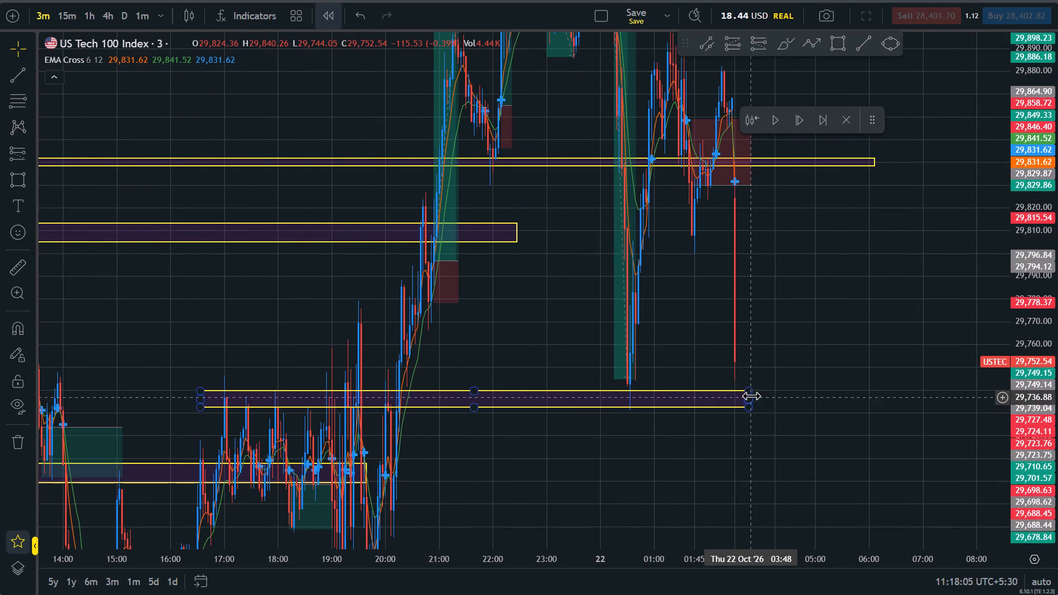
drag(751, 396, 901, 386)
Examine the wider USTEC price action across 21 and 22 October against the marked zones, with the price scale compressed.
drag(837, 311, 737, 259)
scroll(737, 259, down, 1)
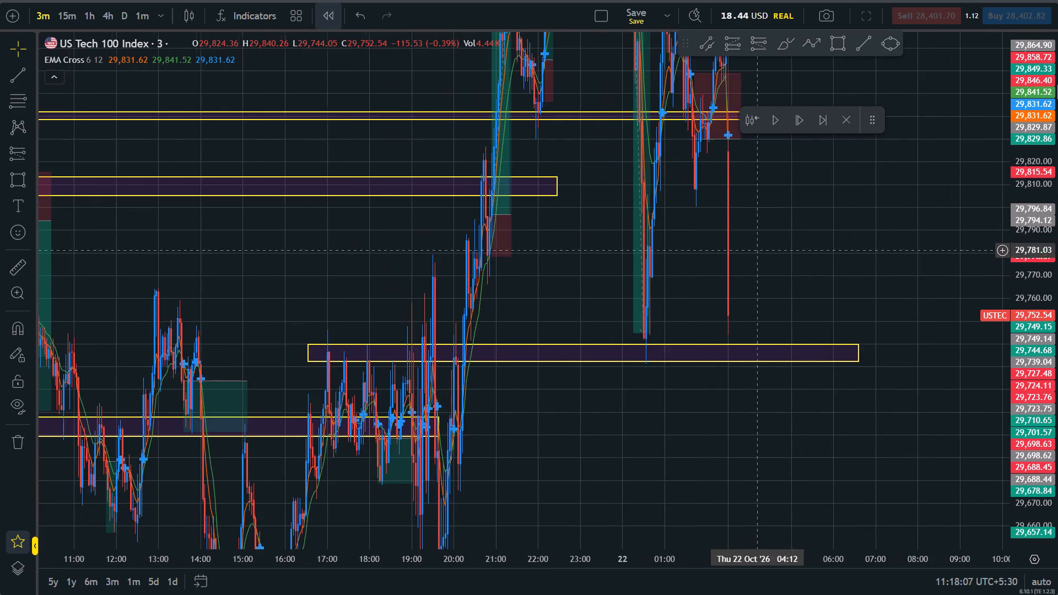
drag(1057, 176, 1045, 415)
scroll(789, 372, down, 2)
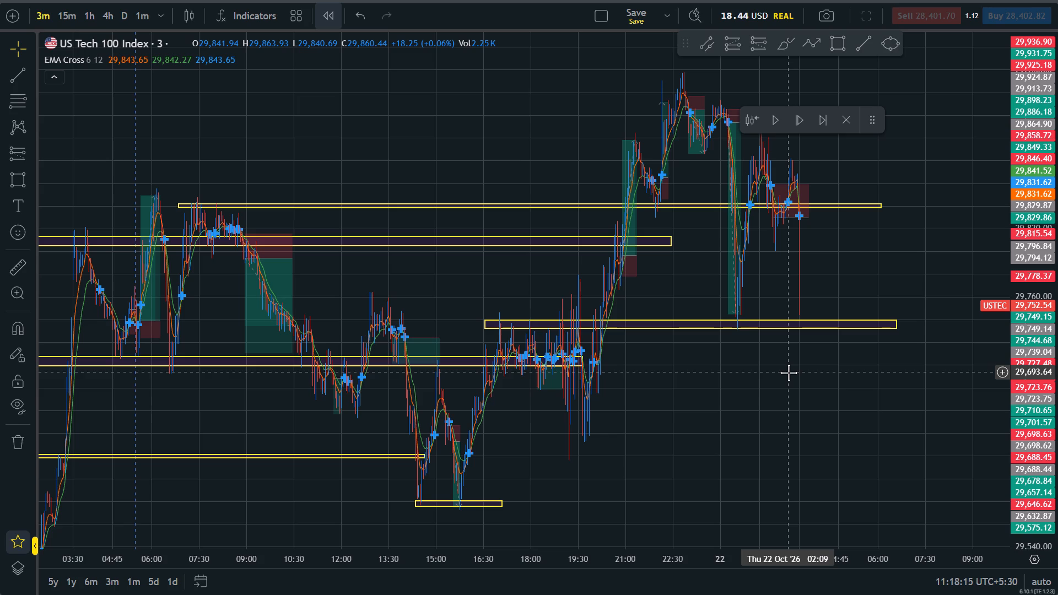
Examine the 03:30 candle against the upper and lower zones and the latest short position.
scroll(789, 372, up, 2)
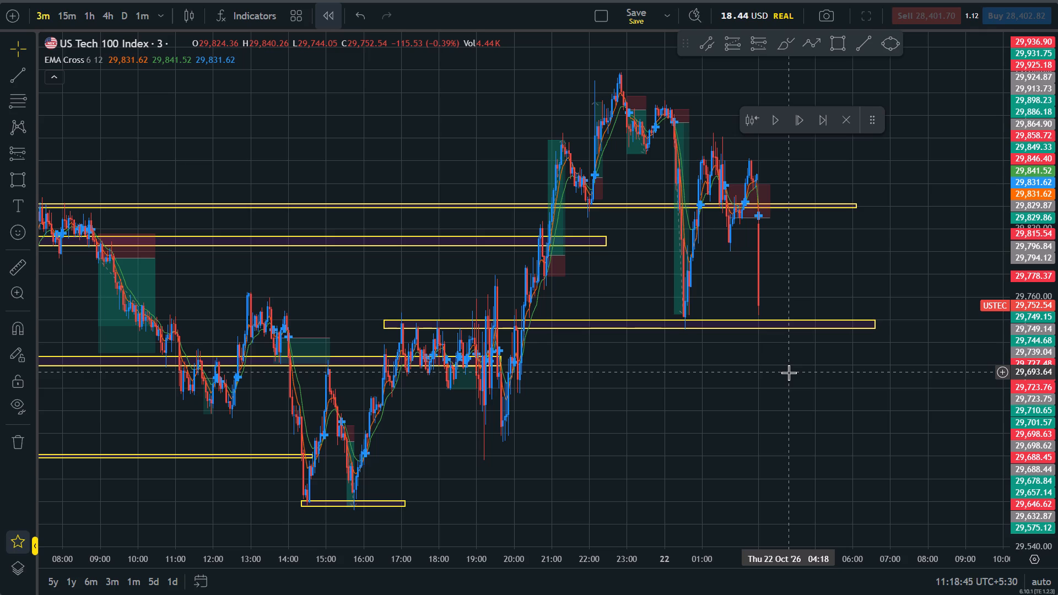
scroll(789, 372, up, 3)
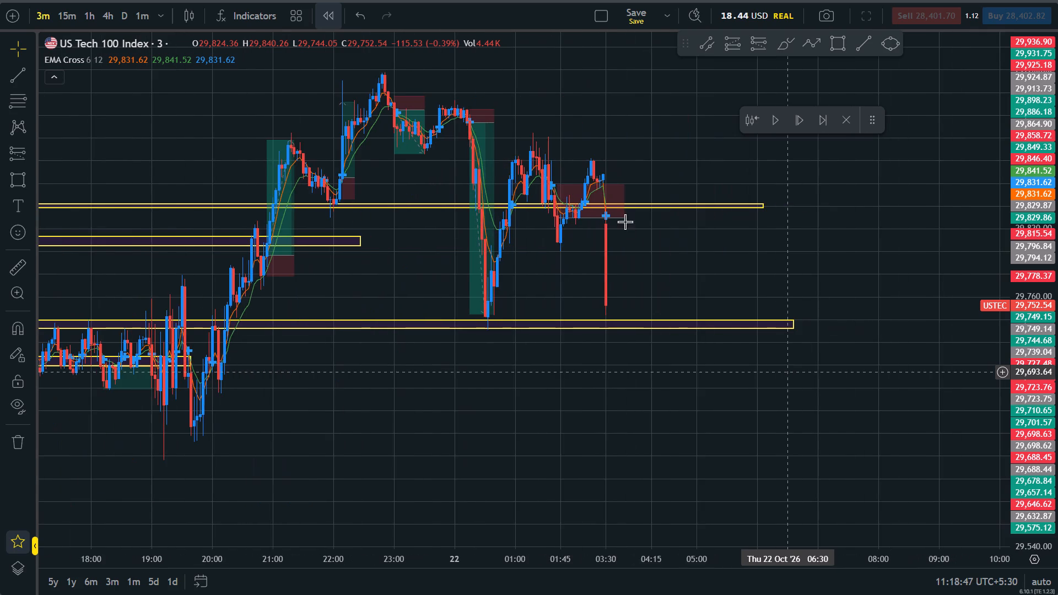
Advance the replay candle by candle from the 03:30 candle to about 05:06 on 22 October.
drag(655, 267, 750, 297)
scroll(802, 297, up, 1)
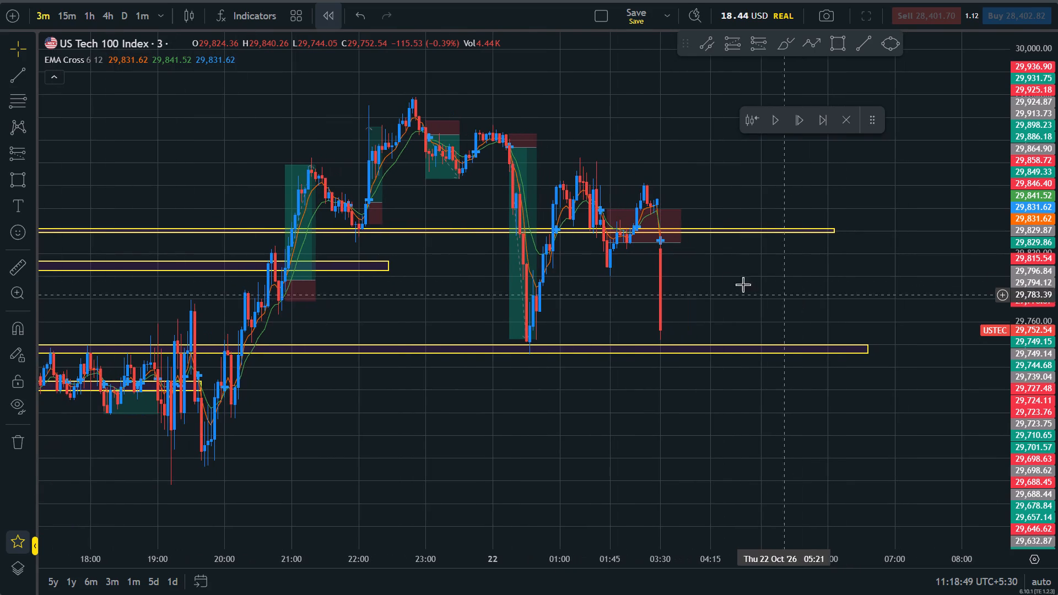
drag(734, 280, 855, 304)
triple_click(796, 118)
triple_click(796, 118)
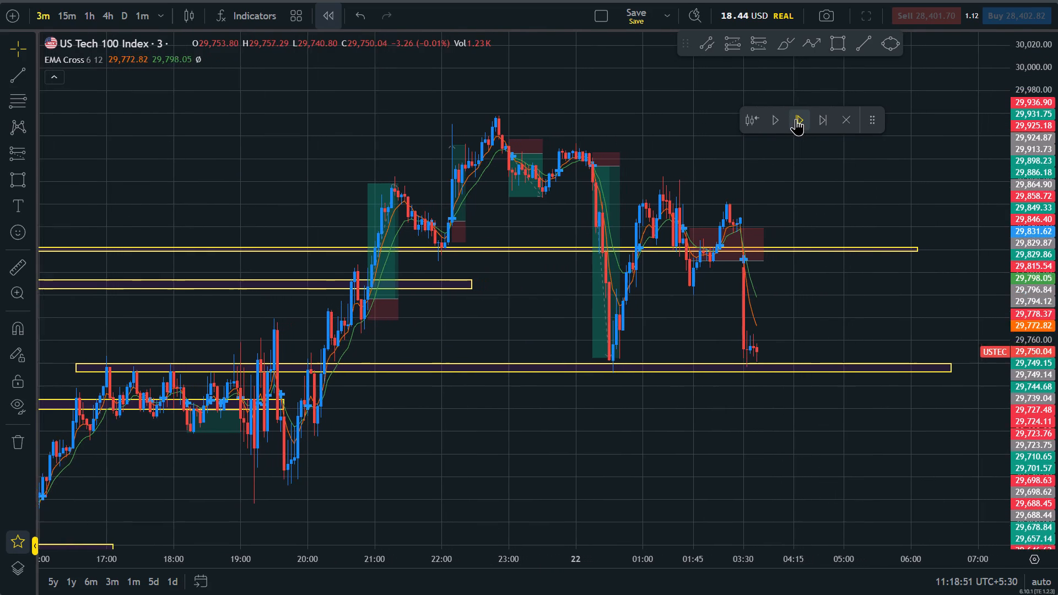
triple_click(796, 118)
triple_click(796, 118)
triple_click(796, 118)
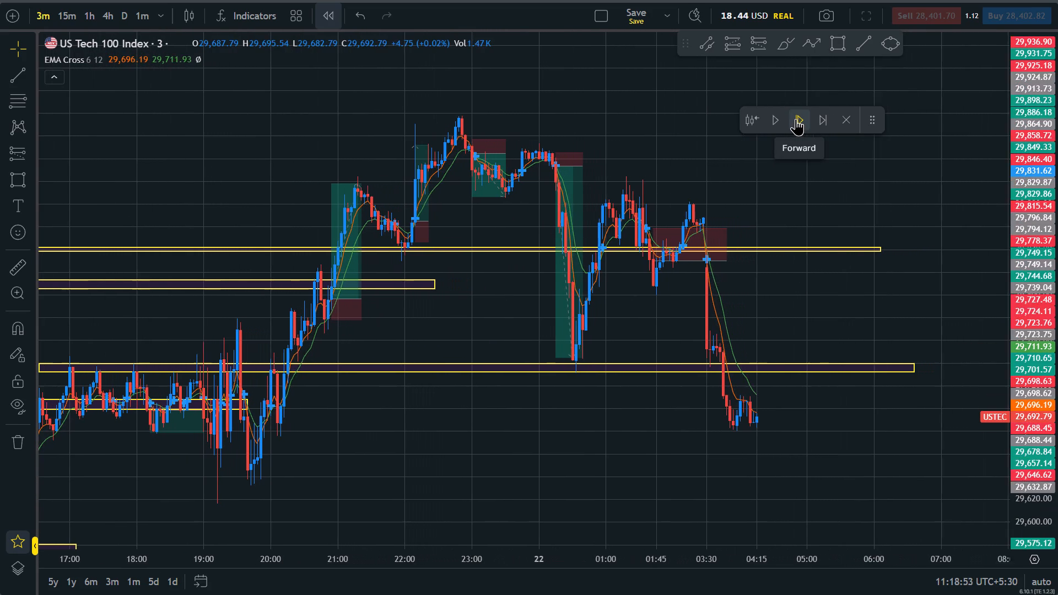
triple_click(796, 118)
triple_click(796, 118)
click(796, 118)
triple_click(796, 118)
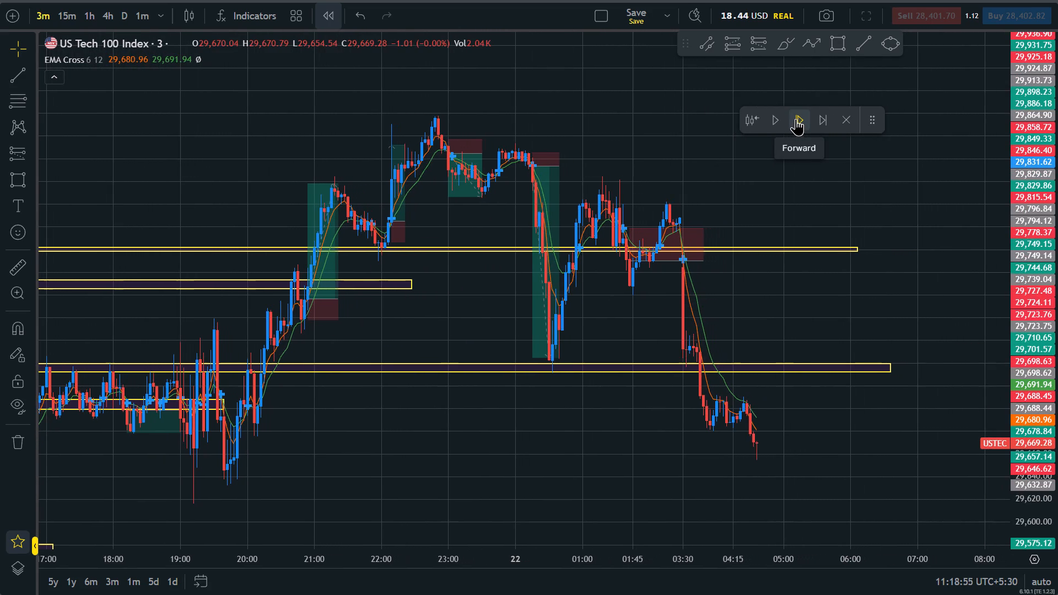
triple_click(796, 118)
triple_click(796, 118)
click(796, 118)
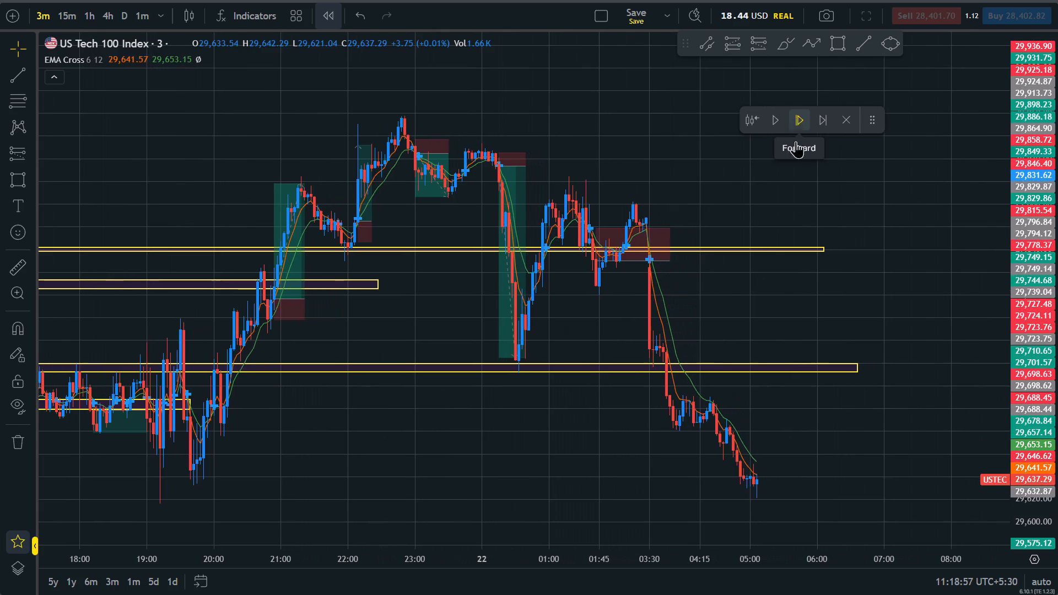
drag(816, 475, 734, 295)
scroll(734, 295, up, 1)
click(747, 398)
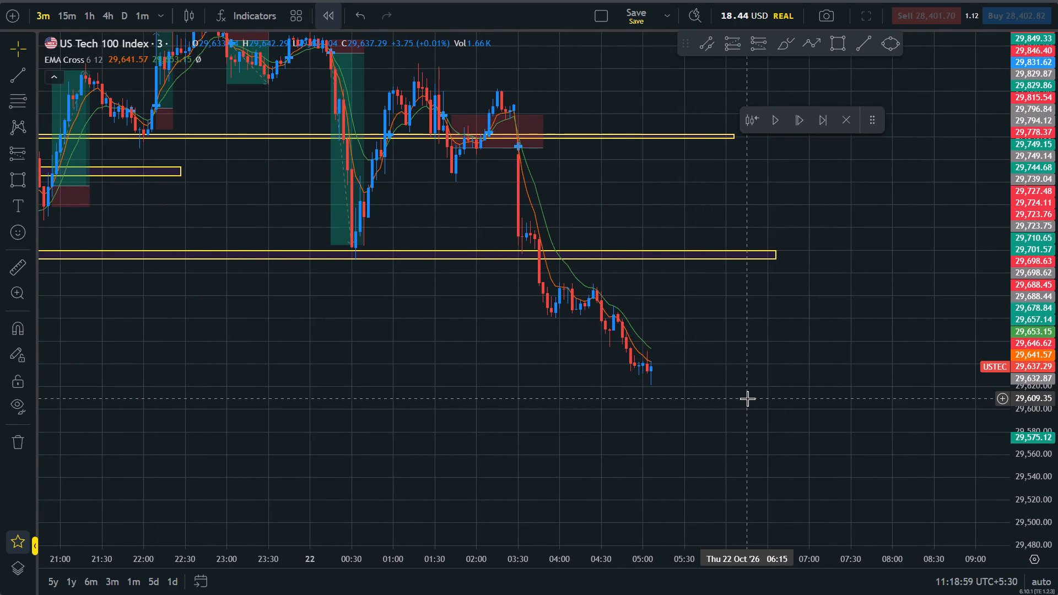
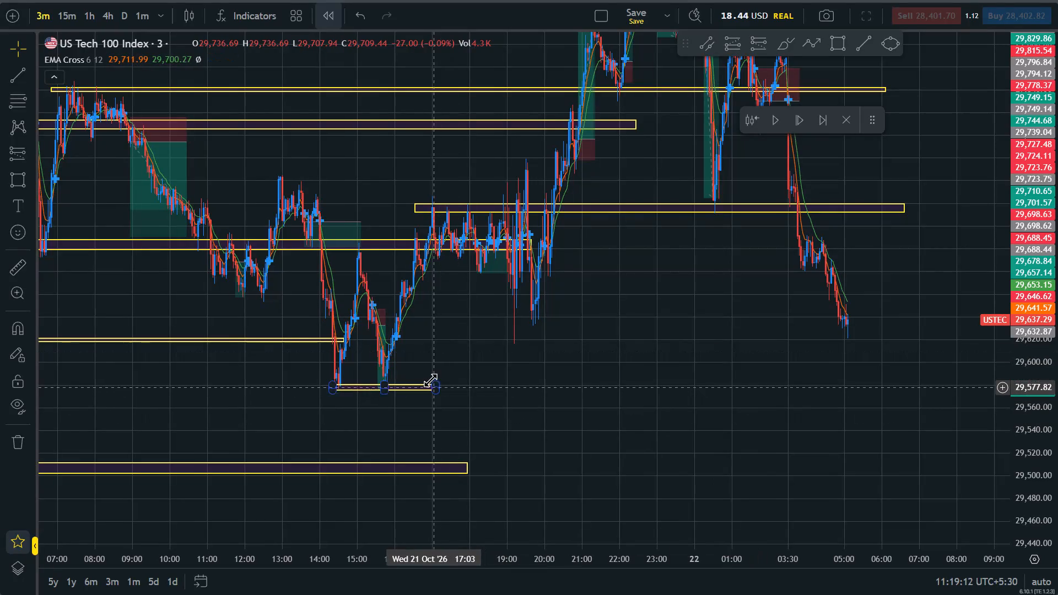
Extend the end of the zone near 29,577 to about 07:40 on 22 October, with its upper edge at about 29,584.
drag(435, 384, 811, 369)
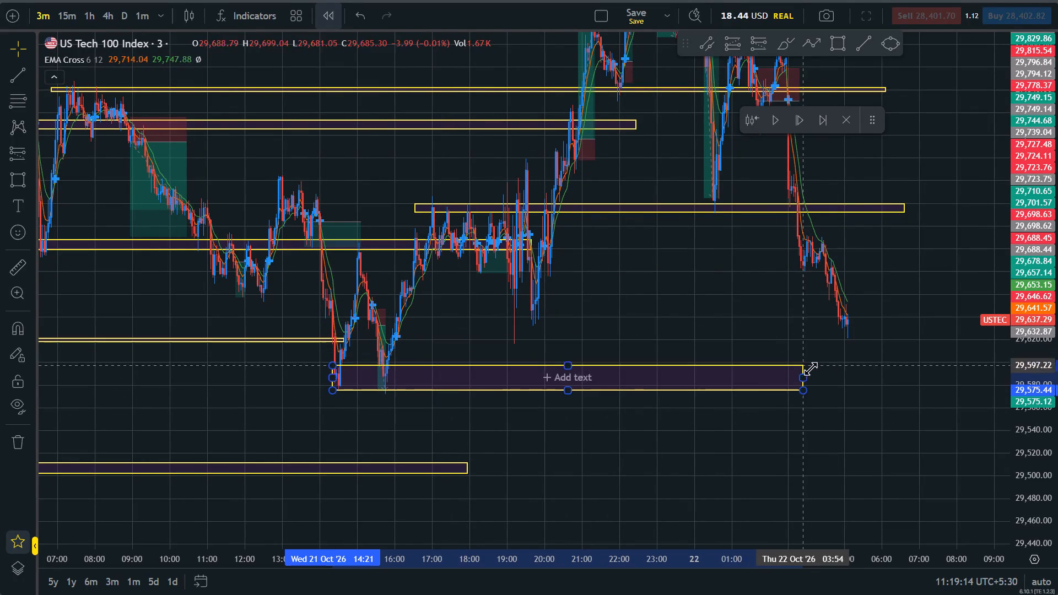
drag(811, 369, 942, 382)
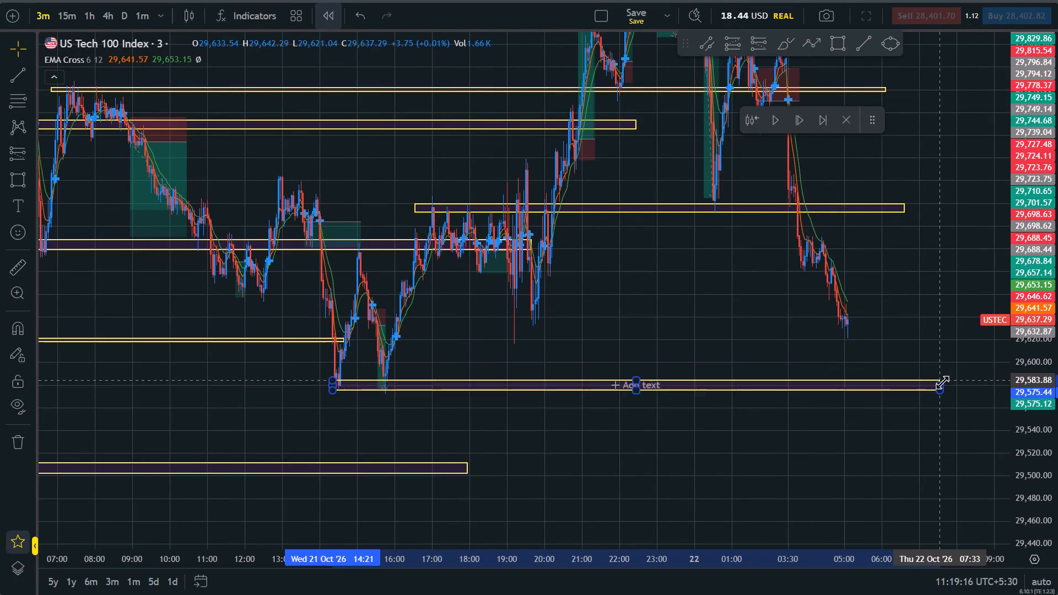
drag(942, 382, 944, 381)
click(864, 288)
Examine the latest candles around 05:00 on 22 October against the extended lower zone and the zone above them.
scroll(864, 288, up, 5)
drag(1057, 382, 992, 160)
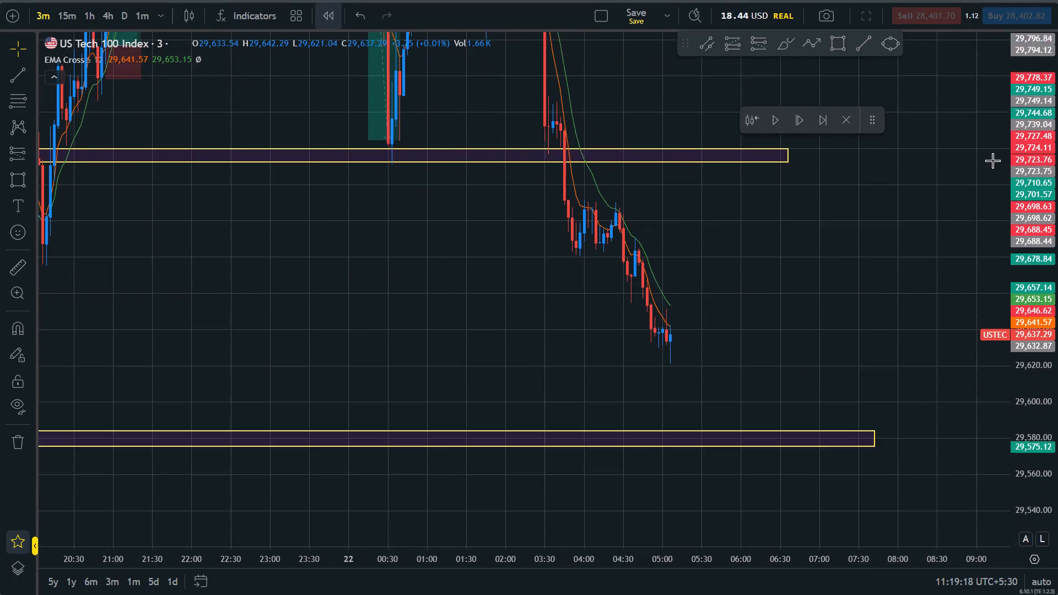
drag(992, 160, 990, 154)
drag(819, 263, 852, 323)
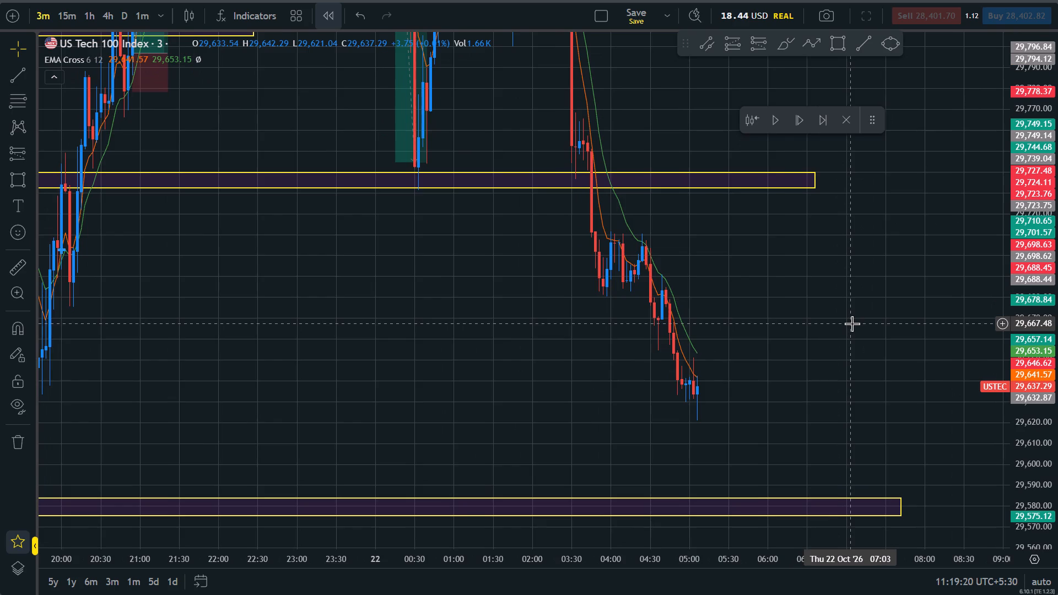
scroll(852, 323, up, 1)
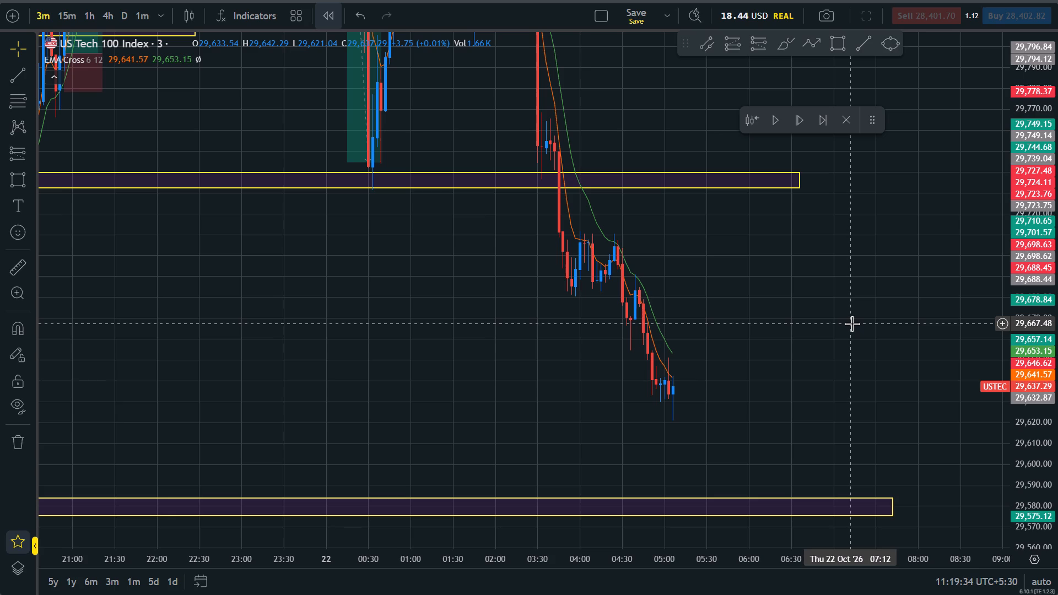
scroll(852, 323, up, 1)
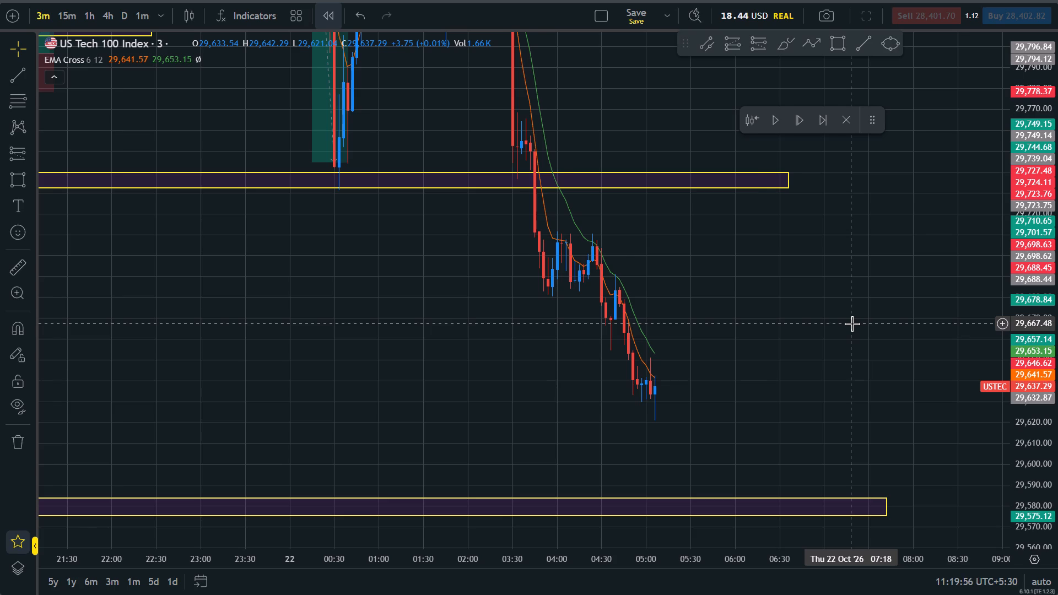
Examine the latest candles of the decline between the two yellow zones on the 3-minute US Tech 100 chart.
drag(678, 321, 801, 271)
scroll(801, 271, right, 1)
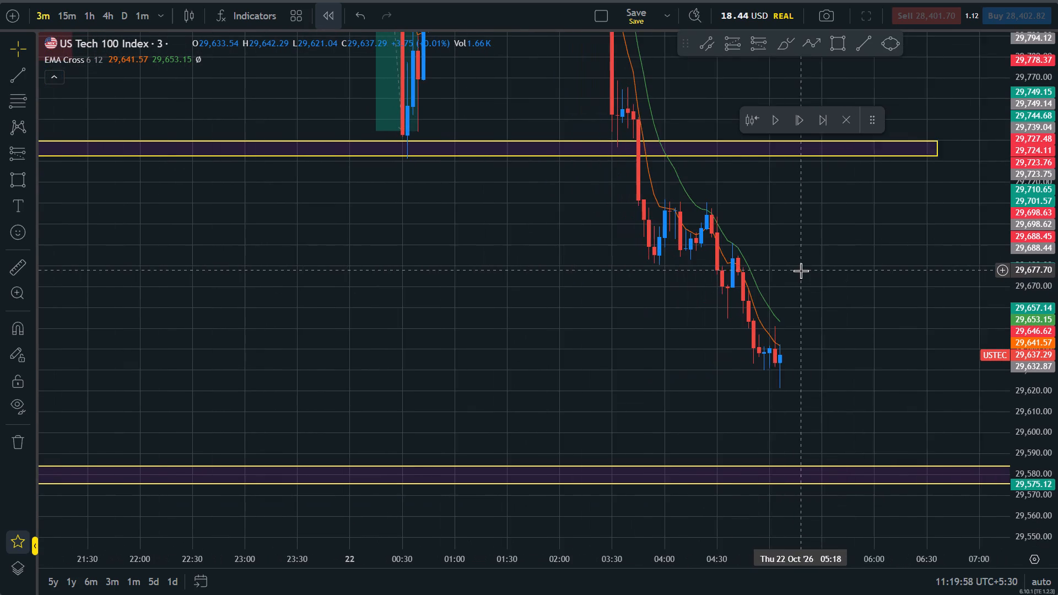
scroll(801, 271, right, 1)
drag(805, 267, 877, 233)
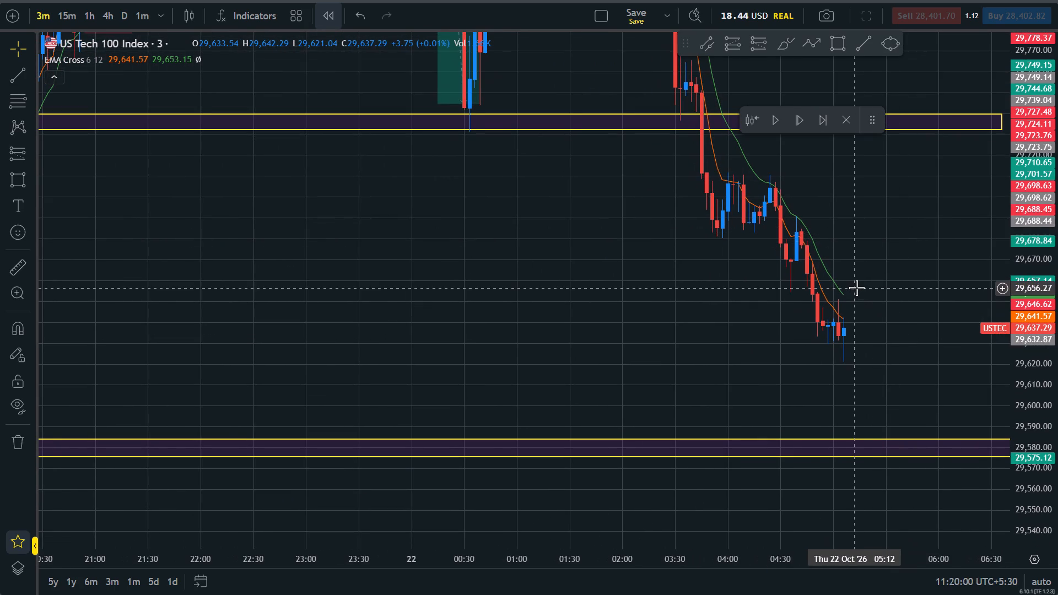
scroll(856, 288, up, 1)
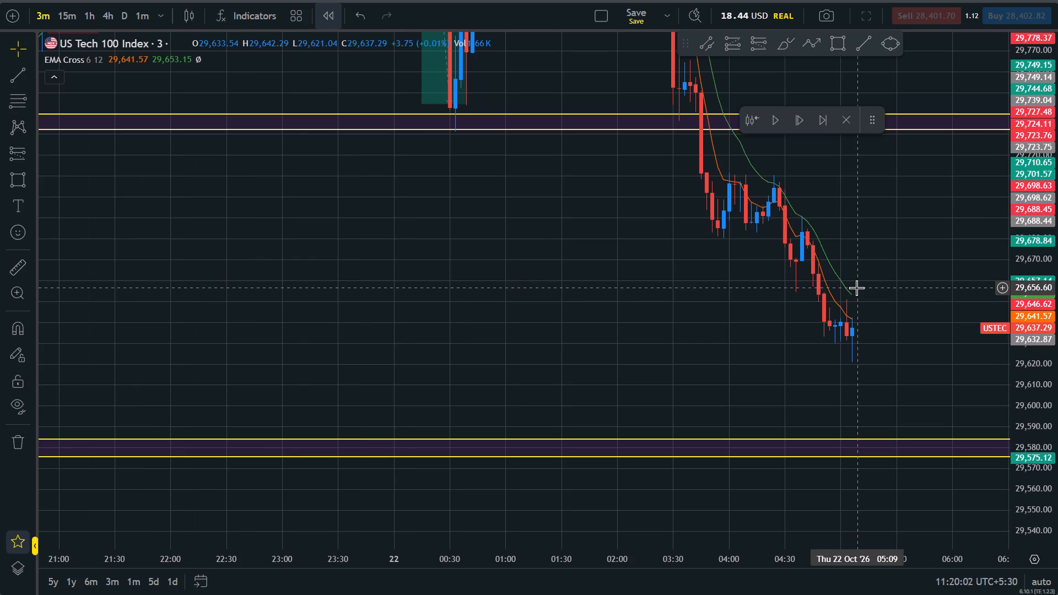
scroll(856, 288, up, 1)
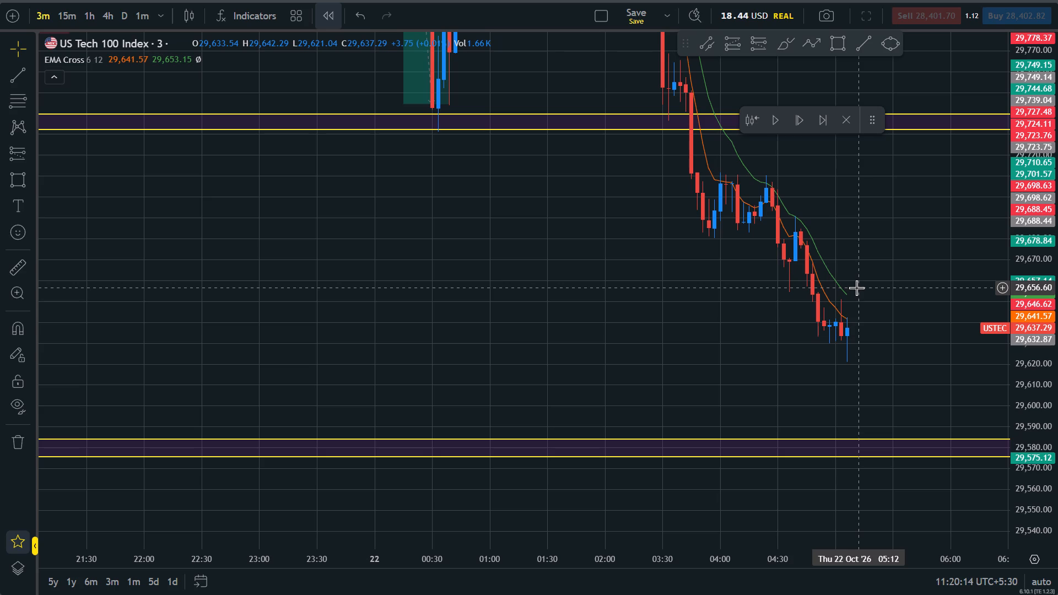
scroll(856, 288, up, 1)
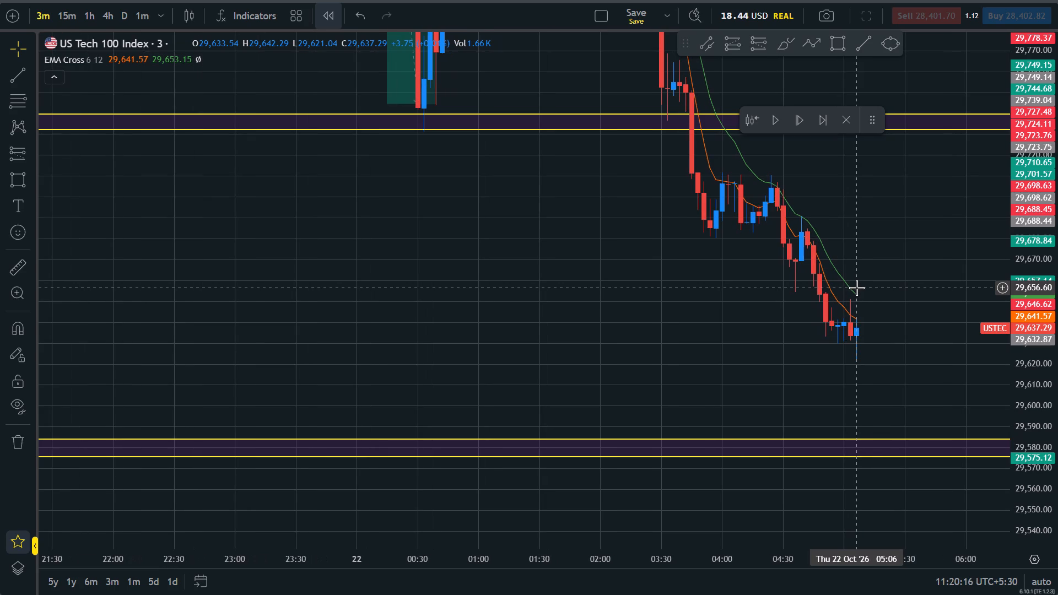
scroll(856, 288, right, 1)
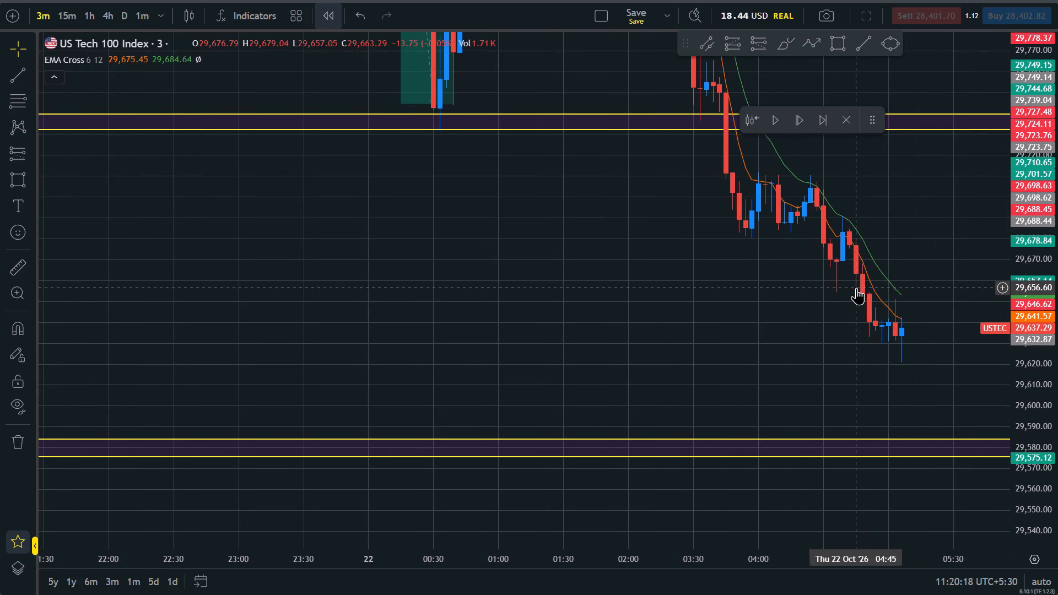
drag(921, 257, 616, 277)
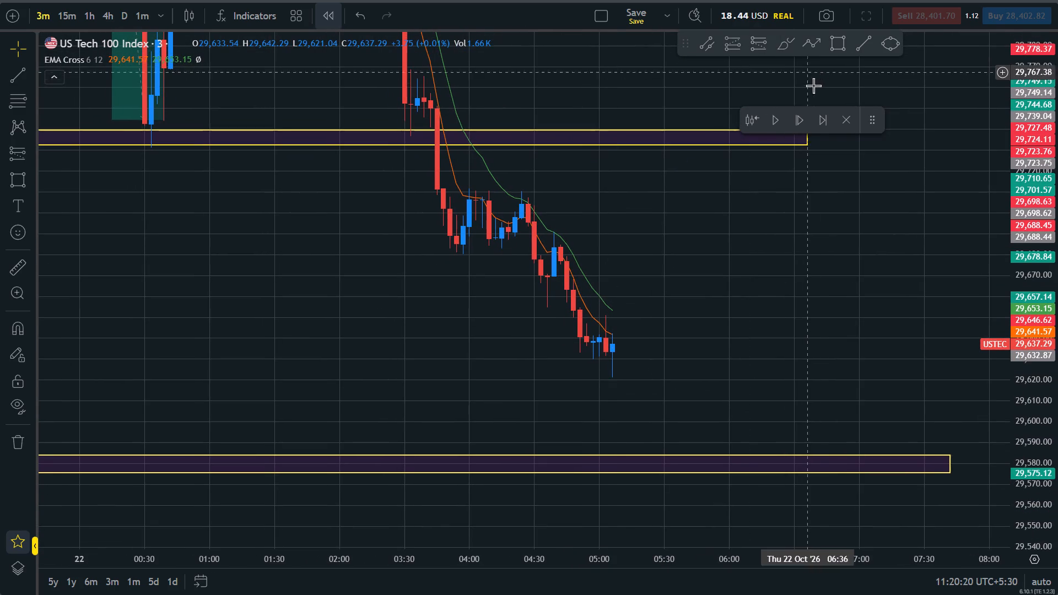
Advance the bar replay candle by candle from 05:06 to the 05:48 candle on 22 Oct.
triple_click(800, 116)
triple_click(800, 116)
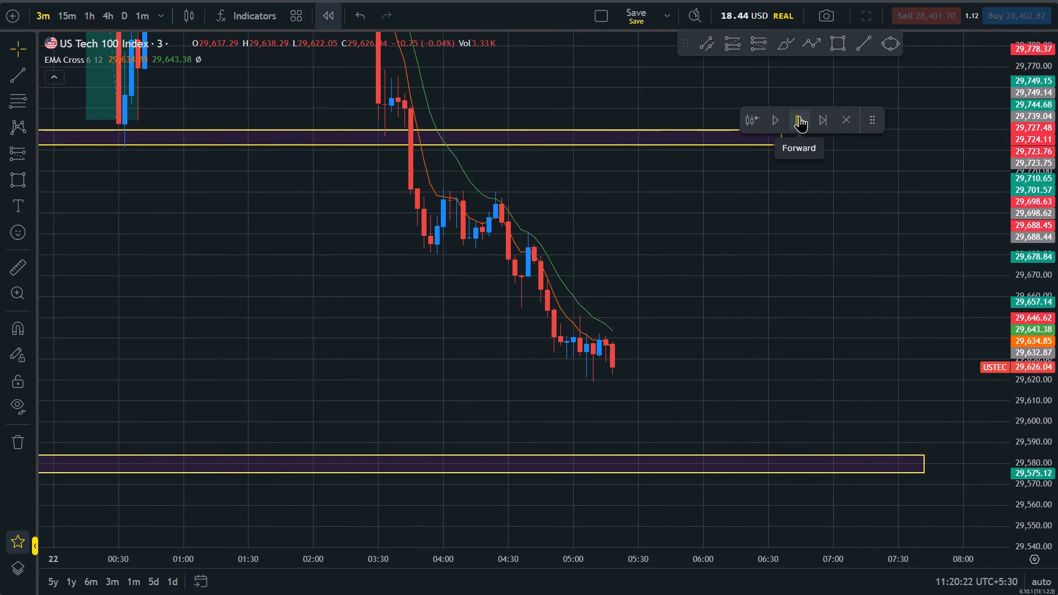
double_click(800, 116)
click(800, 116)
triple_click(800, 116)
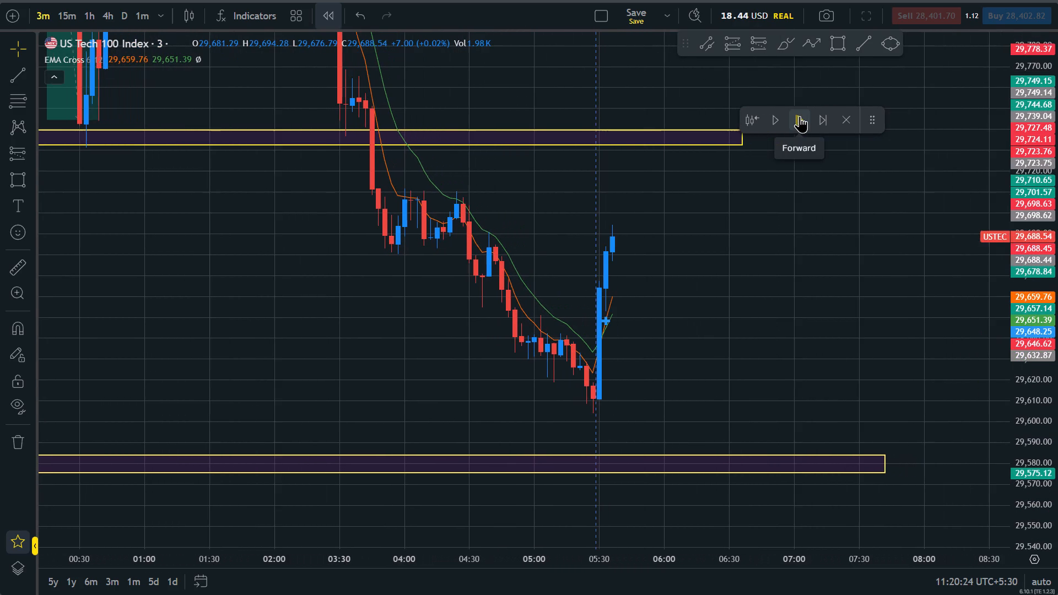
double_click(800, 116)
Draw a thin rectangle zone at about 29,639–29,642, from 19:00 on 21 Oct to about 07:40 on 22 Oct.
scroll(825, 360, down, 7)
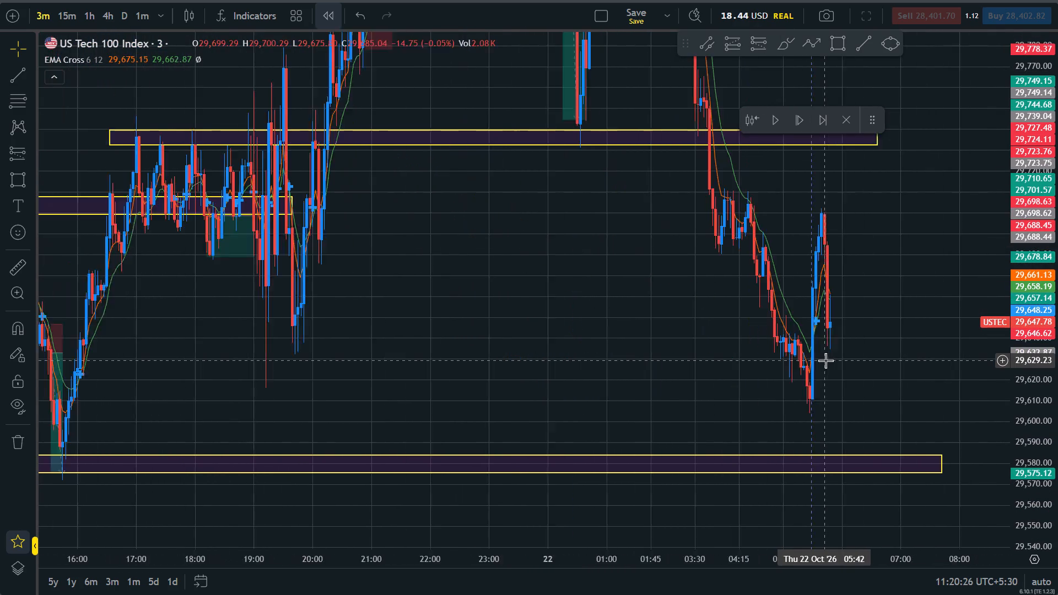
scroll(825, 360, down, 3)
drag(1057, 310, 1057, 405)
scroll(846, 355, up, 3)
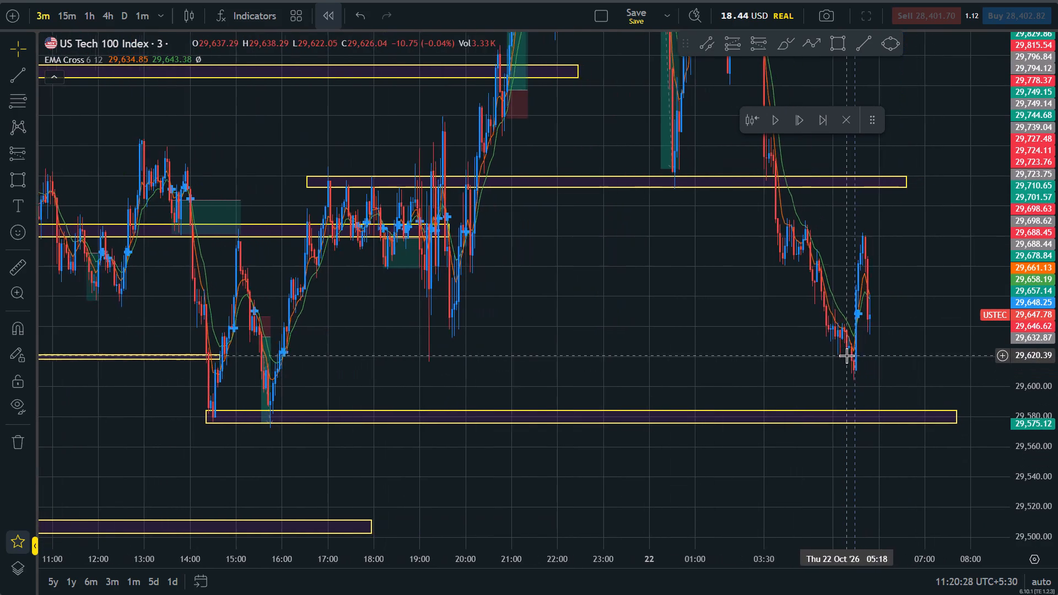
drag(897, 324, 876, 354)
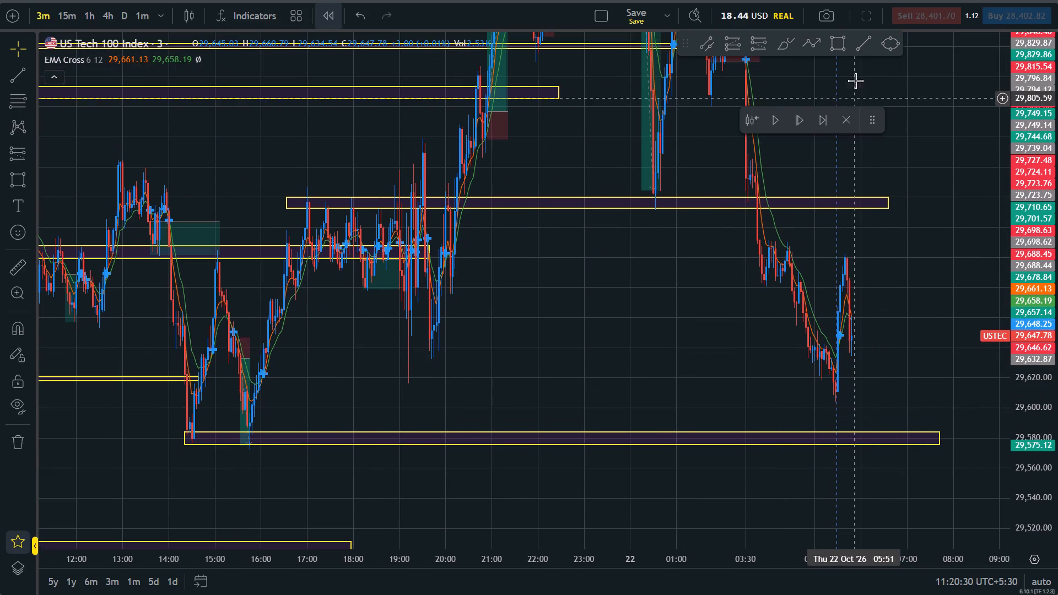
click(841, 51)
click(399, 349)
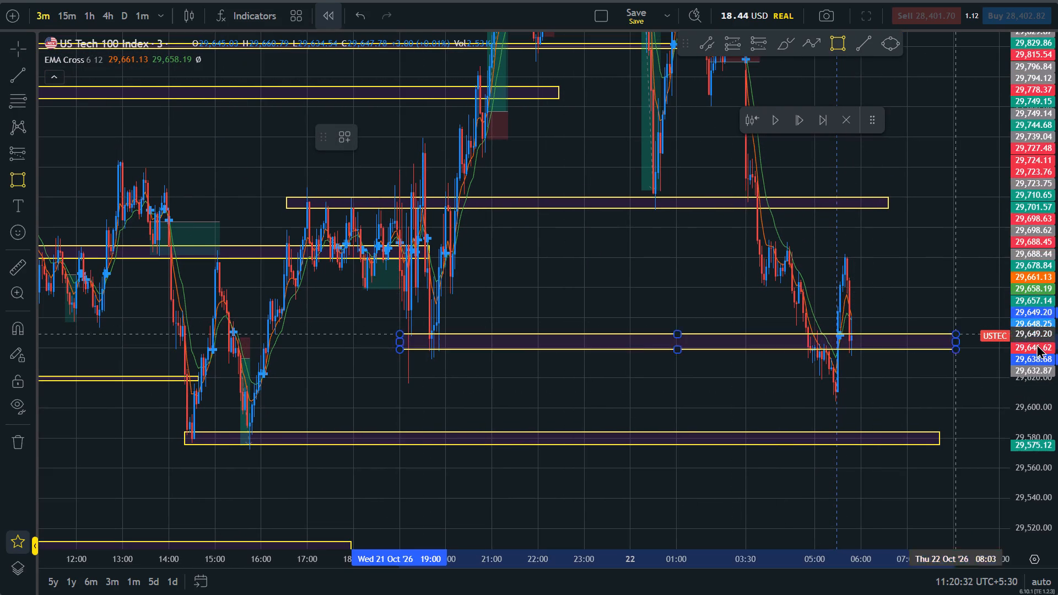
click(937, 344)
click(867, 313)
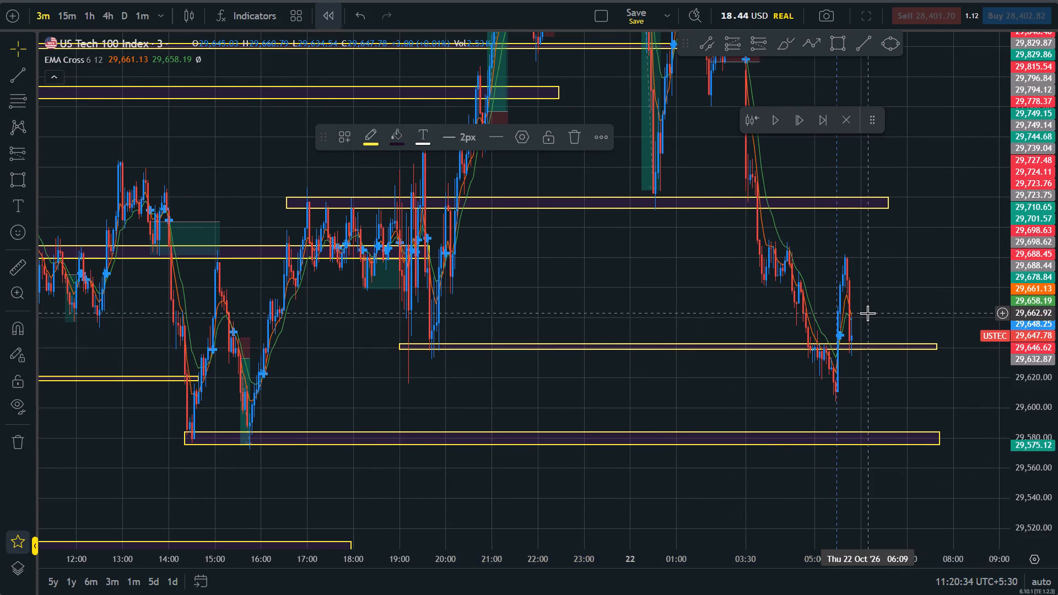
Examine the rebound and pullback into the new thin zone relative to the neighbouring zones and earlier price action.
scroll(867, 313, up, 5)
drag(1057, 368, 1041, 259)
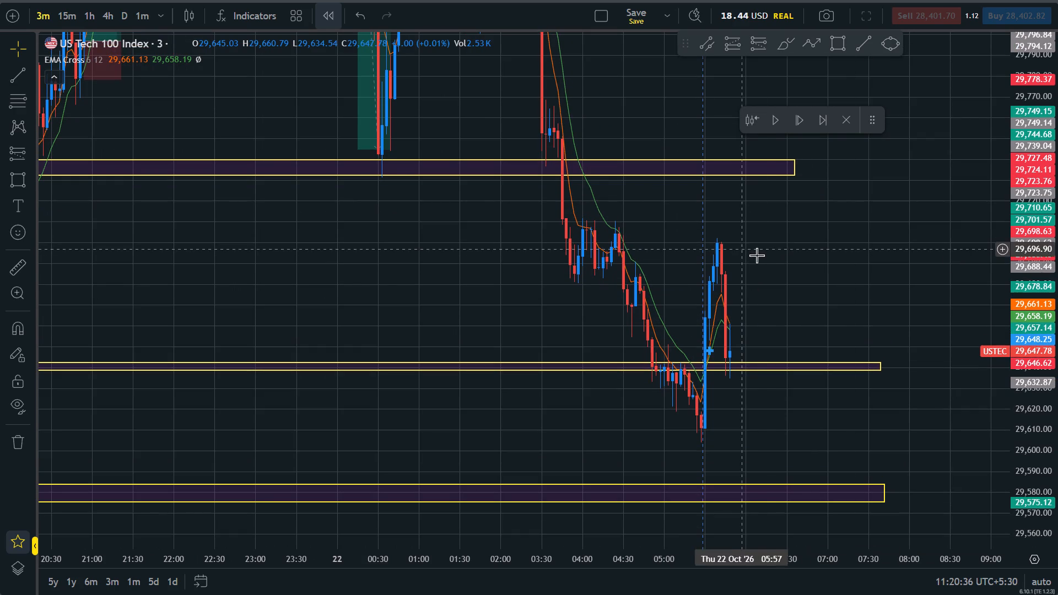
click(782, 280)
scroll(782, 280, down, 3)
drag(1057, 167, 1057, 266)
drag(861, 225, 860, 232)
scroll(860, 232, up, 3)
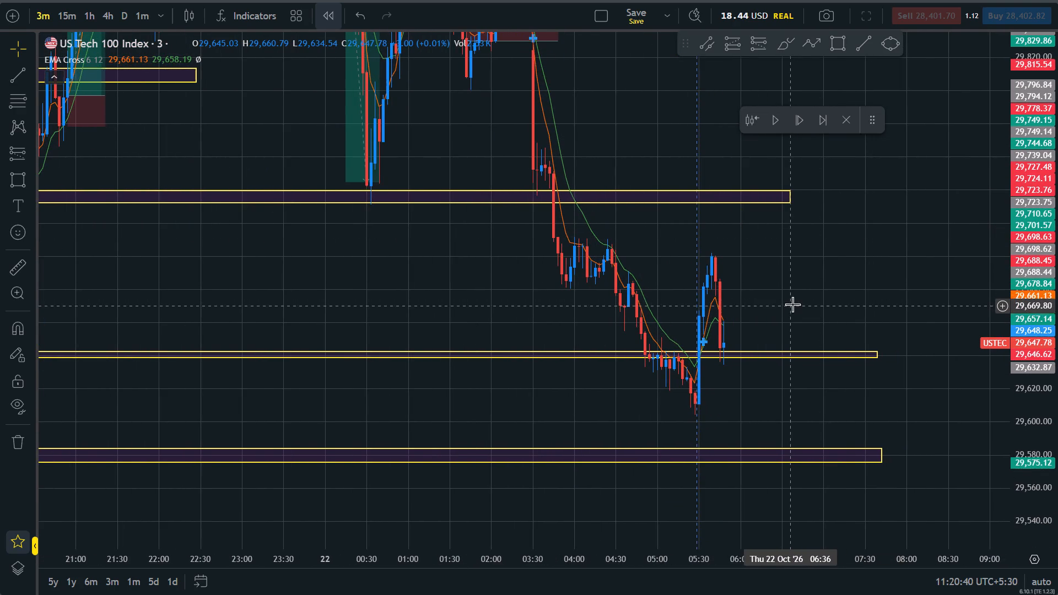
drag(792, 304, 811, 267)
drag(785, 262, 789, 313)
drag(809, 255, 813, 242)
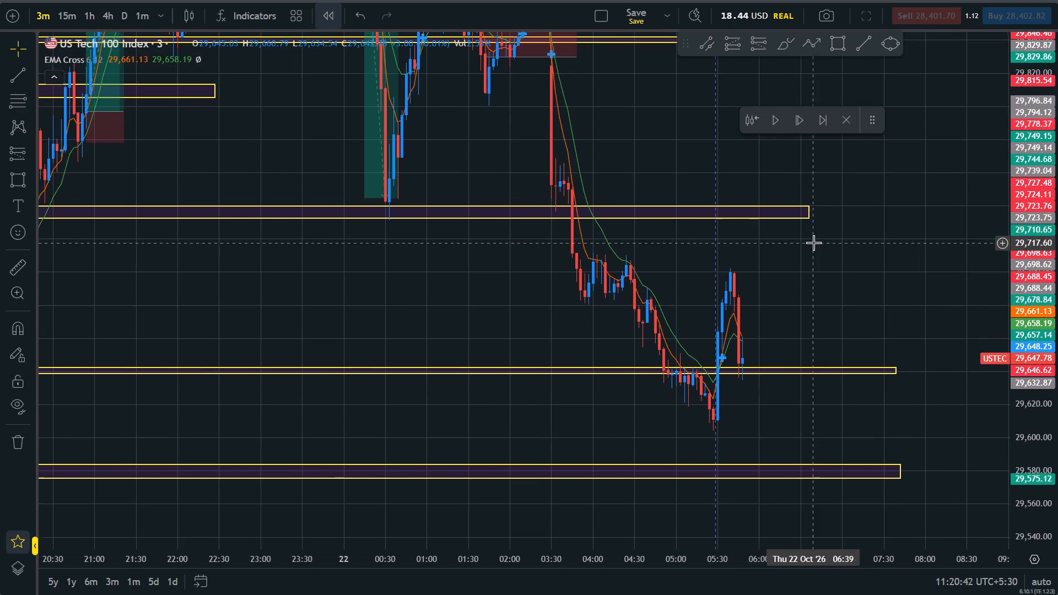
drag(797, 295, 855, 238)
scroll(861, 261, up, 1)
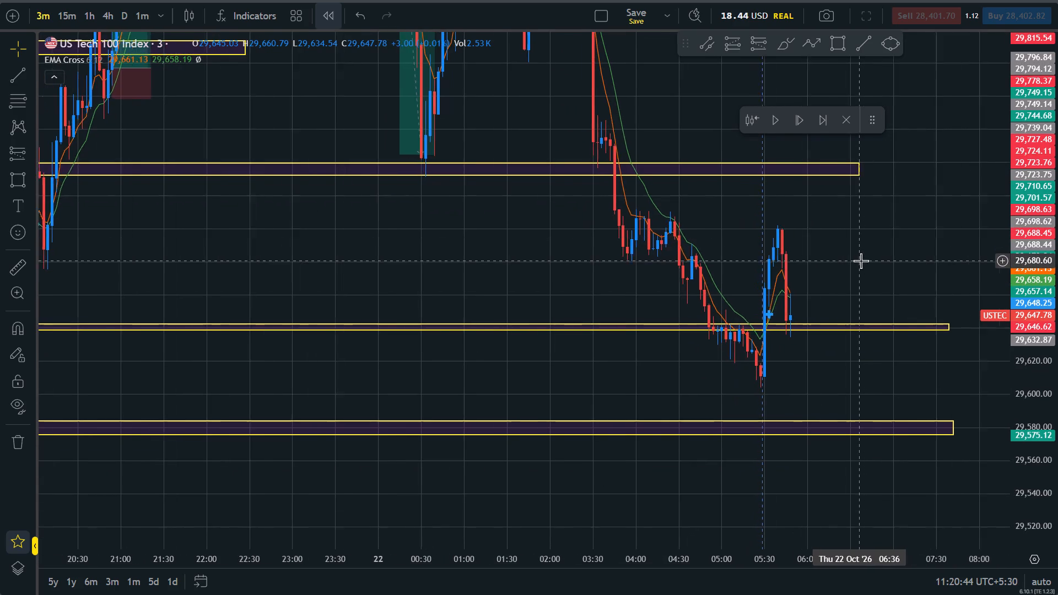
scroll(861, 261, up, 1)
drag(1057, 392, 1025, 177)
drag(936, 251, 930, 269)
scroll(930, 269, down, 3)
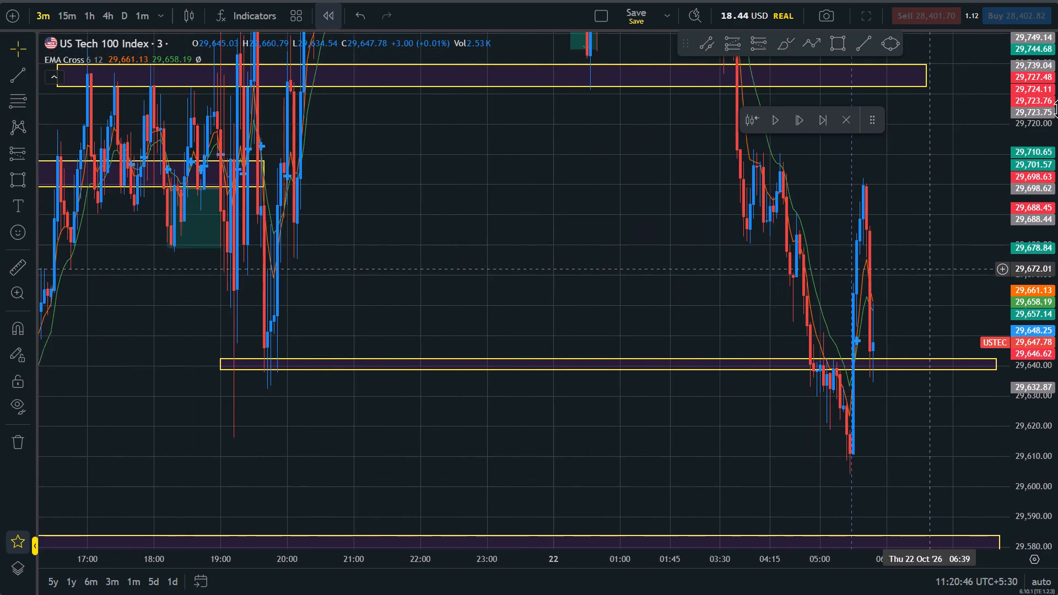
drag(1057, 197, 1056, 305)
scroll(963, 210, up, 5)
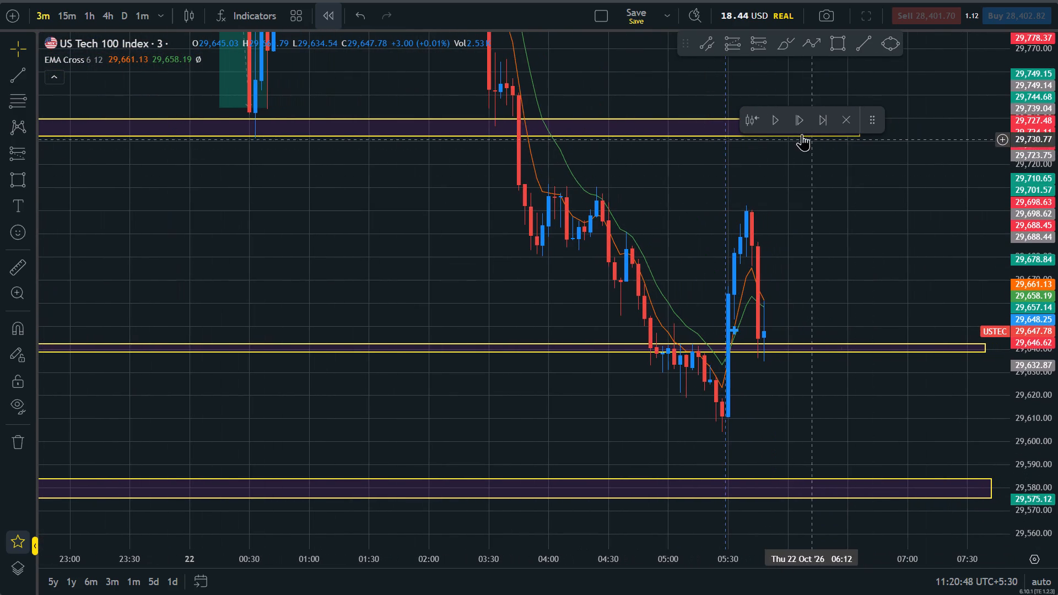
Advance the bar replay candle by candle to the 06:15 candle.
click(799, 123)
click(799, 124)
click(799, 124)
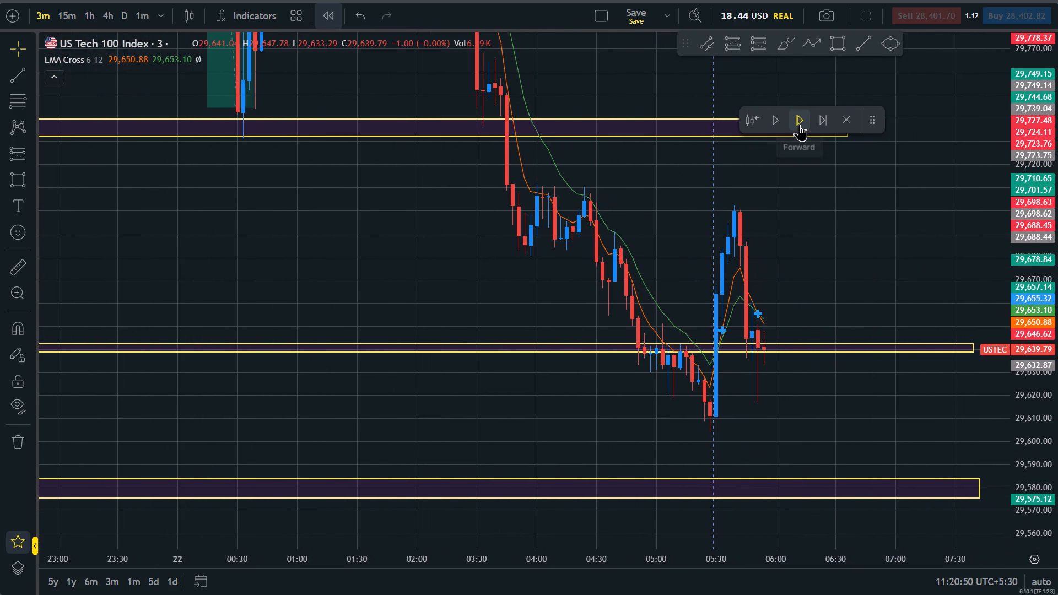
click(799, 124)
click(799, 124)
click(799, 124)
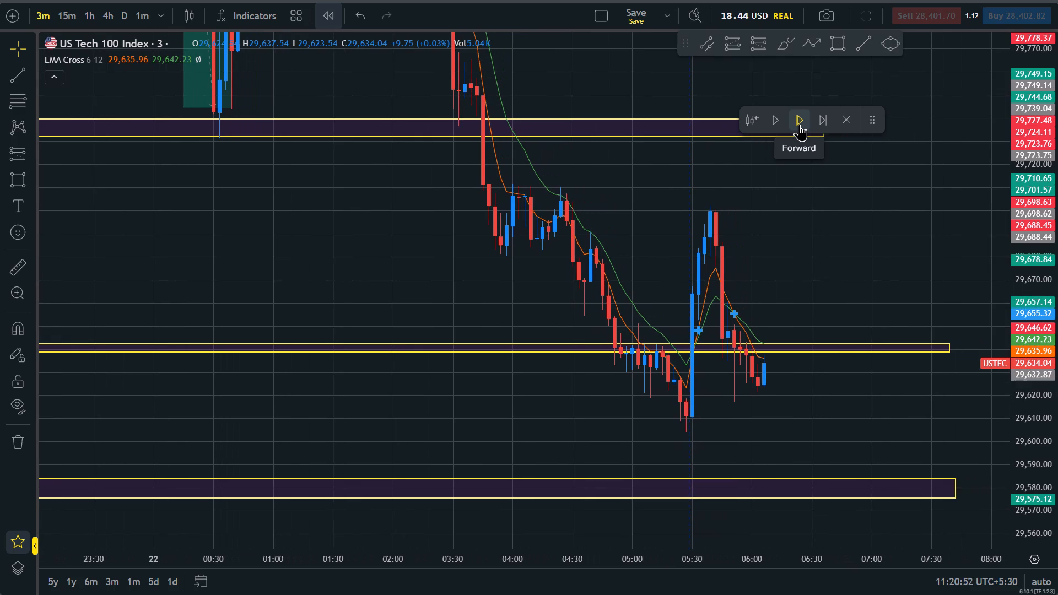
click(799, 124)
click(799, 124)
click(799, 124)
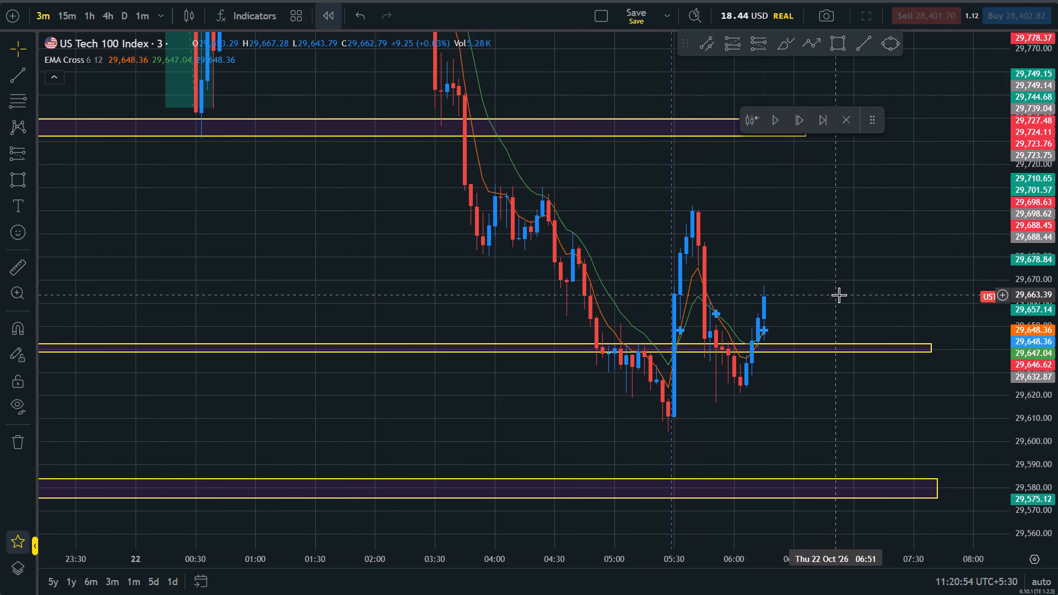
Examine the bounce from the thin zone against the wider price structure and the surrounding zones.
scroll(839, 295, down, 9)
drag(1057, 369, 1057, 592)
scroll(809, 404, up, 7)
drag(1020, 399, 1000, 61)
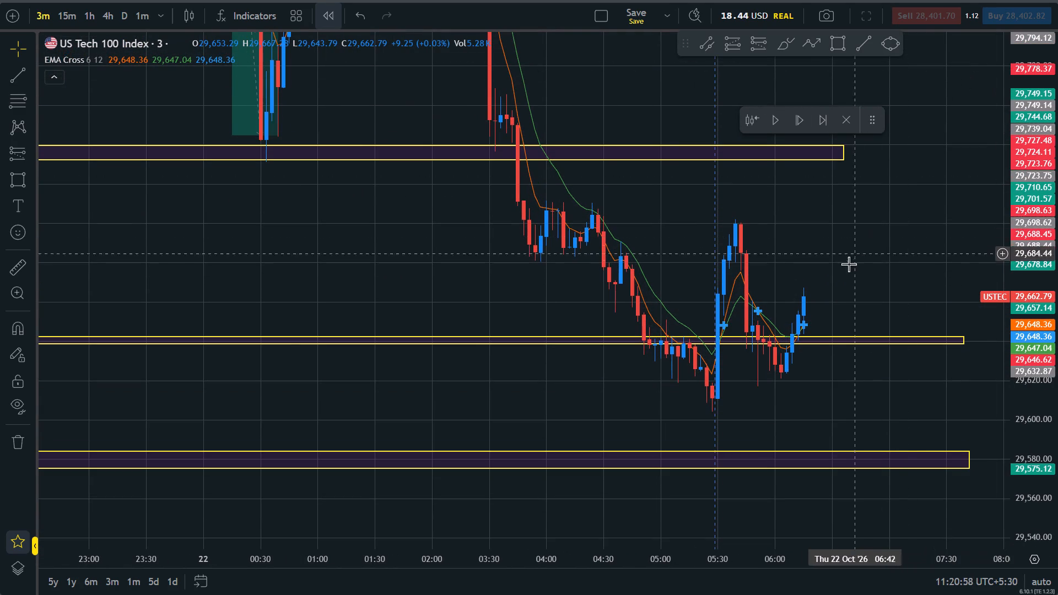
click(846, 266)
scroll(843, 268, down, 9)
scroll(843, 268, up, 6)
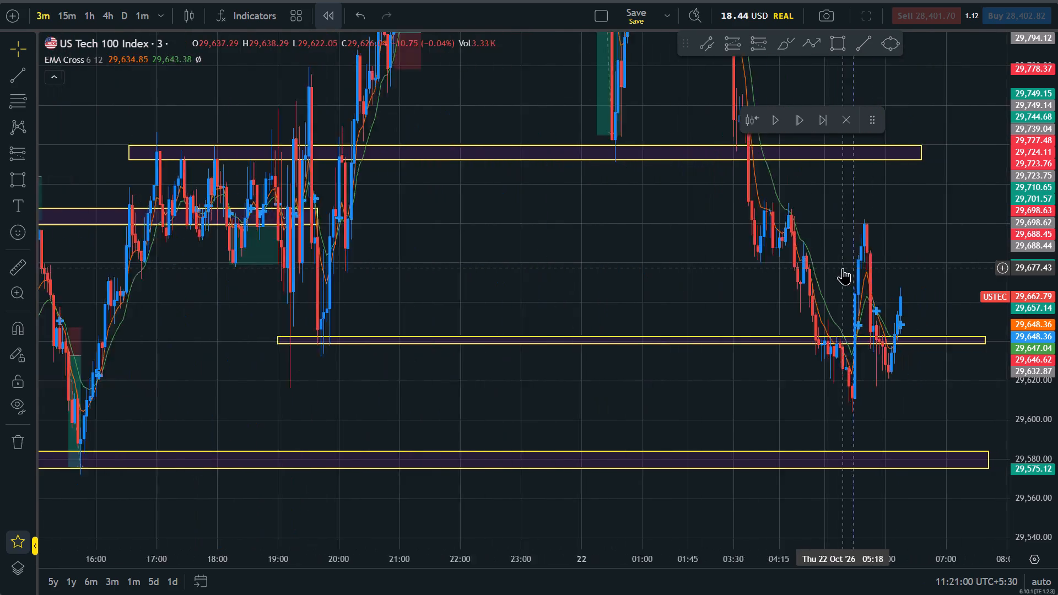
Place a long position at the 06:12 candle with entry at 29,644.24 and stop at 29,633.49.
scroll(843, 268, up, 2)
scroll(792, 295, up, 1)
drag(1057, 413, 1032, 172)
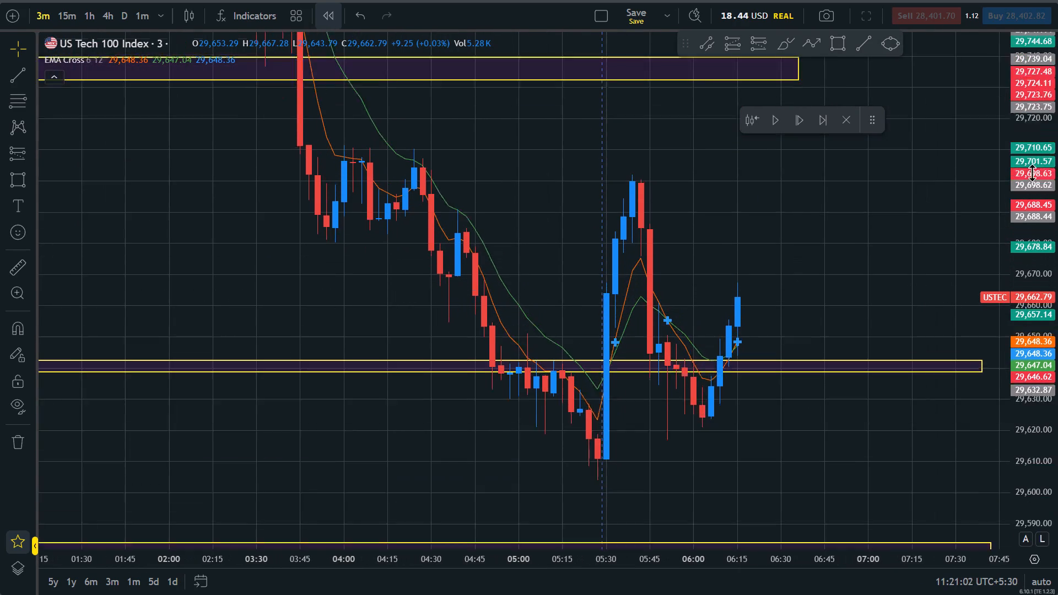
drag(1032, 172, 1032, 168)
drag(829, 309, 705, 296)
click(732, 48)
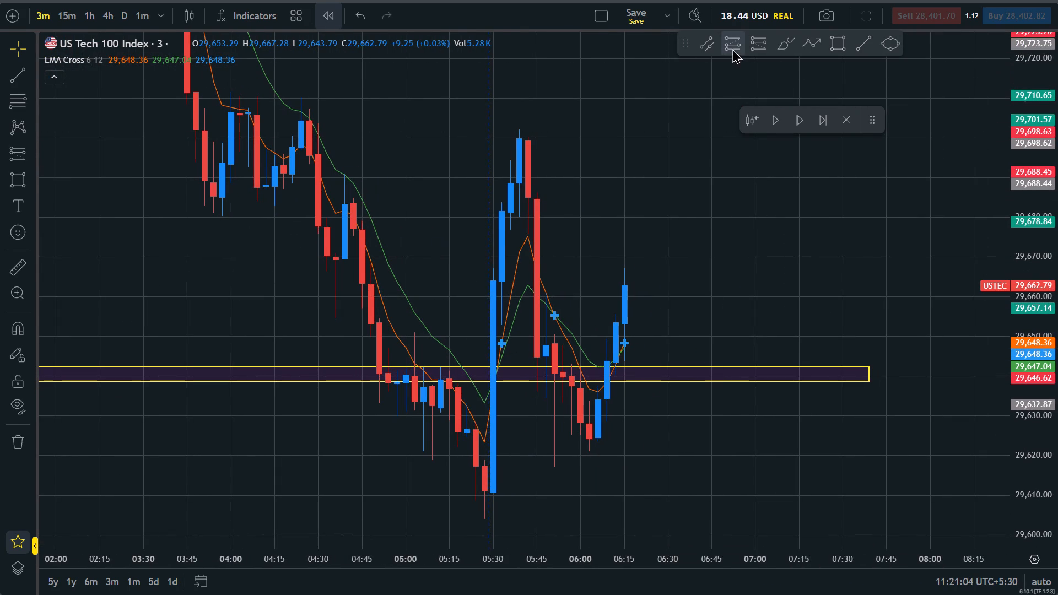
click(616, 359)
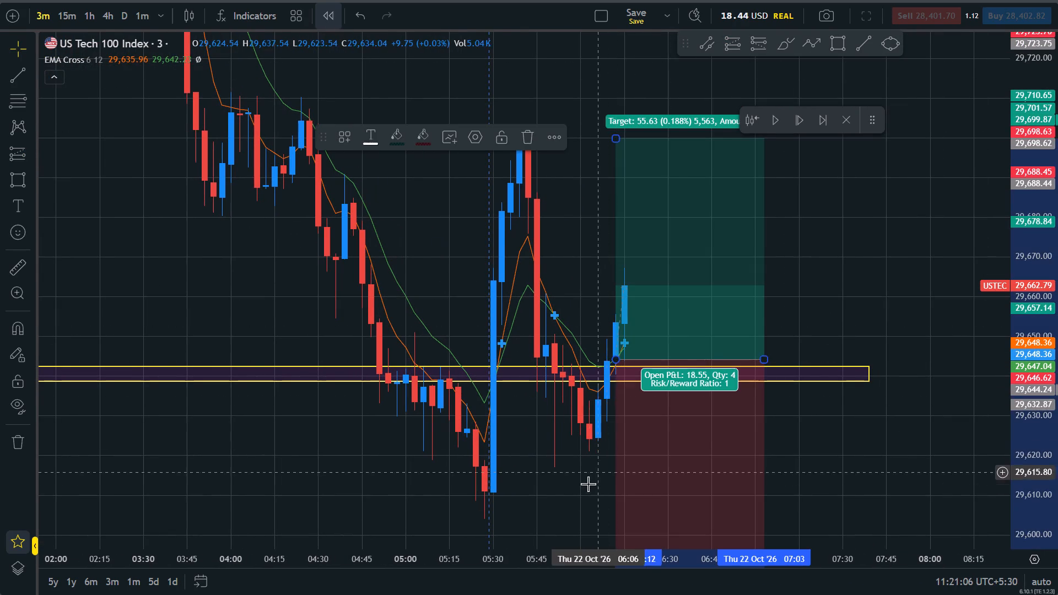
drag(587, 486, 606, 275)
drag(634, 391, 656, 214)
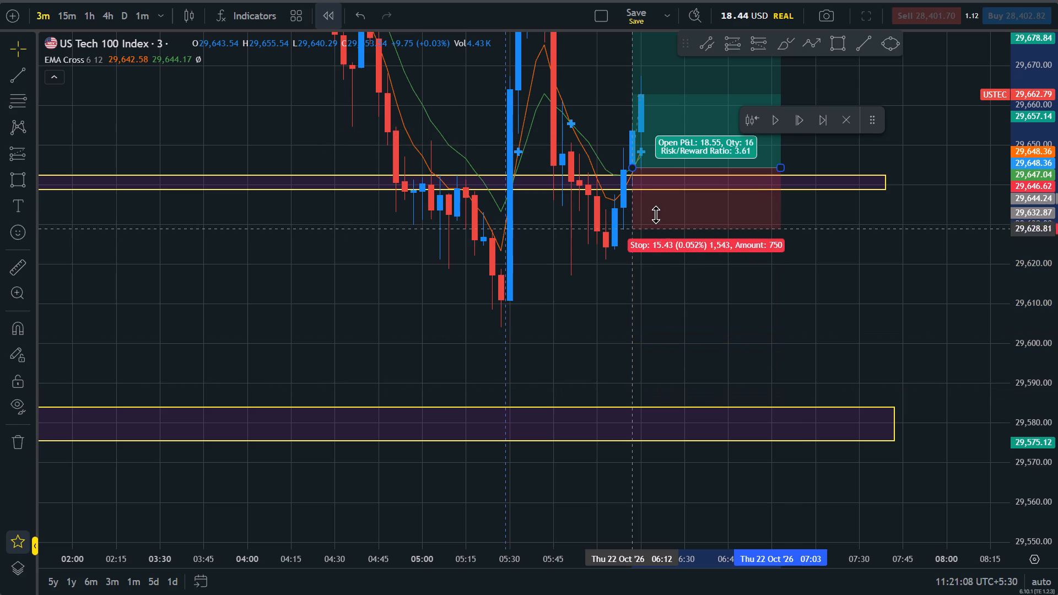
drag(656, 214, 656, 210)
drag(687, 391, 706, 515)
drag(803, 371, 772, 530)
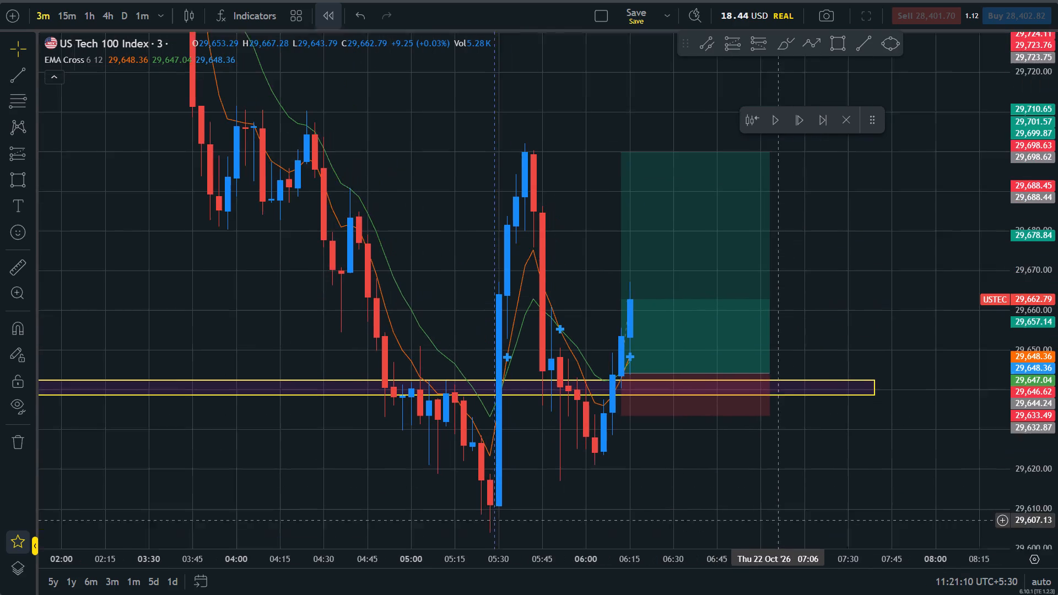
drag(772, 530, 769, 537)
Advance the bar replay to the 06:24 candle to play out the long position.
click(804, 132)
click(803, 127)
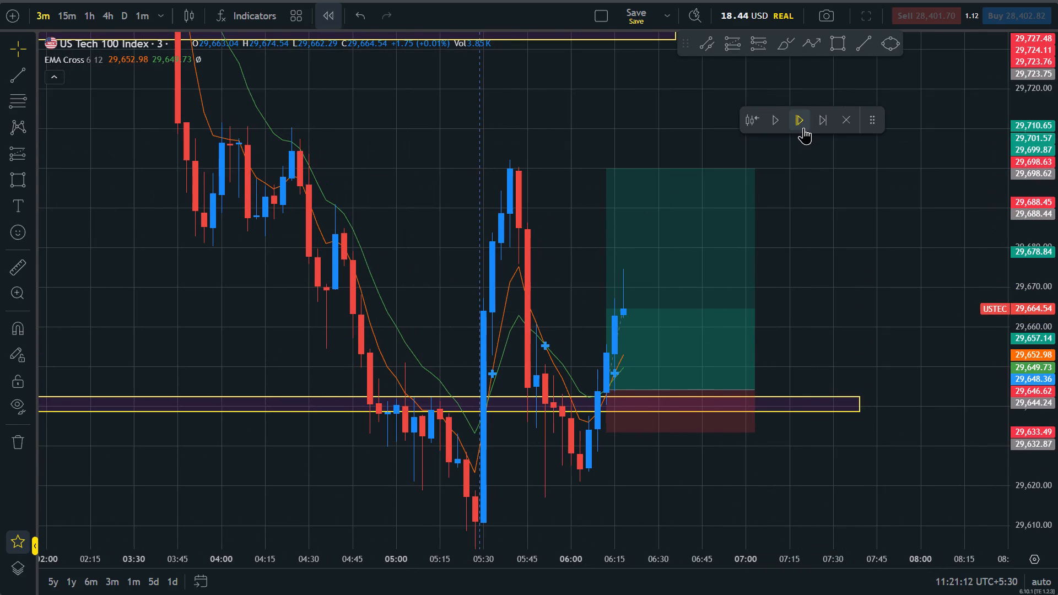
double_click(803, 127)
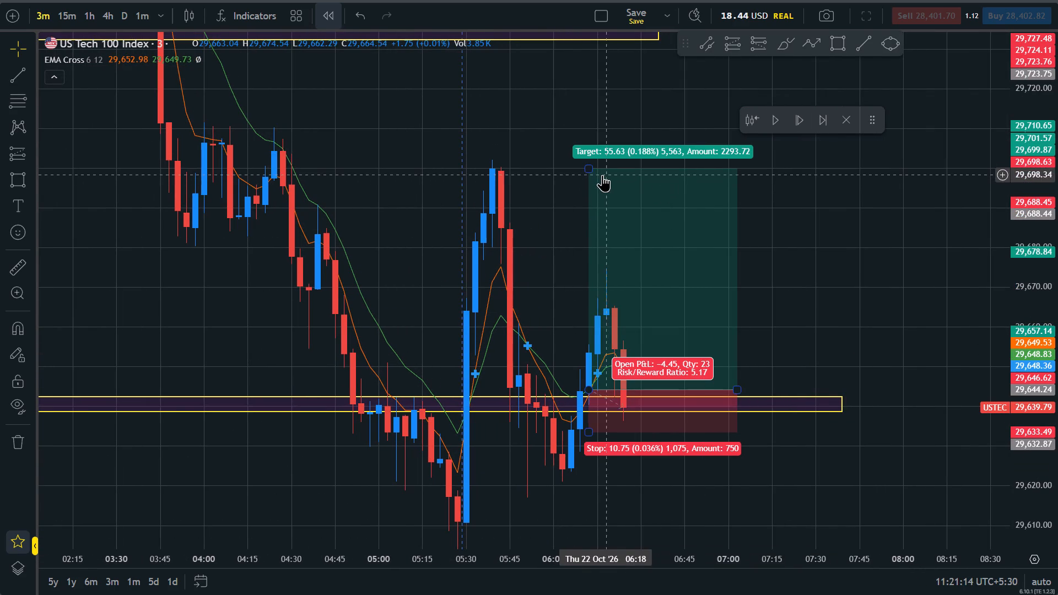
Lower the long position's target to 29,674.24 at the recent candle high and shorten its end to about 06:18.
drag(590, 167, 581, 270)
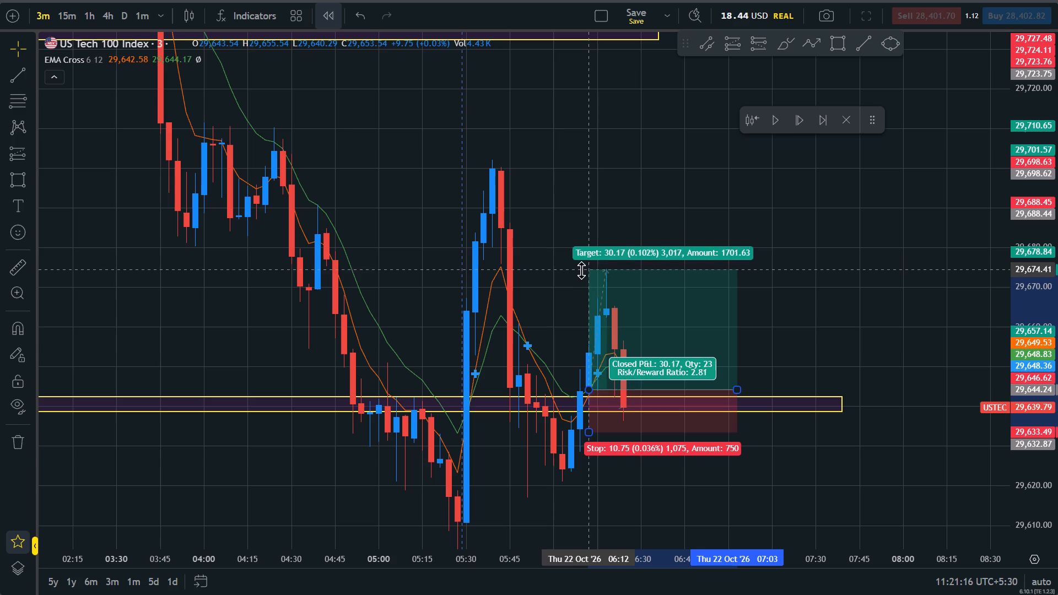
drag(581, 270, 580, 270)
drag(737, 390, 603, 382)
click(699, 352)
Advance the bar replay candle by candle to the 06:42 candle.
scroll(699, 352, down, 2)
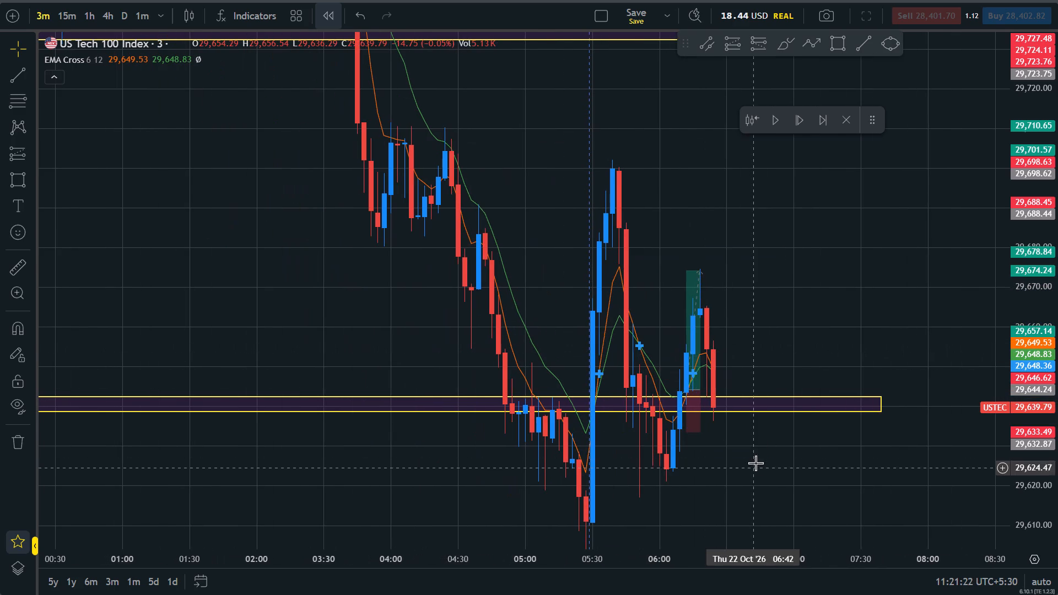
click(793, 119)
click(793, 119)
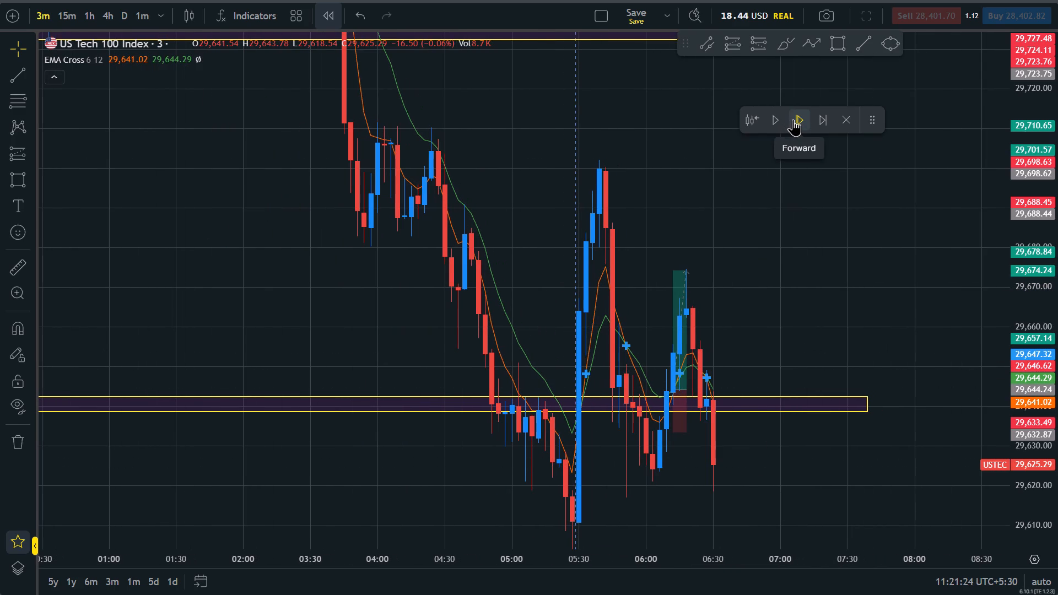
click(793, 119)
double_click(793, 119)
click(793, 119)
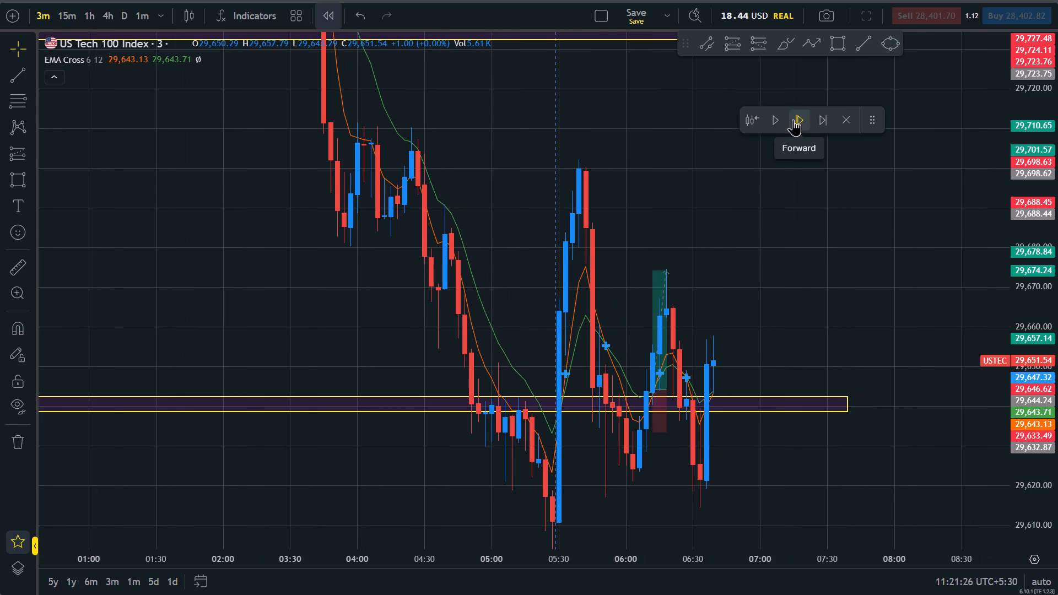
Examine the latest candles around the thin zone and the lower zone in the wider price range.
drag(799, 318, 841, 163)
scroll(841, 163, down, 2)
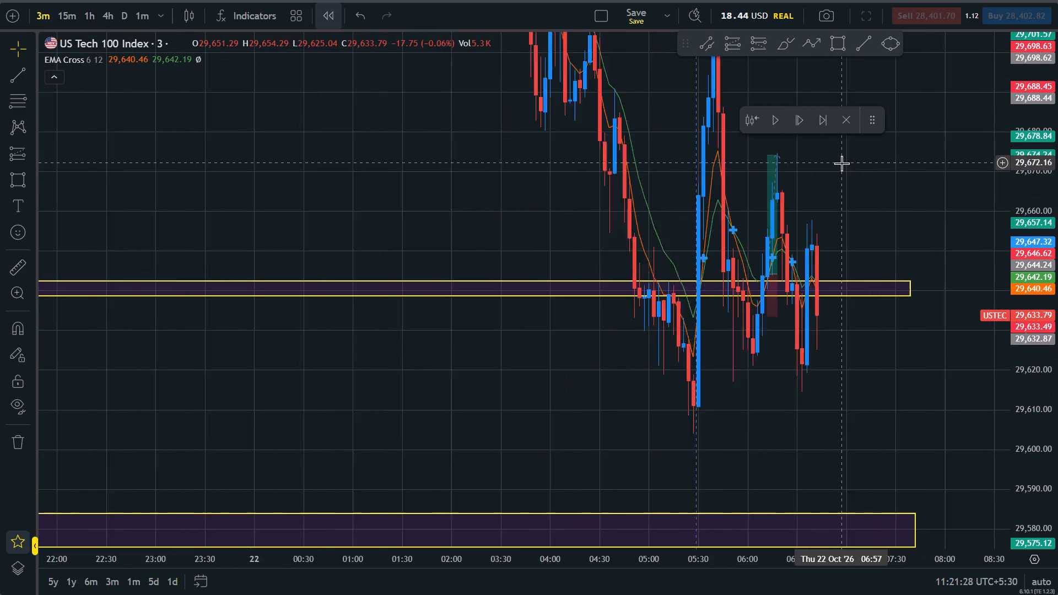
scroll(841, 163, down, 1)
drag(1057, 271, 1055, 513)
scroll(782, 320, up, 5)
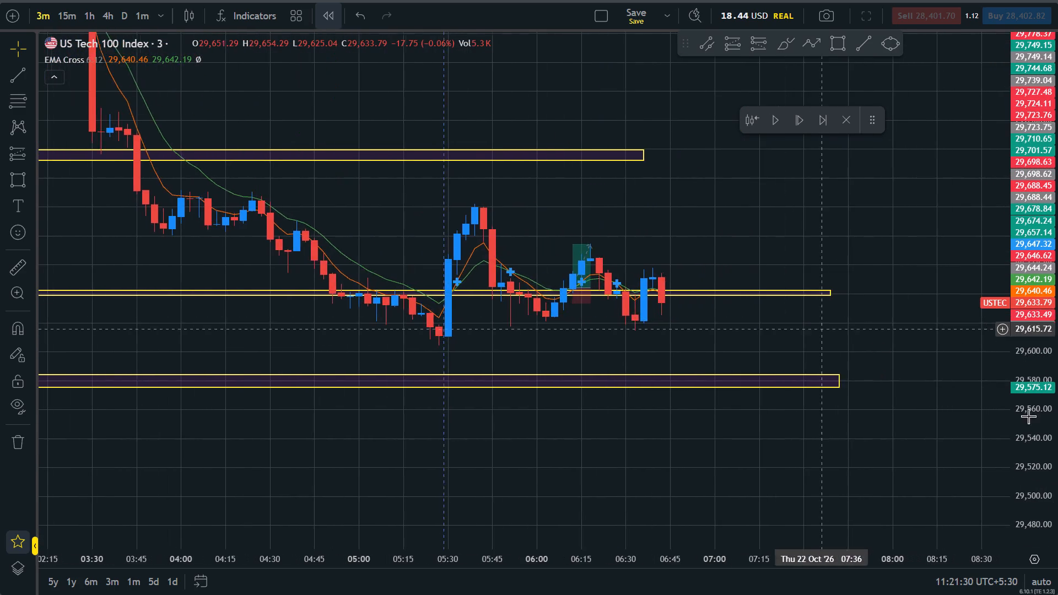
drag(1057, 436, 1027, 13)
click(768, 267)
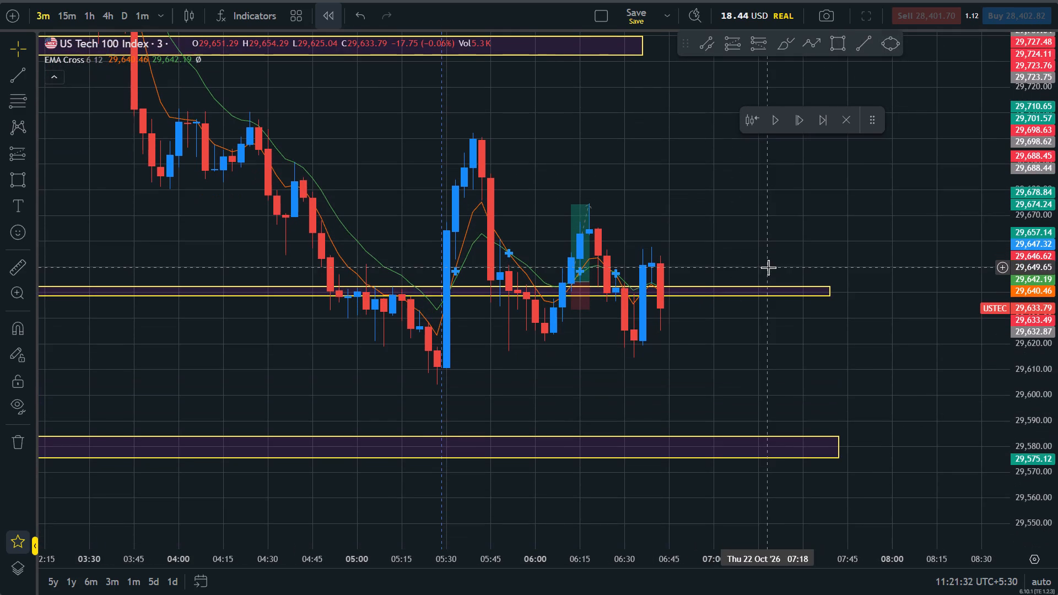
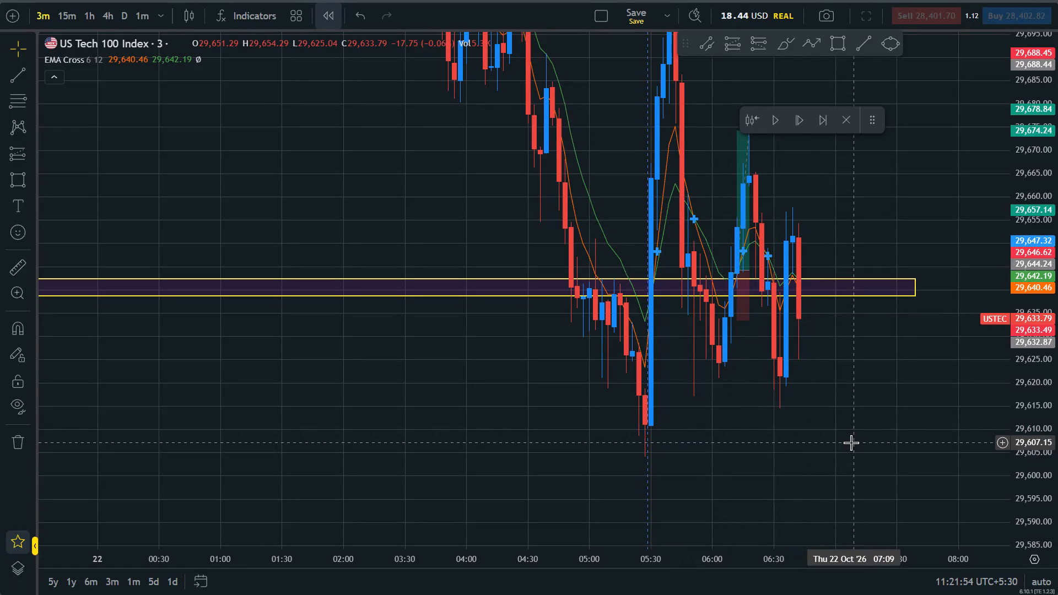
Draw a thin rectangle zone around 29,620, from about 05:12 to about 07:15.
scroll(851, 442, down, 2)
drag(1057, 193, 1057, 484)
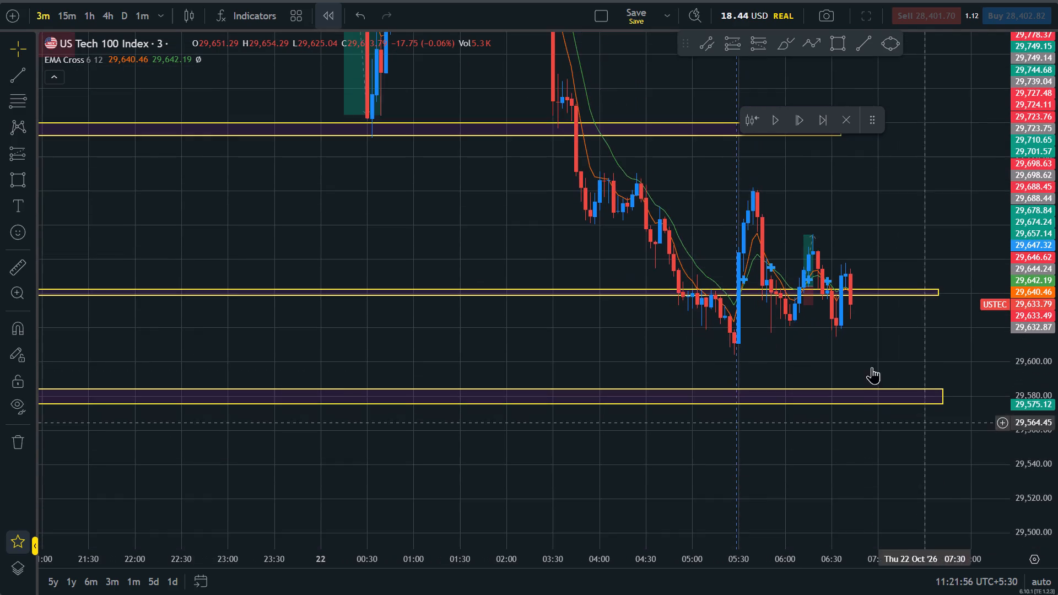
scroll(870, 355, up, 2)
click(836, 38)
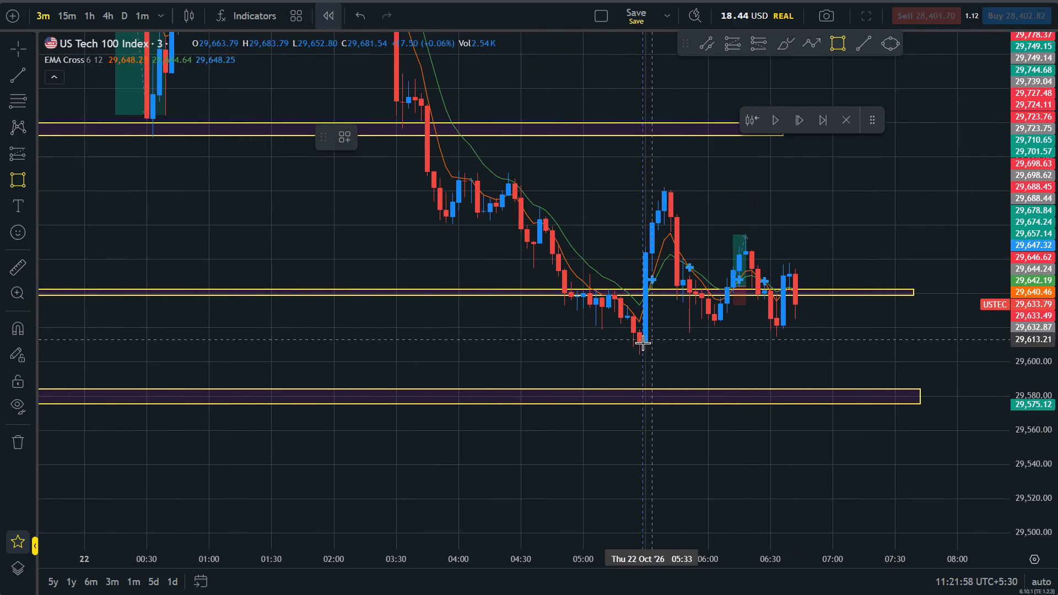
click(608, 328)
click(864, 323)
click(860, 351)
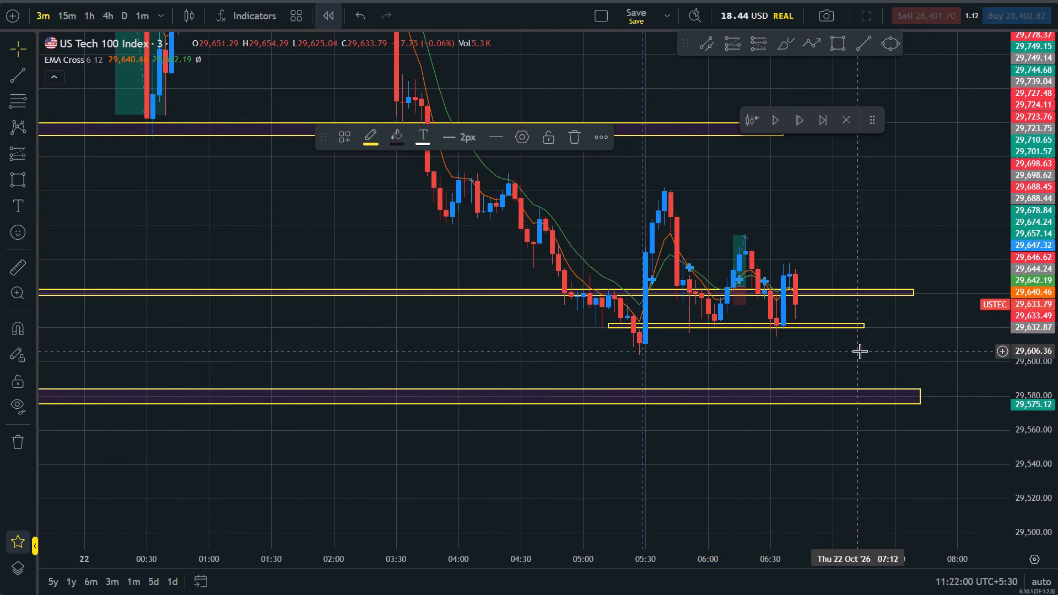
Advance the bar replay candle by candle to the 07:39 candle.
triple_click(803, 113)
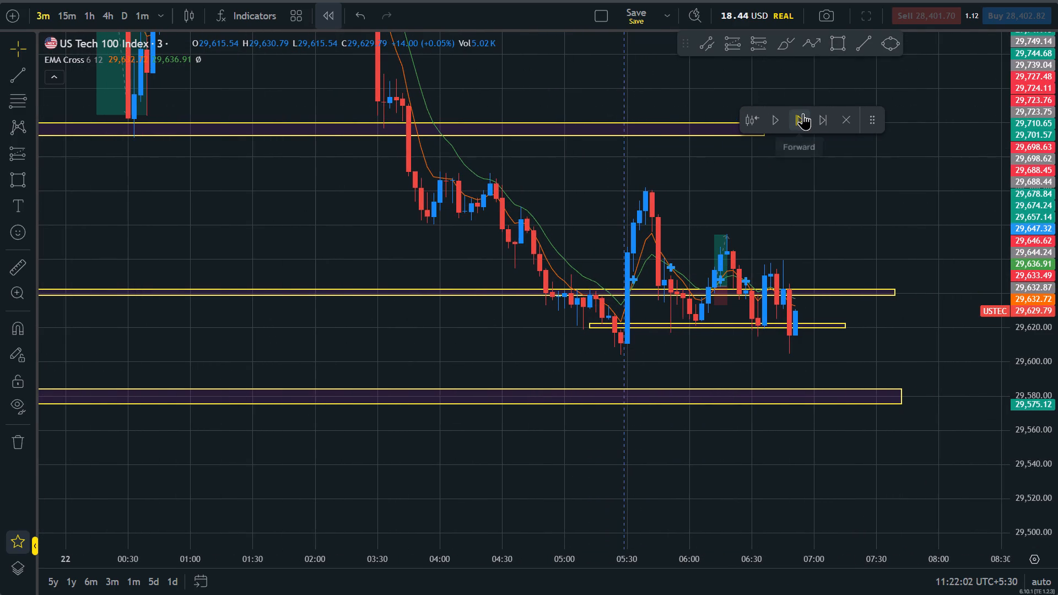
double_click(803, 113)
triple_click(803, 113)
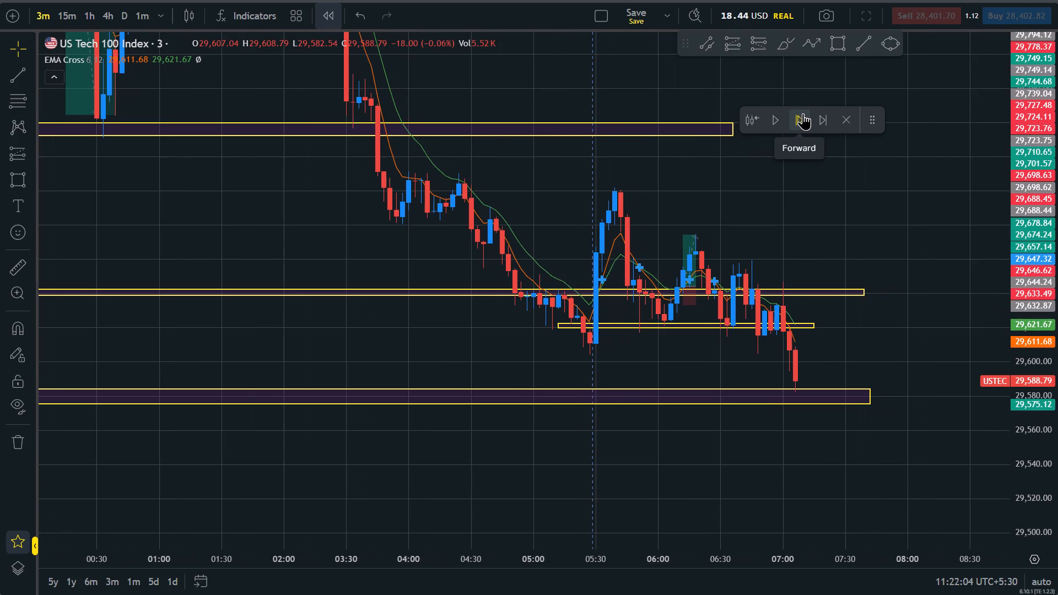
double_click(803, 113)
click(803, 113)
click(803, 113)
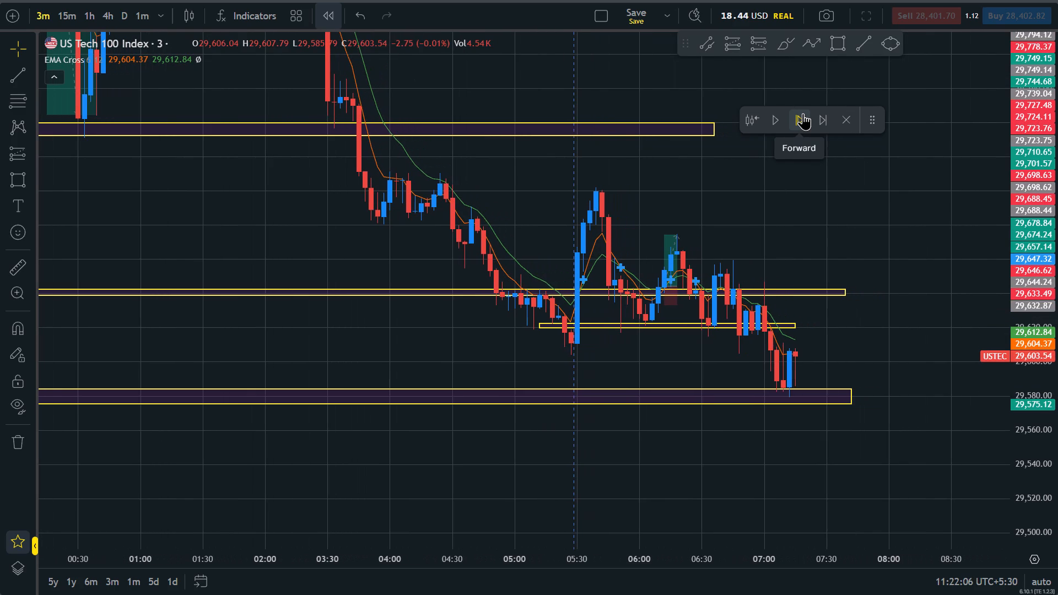
double_click(803, 113)
double_click(803, 113)
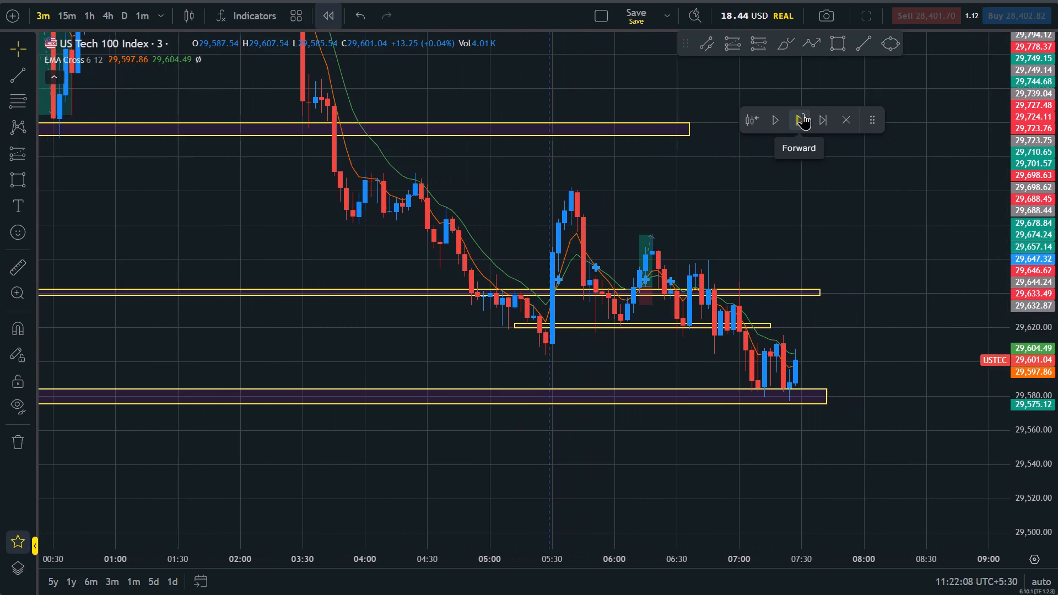
double_click(803, 113)
click(803, 113)
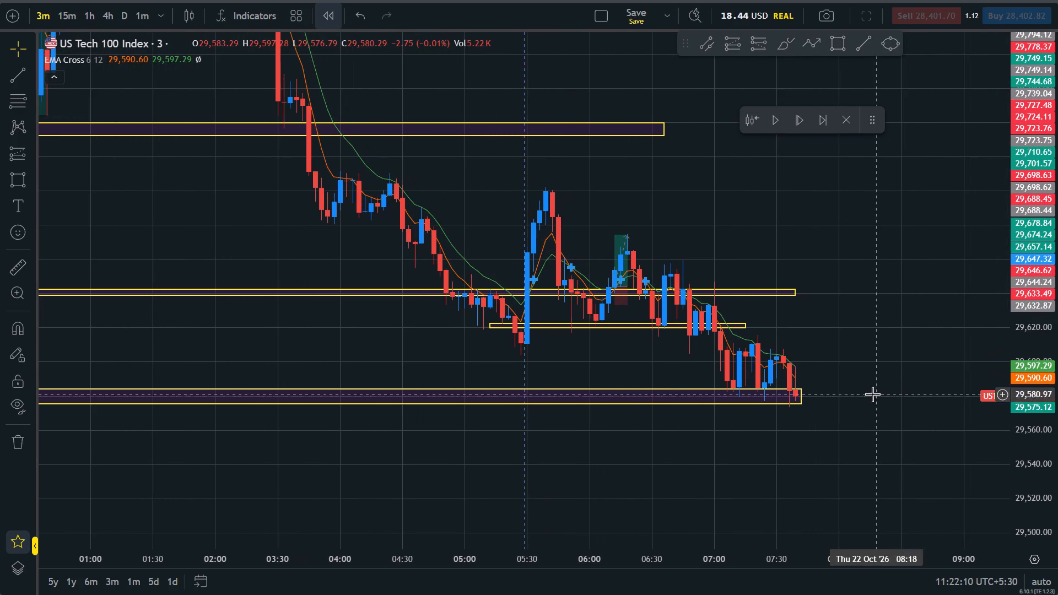
Extend the end of the zone around 29,580 to about 09:09.
drag(805, 394, 980, 392)
Extend the end of the lower zone around 29,507 to about 11:00 on 22 Oct.
drag(921, 374, 701, 286)
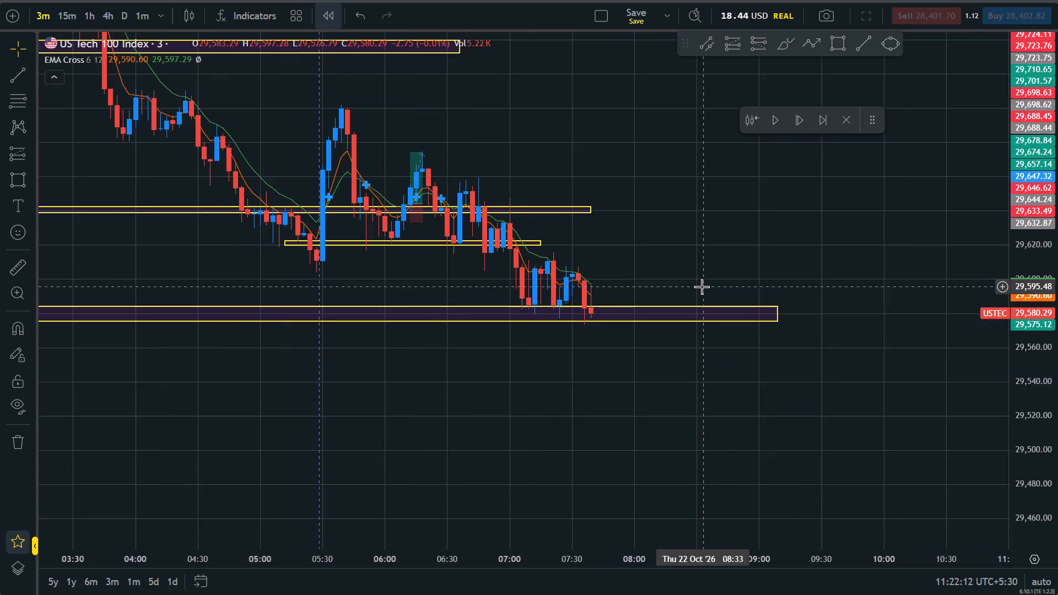
scroll(701, 286, down, 11)
scroll(701, 286, up, 2)
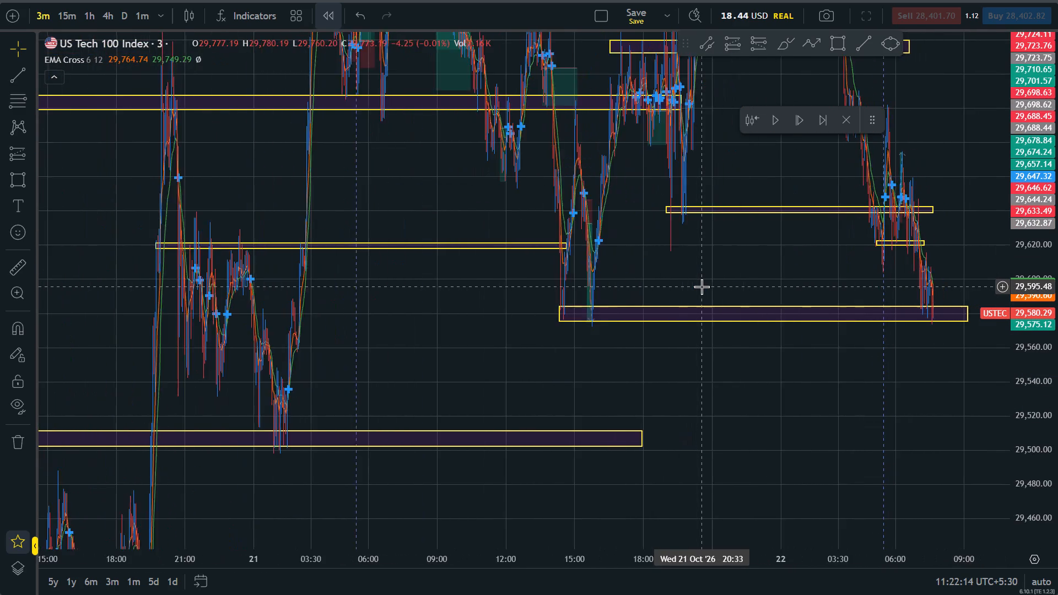
scroll(701, 286, up, 2)
drag(473, 439, 1057, 450)
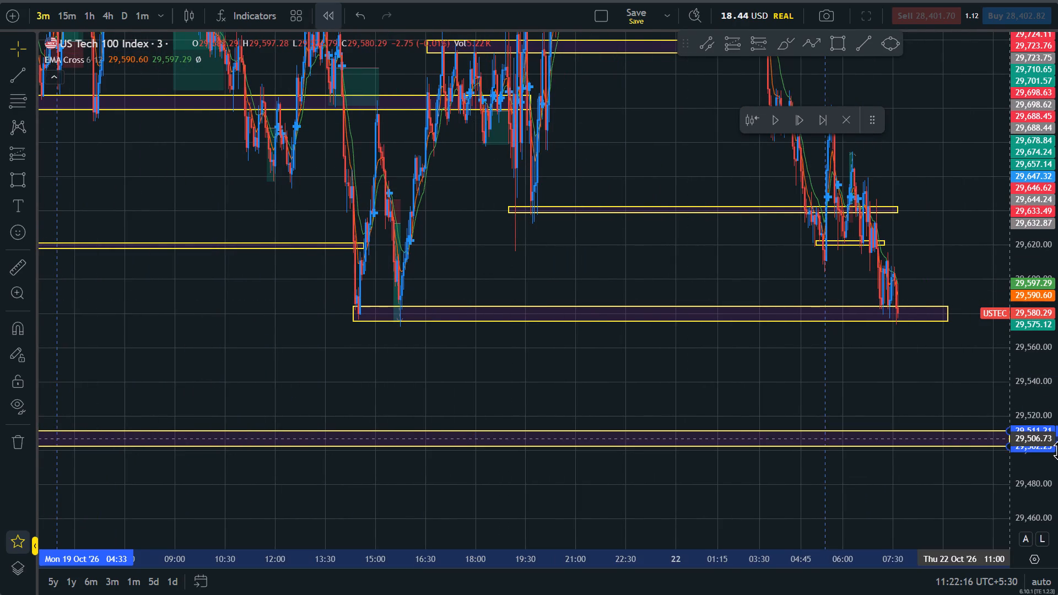
Advance the bar replay by one candle to the 07:42 candle.
scroll(863, 372, up, 7)
drag(643, 259, 844, 309)
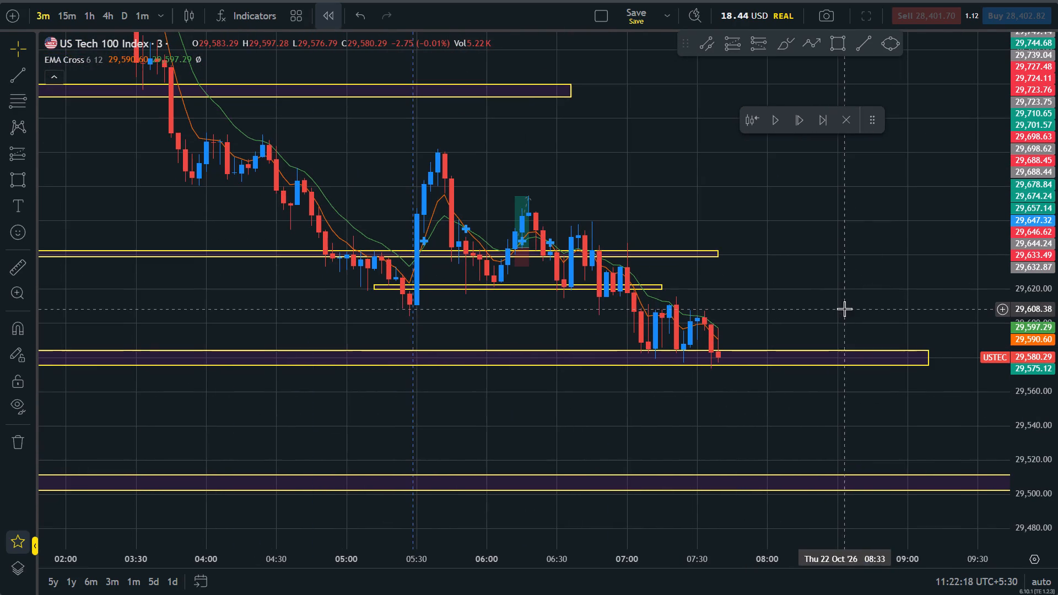
click(803, 118)
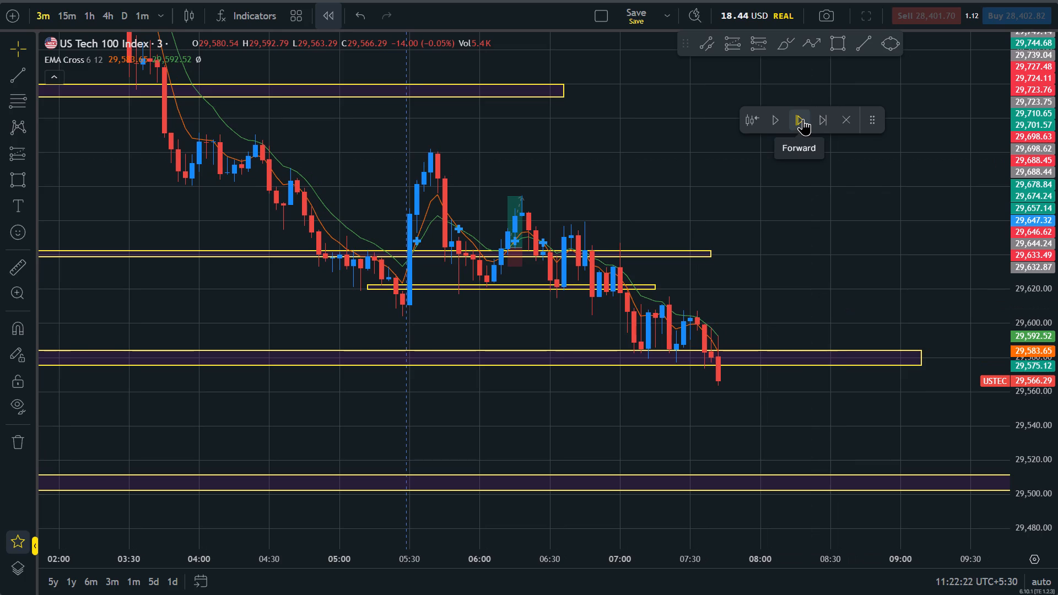
Examine the latest candles around the 29,580 zone and their relation to the EMA lines and neighbouring zones.
drag(784, 249, 877, 333)
scroll(877, 329, up, 1)
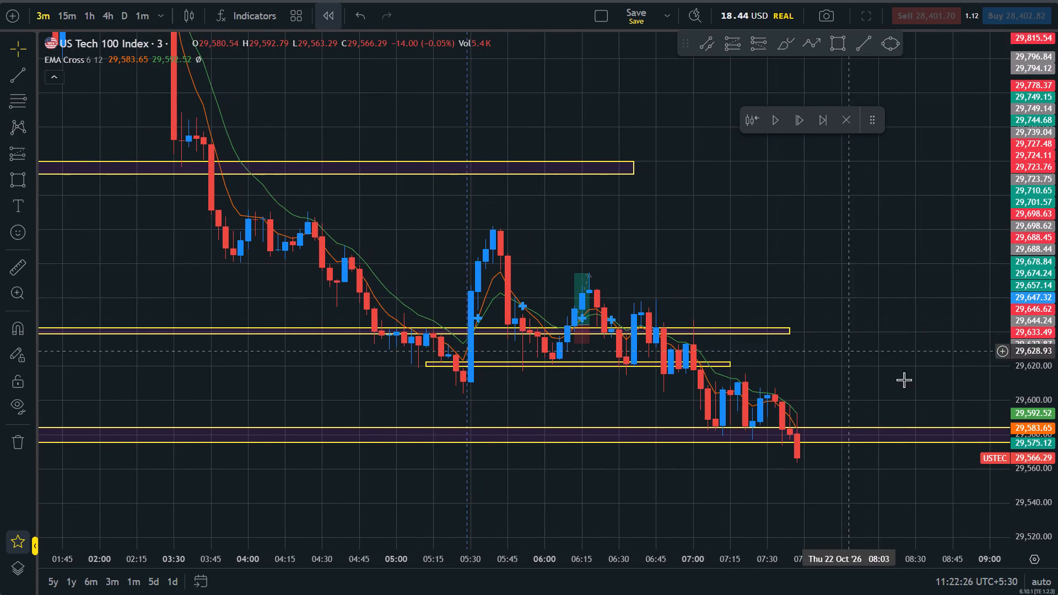
drag(1057, 393, 1049, 297)
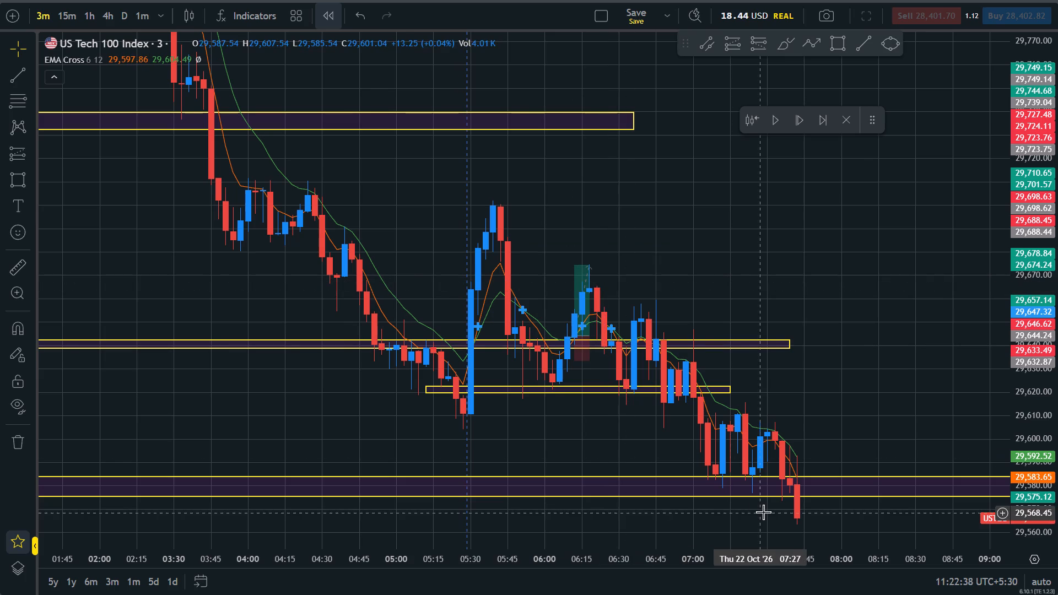
drag(854, 452, 832, 402)
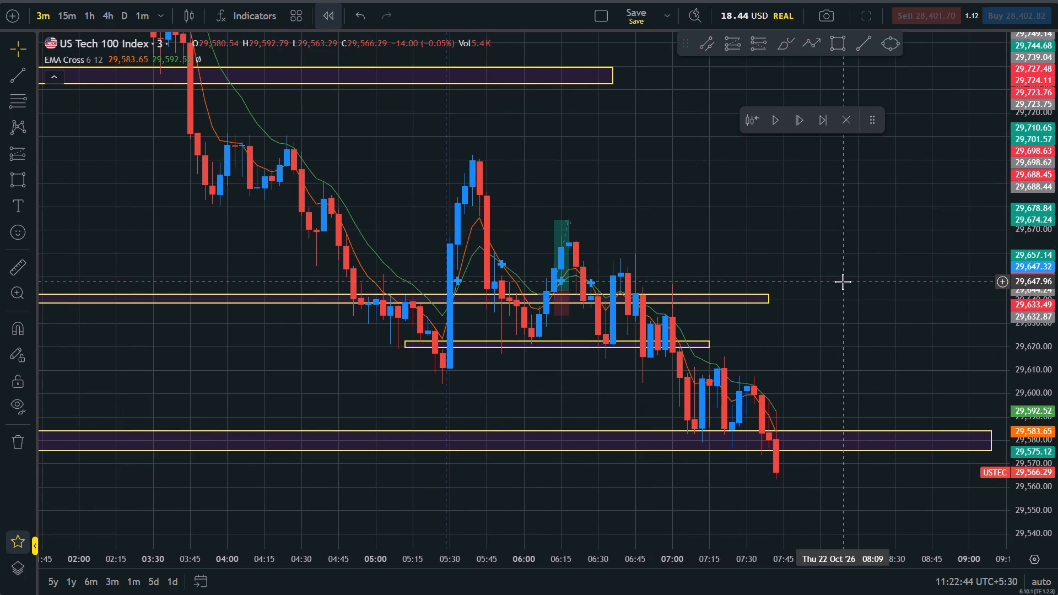
drag(846, 393, 809, 347)
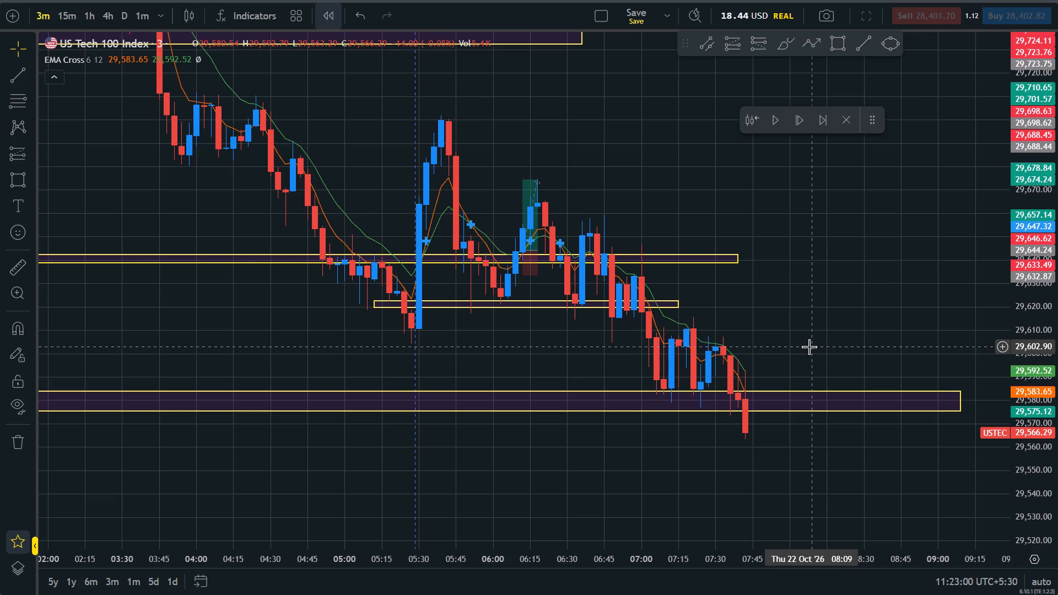
drag(729, 345, 770, 361)
drag(879, 345, 792, 295)
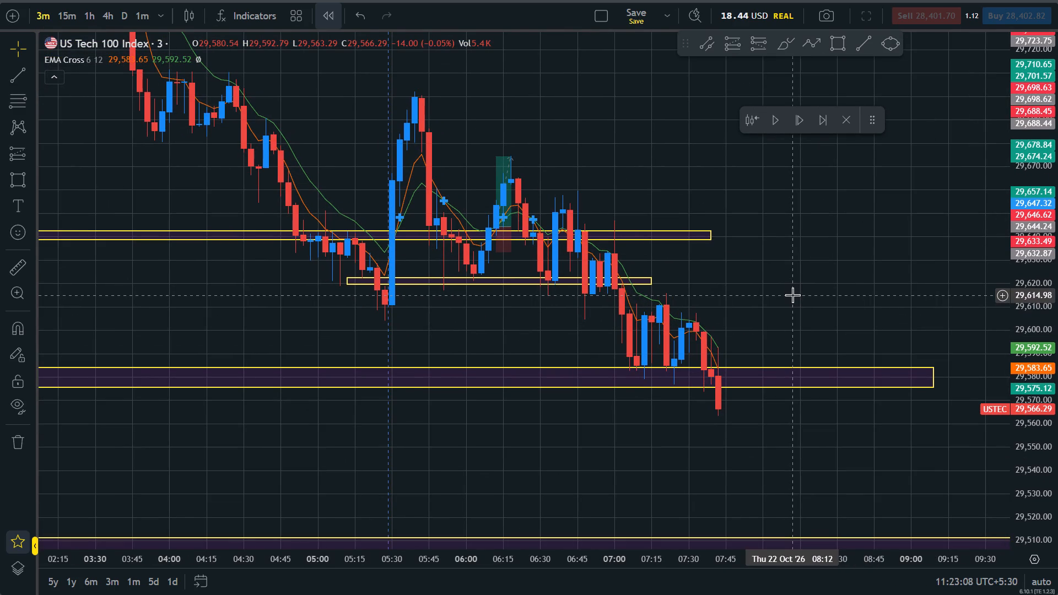
Switch away from the chart window to the desktop.
click(736, 578)
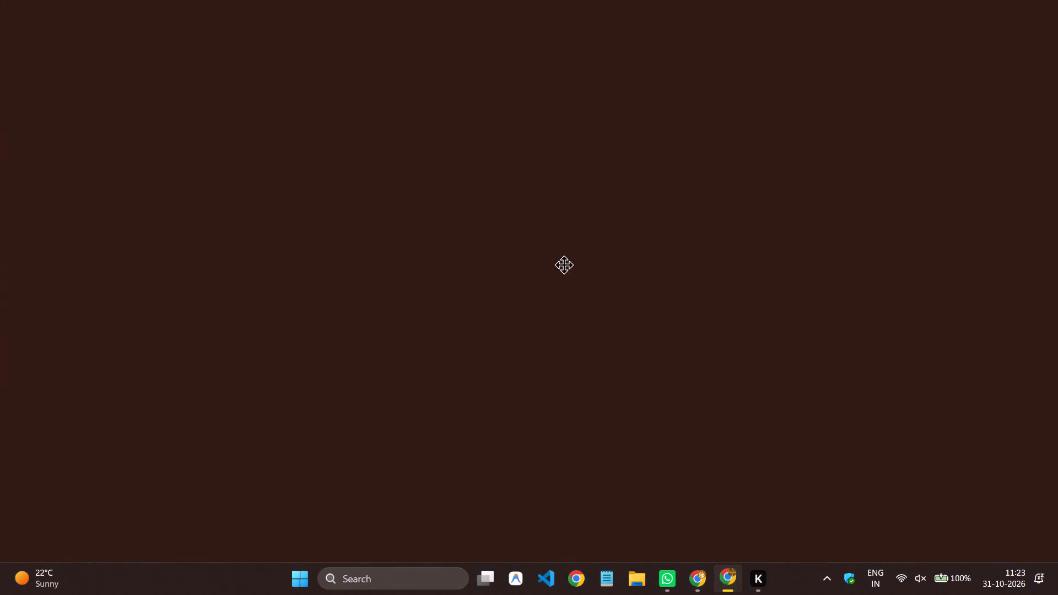